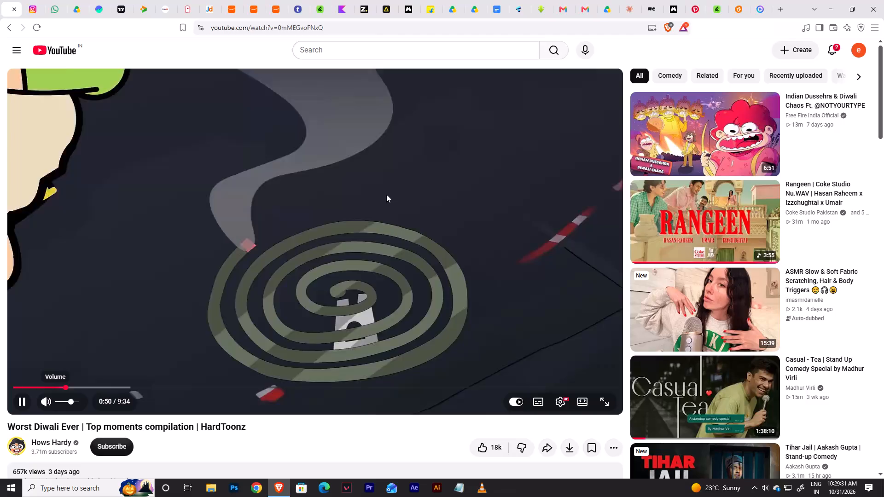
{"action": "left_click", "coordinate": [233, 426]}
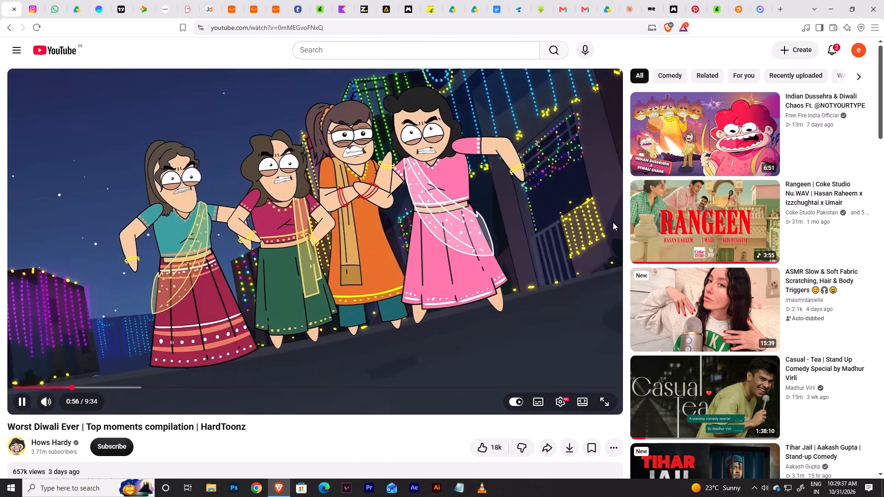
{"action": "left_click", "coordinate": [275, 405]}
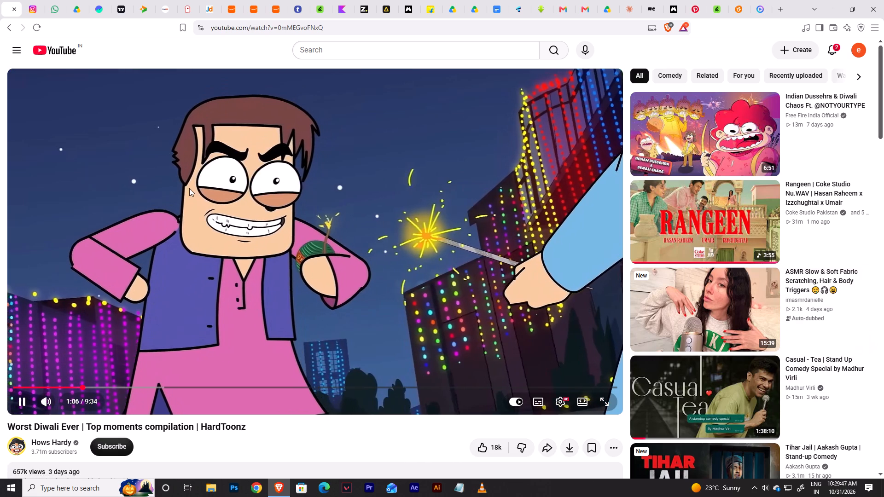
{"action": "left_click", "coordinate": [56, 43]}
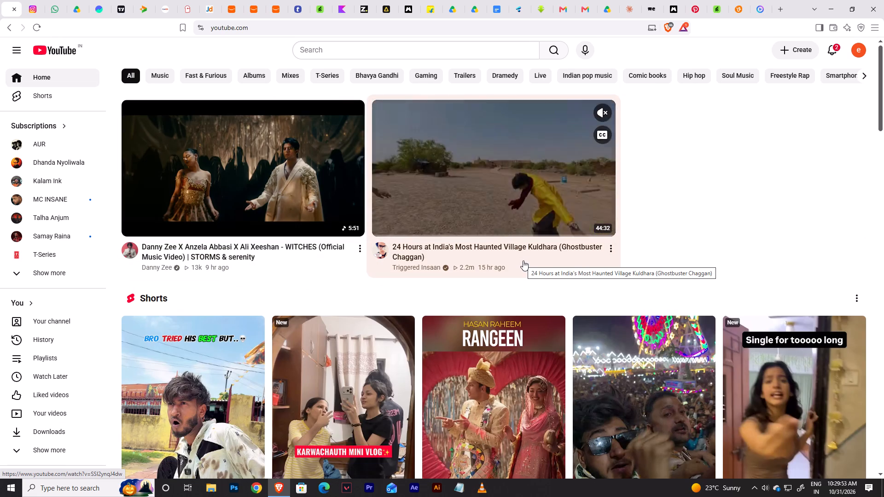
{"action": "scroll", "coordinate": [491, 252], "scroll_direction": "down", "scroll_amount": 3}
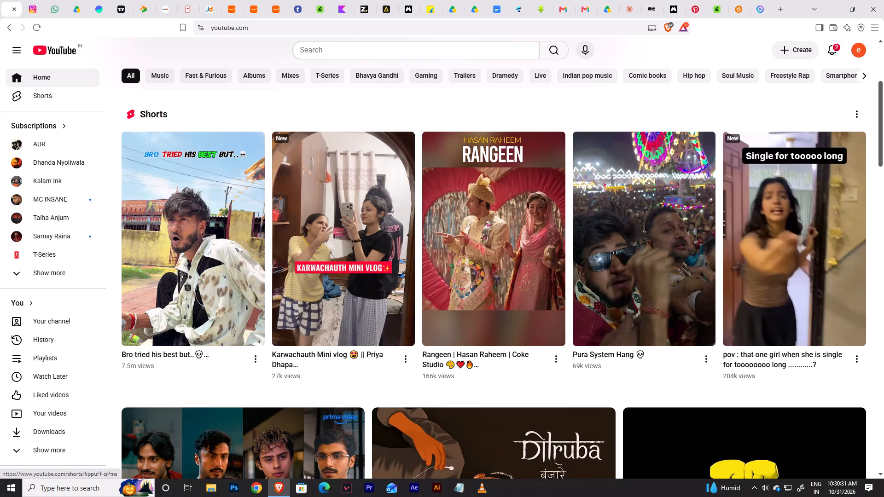
Switch to File Explorer and open the chapter11 folder inside the fazal folder on New Volume (D:).
{"action": "key", "text": "alt+Tab"}
{"action": "key", "text": "alt+Tab"}
{"action": "key", "text": "super+e"}
{"action": "key", "text": "super+e"}
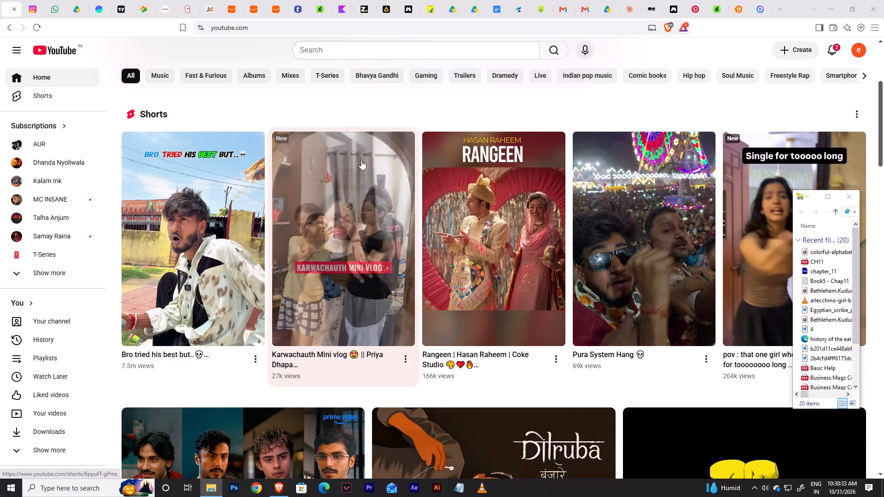
{"action": "left_click", "coordinate": [865, 216]}
{"action": "left_click", "coordinate": [863, 211]}
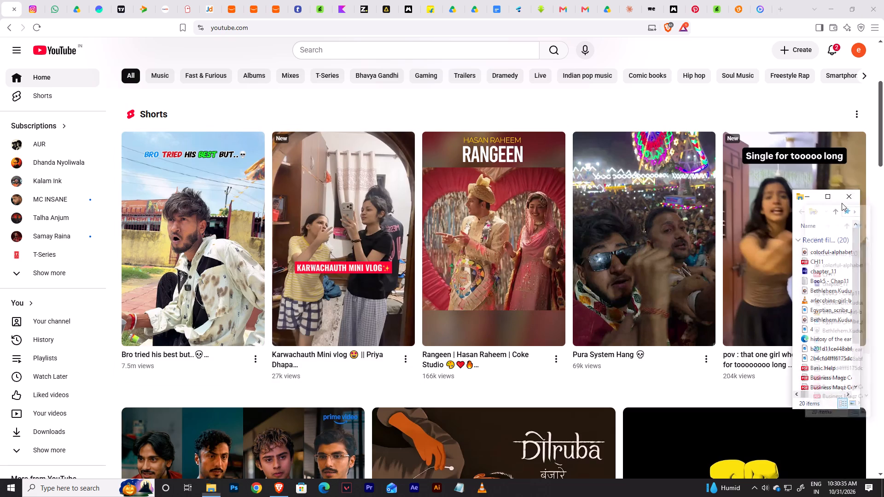
{"action": "left_click", "coordinate": [829, 199]}
{"action": "left_click", "coordinate": [125, 332]}
{"action": "left_click", "coordinate": [54, 216]}
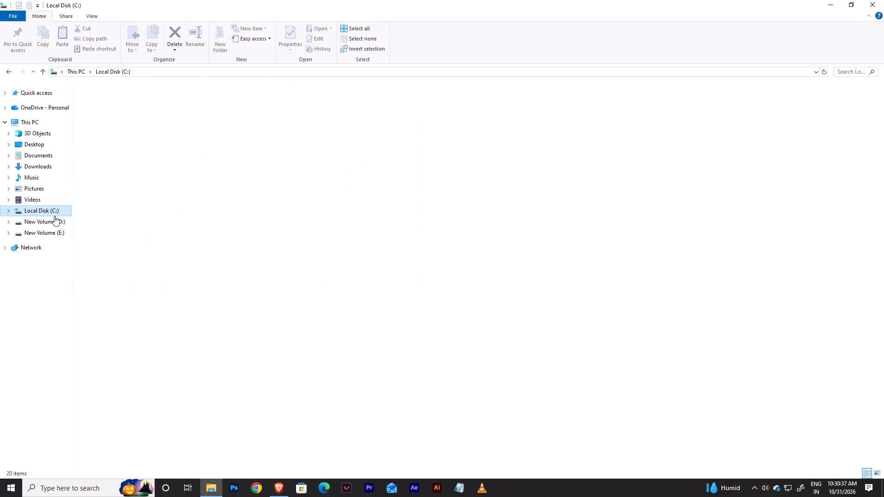
{"action": "left_click", "coordinate": [51, 222]}
{"action": "double_click", "coordinate": [116, 287]}
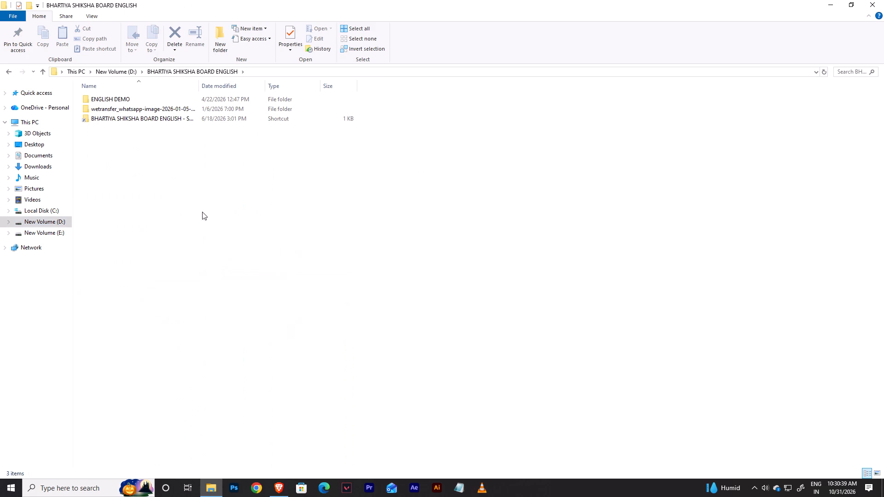
{"action": "left_click_drag", "start_coordinate": [269, 153], "coordinate": [265, 175]}
{"action": "double_click", "coordinate": [116, 294]}
{"action": "double_click", "coordinate": [144, 100]}
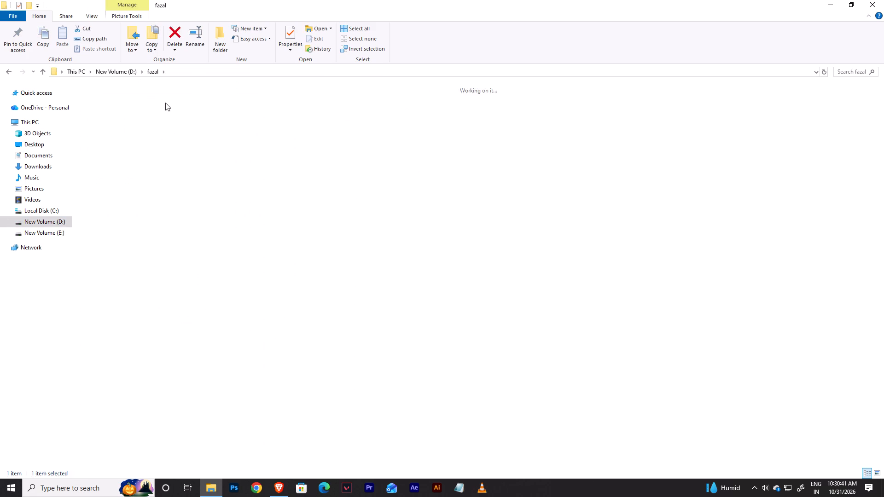
{"action": "left_click", "coordinate": [192, 103]}
{"action": "left_click", "coordinate": [305, 365]}
Open the chapter_11 project file with Adobe After Effects 2021.
{"action": "left_click", "coordinate": [188, 168]}
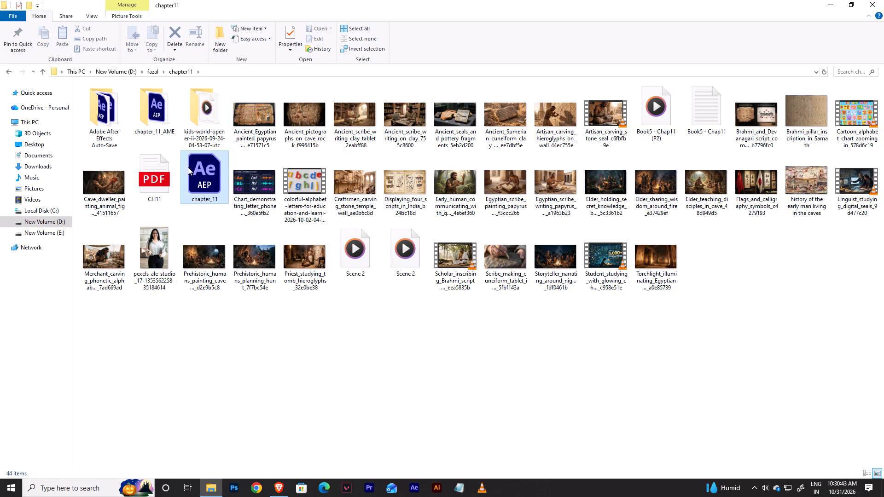
{"action": "right_click", "coordinate": [187, 168]}
{"action": "left_click", "coordinate": [216, 225]}
{"action": "left_click", "coordinate": [404, 223]}
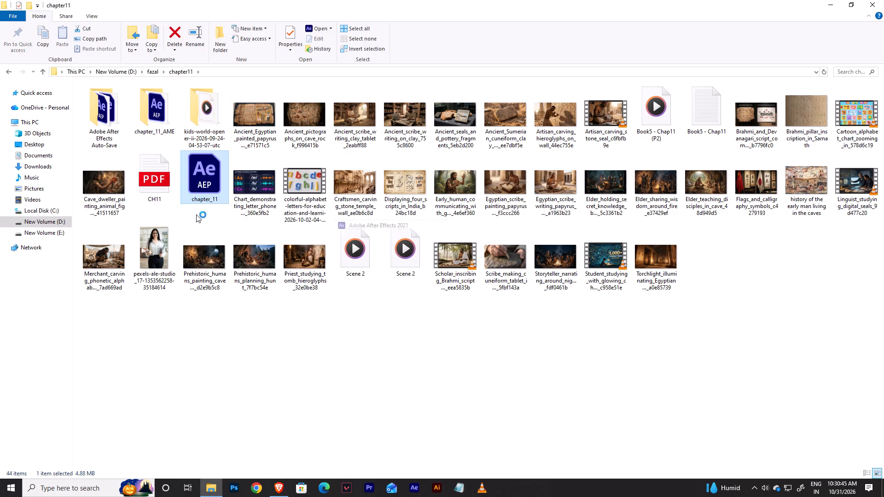
Open the CH11 PDF for reference and return to the chapter11 folder.
{"action": "double_click", "coordinate": [152, 172]}
{"action": "key", "text": "alt+Tab"}
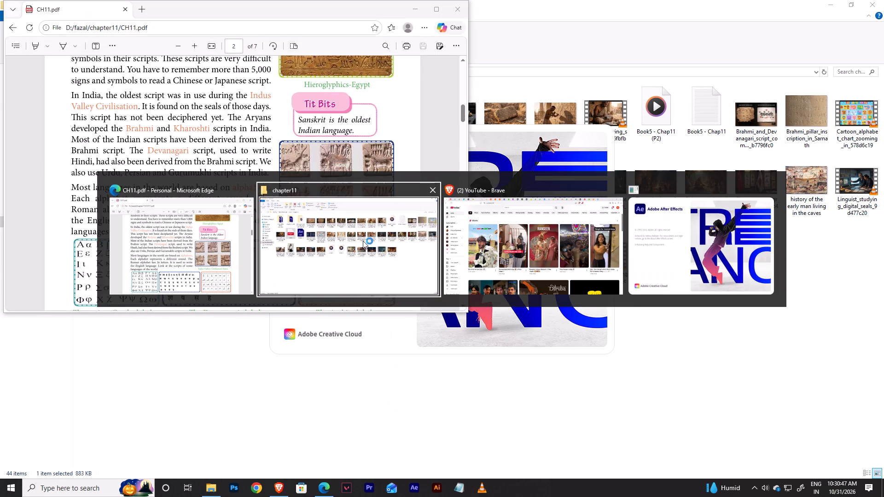
{"action": "left_click", "coordinate": [363, 241], "text": "alt"}
{"action": "left_click", "coordinate": [435, 354]}
Open the Book5 - Chap11 text and copy "The story of numbers also begins with the history of the early man's living in the caves".
{"action": "double_click", "coordinate": [710, 121]}
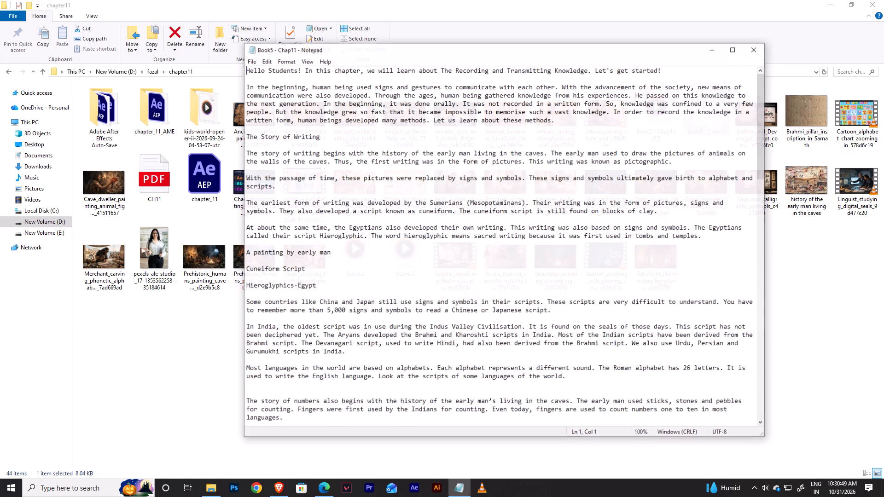
{"action": "scroll", "coordinate": [441, 262], "scroll_direction": "up", "scroll_amount": 3}
{"action": "scroll", "coordinate": [438, 261], "scroll_direction": "down", "scroll_amount": 8}
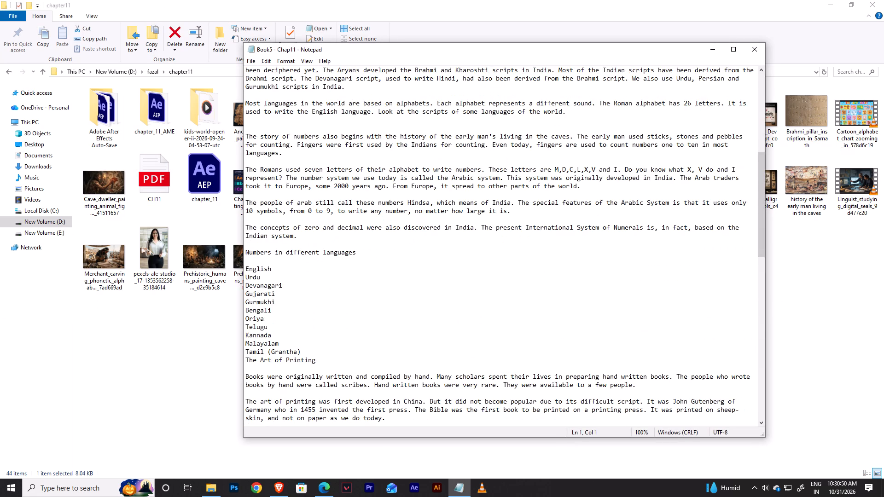
{"action": "left_click", "coordinate": [346, 265]}
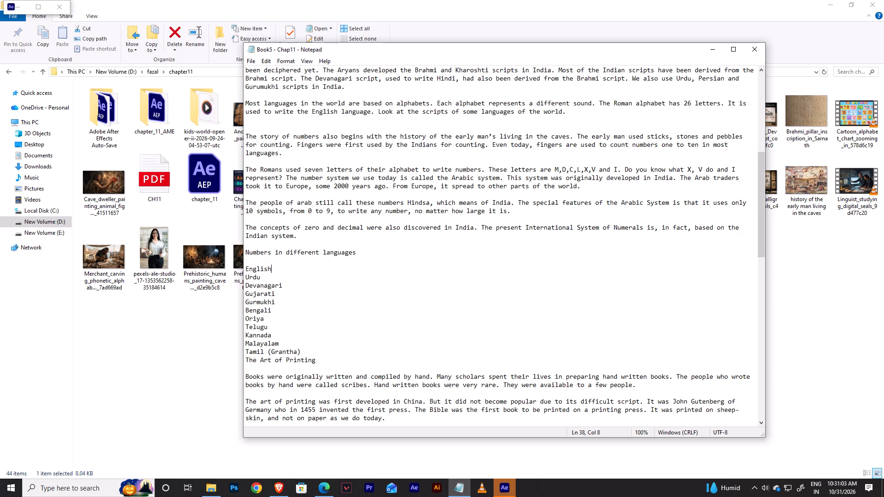
{"action": "left_click_drag", "start_coordinate": [567, 132], "coordinate": [427, 131]}
{"action": "left_click", "coordinate": [568, 138], "text": "shift"}
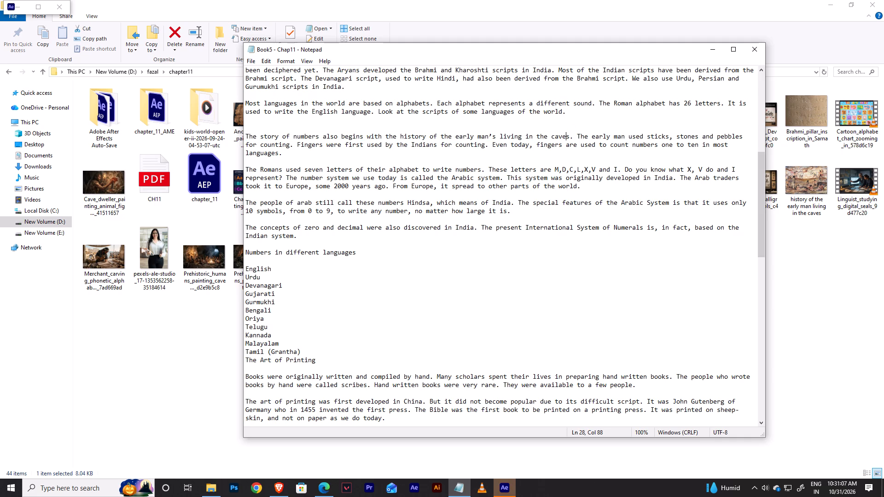
{"action": "left_click_drag", "start_coordinate": [569, 138], "coordinate": [233, 139]}
{"action": "key", "text": "ctrl+c"}
{"action": "key", "text": "ctrl+c"}
{"action": "key", "text": "ctrl+c"}
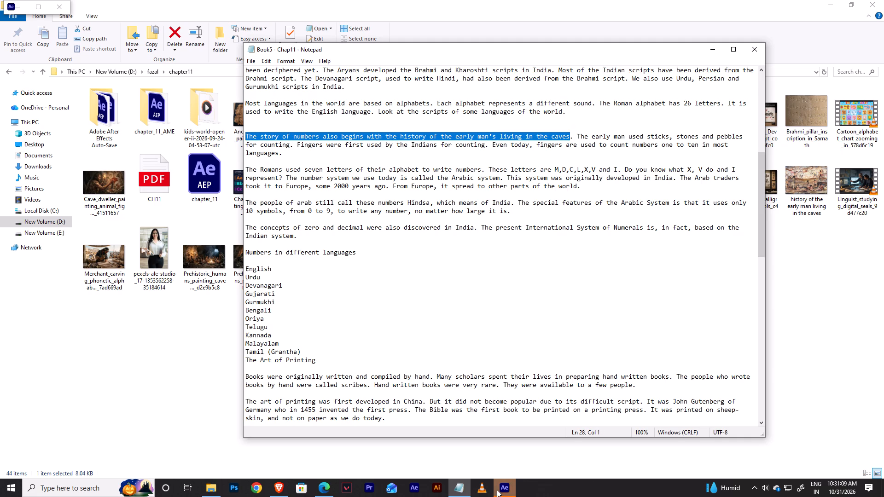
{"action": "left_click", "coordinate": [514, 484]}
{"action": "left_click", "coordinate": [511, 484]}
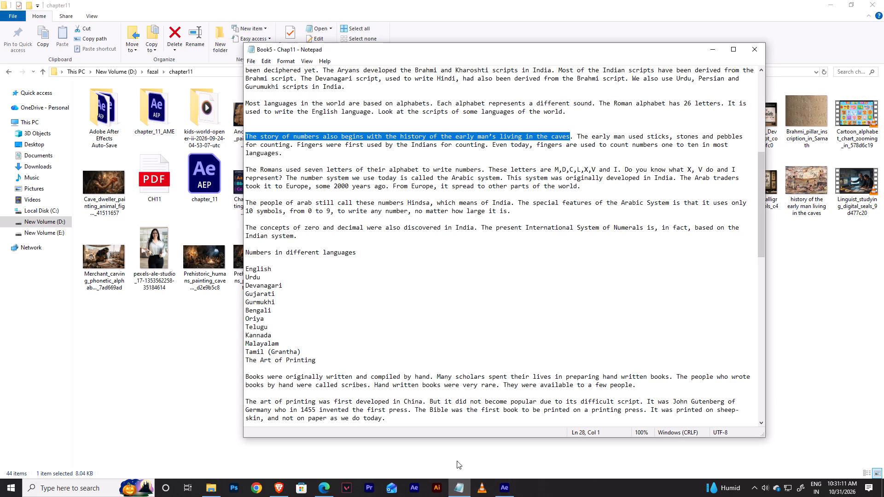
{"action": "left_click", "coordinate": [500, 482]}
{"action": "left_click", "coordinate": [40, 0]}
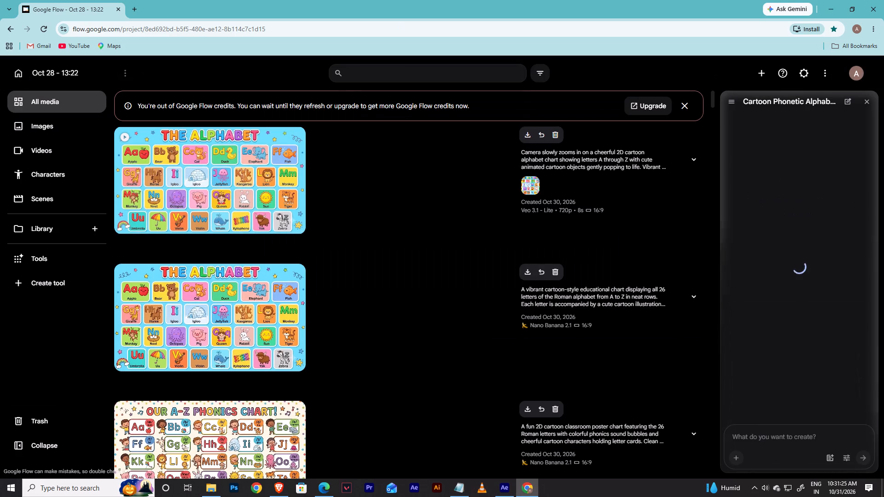
Submit the copied sentence about the story of numbers as a prompt in the Google Flow project's chat.
{"action": "left_click", "coordinate": [760, 441]}
{"action": "key", "text": "ctrl+v"}
{"action": "left_click", "coordinate": [867, 457]}
Switch to After Effects and maximize the window with the chapter_11 project.
{"action": "key", "text": "alt+Tab"}
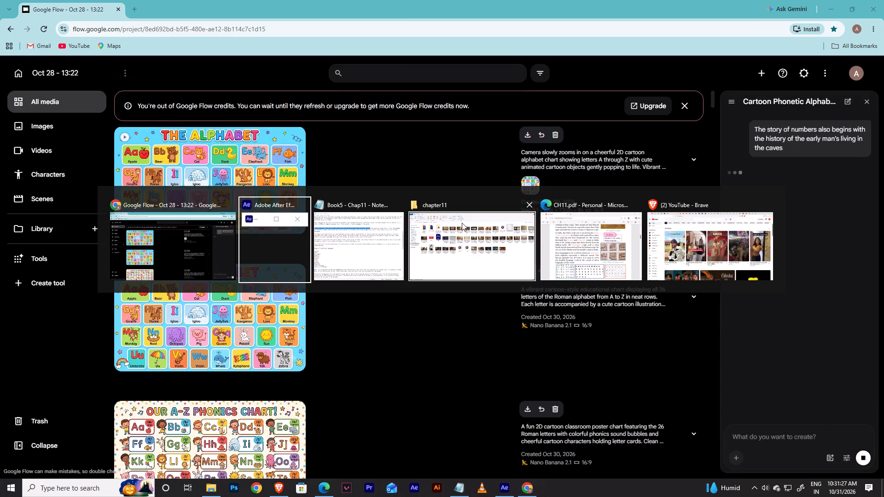
{"action": "left_click", "coordinate": [268, 269], "text": "alt"}
{"action": "key", "text": "alt+Tab"}
{"action": "left_click", "coordinate": [281, 211], "text": "alt"}
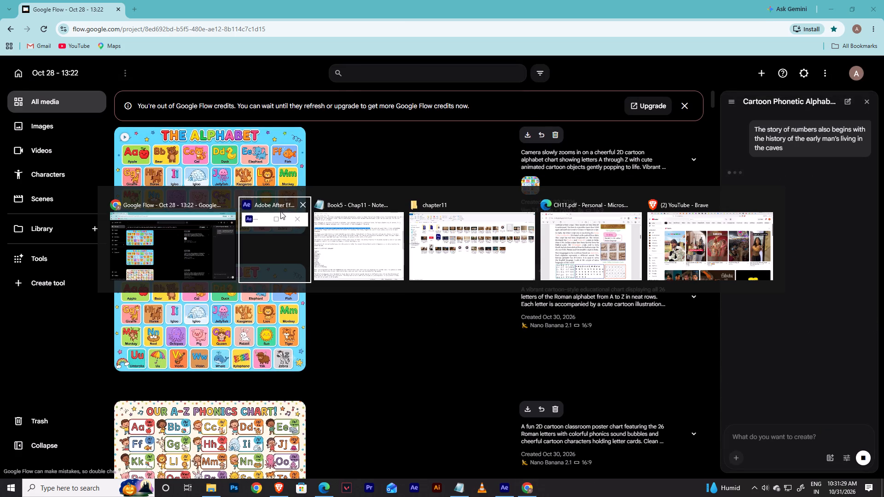
{"action": "left_click", "coordinate": [267, 223], "text": "alt"}
{"action": "left_click", "coordinate": [32, 6]}
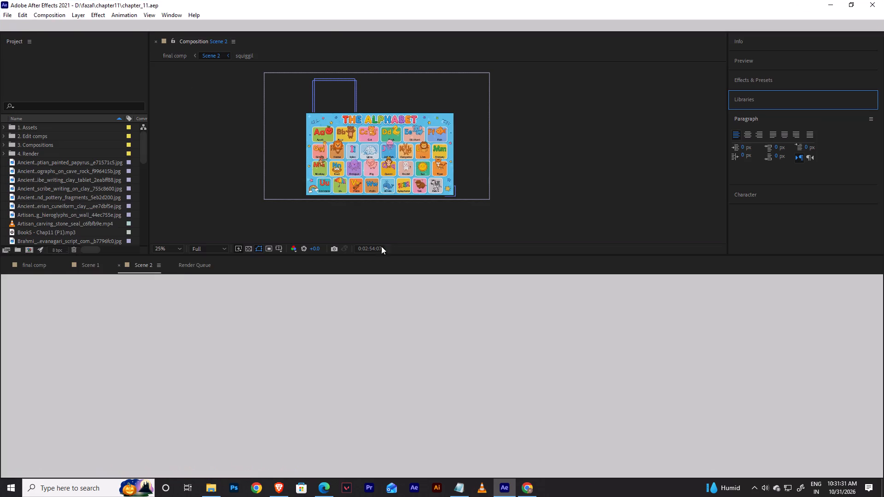
Preview the alphabet chart clips in the Scene 2 composition from about 0:02:48:00, with the timeline and composition view enlarged.
{"action": "scroll", "coordinate": [381, 317], "scroll_direction": "up", "scroll_amount": 1}
{"action": "left_click", "coordinate": [381, 316]}
{"action": "type", "text": "=="}
{"action": "key", "text": "equal"}
{"action": "key", "text": "equal"}
{"action": "left_click", "coordinate": [397, 345]}
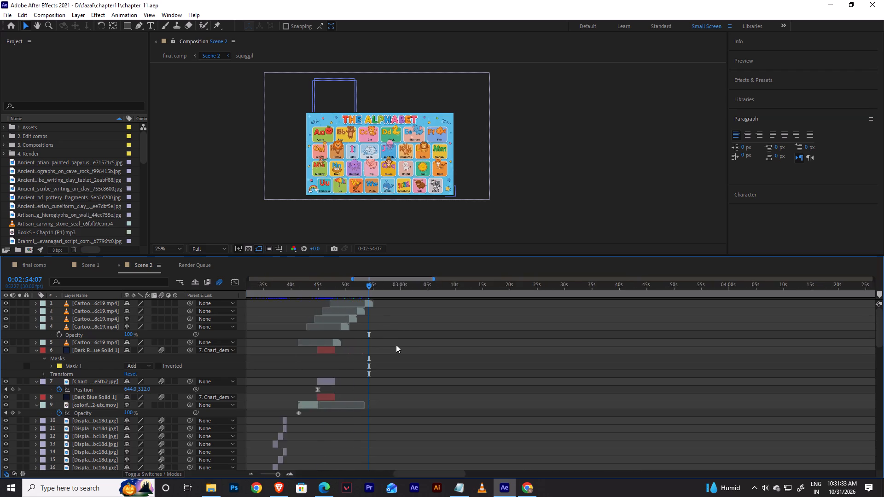
{"action": "key", "text": "equal"}
{"action": "key", "text": "space"}
{"action": "key", "text": "space"}
{"action": "left_click_drag", "start_coordinate": [373, 336], "coordinate": [565, 354]}
{"action": "left_click_drag", "start_coordinate": [525, 289], "coordinate": [424, 296]}
{"action": "key", "text": "space"}
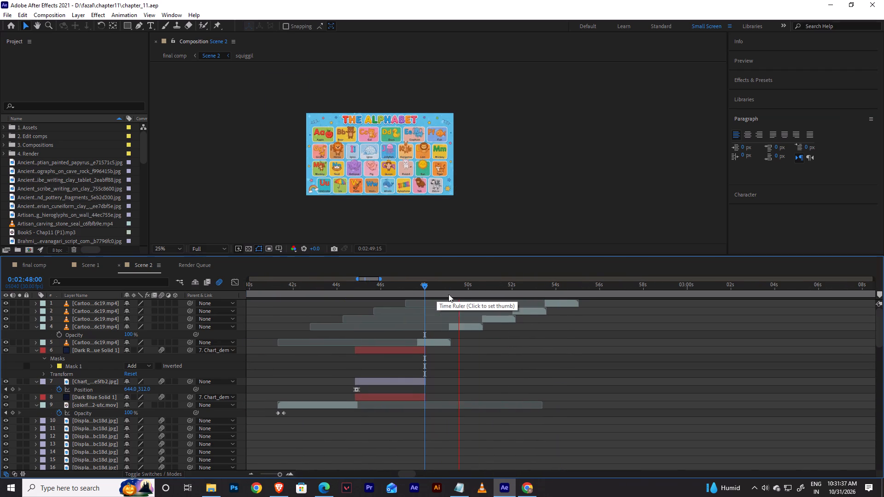
{"action": "key", "text": "space"}
{"action": "key", "text": "space"}
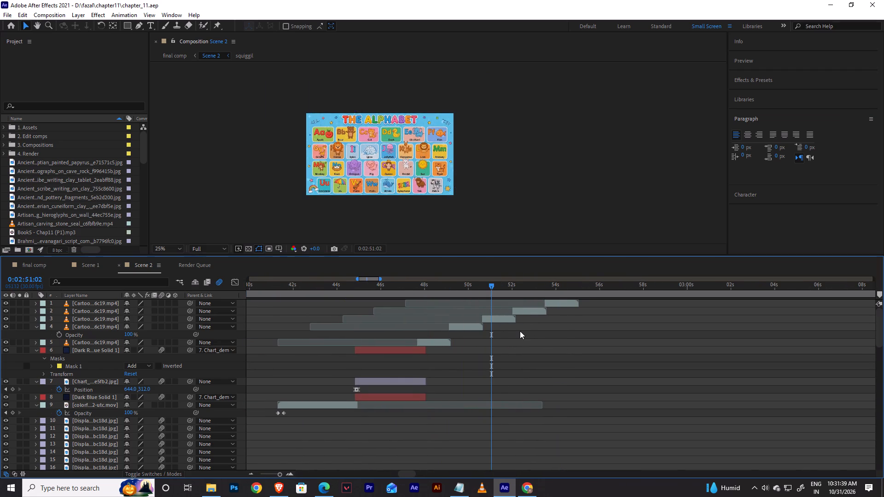
{"action": "key", "text": "space"}
{"action": "scroll", "coordinate": [510, 211], "scroll_direction": "up", "scroll_amount": 1}
{"action": "key", "text": "space"}
{"action": "key", "text": "space"}
{"action": "key", "text": "space"}
{"action": "key", "text": "space"}
{"action": "left_click_drag", "start_coordinate": [553, 189], "coordinate": [557, 182]}
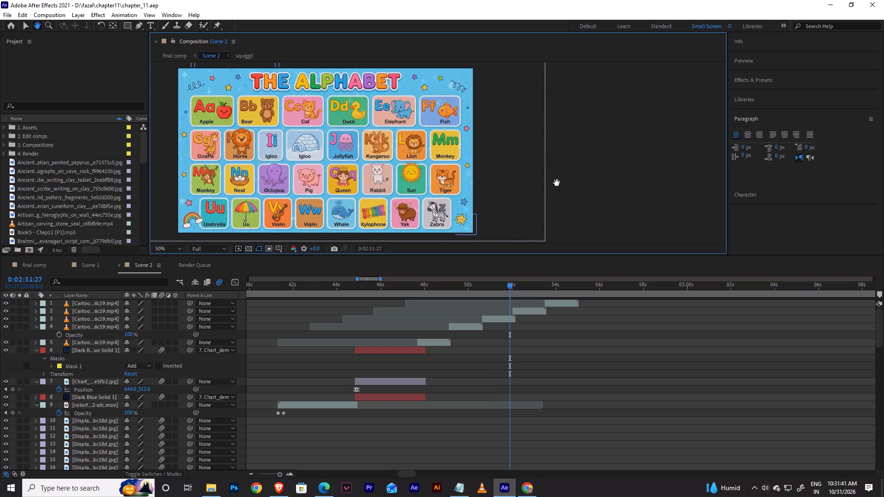
Save the chapter_11 project.
{"action": "key", "text": "ctrl+s"}
Preview the alphabet chart section of Scene 2, replaying it from about 0:02:51:27, 0:02:47:17 and 0:02:41:27.
{"action": "key", "text": "space"}
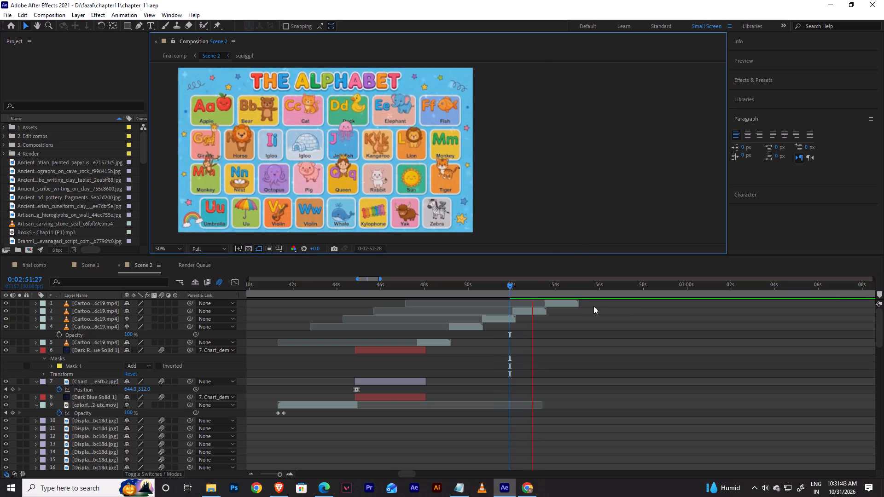
{"action": "key", "text": "space"}
{"action": "key", "text": "space"}
{"action": "key", "text": "space"}
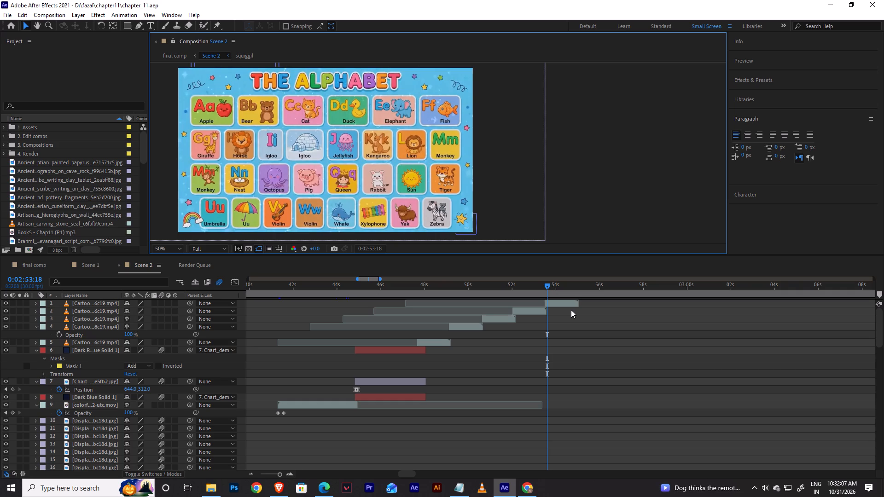
{"action": "left_click", "coordinate": [569, 342]}
{"action": "left_click_drag", "start_coordinate": [429, 286], "coordinate": [414, 289]}
{"action": "key", "text": "space"}
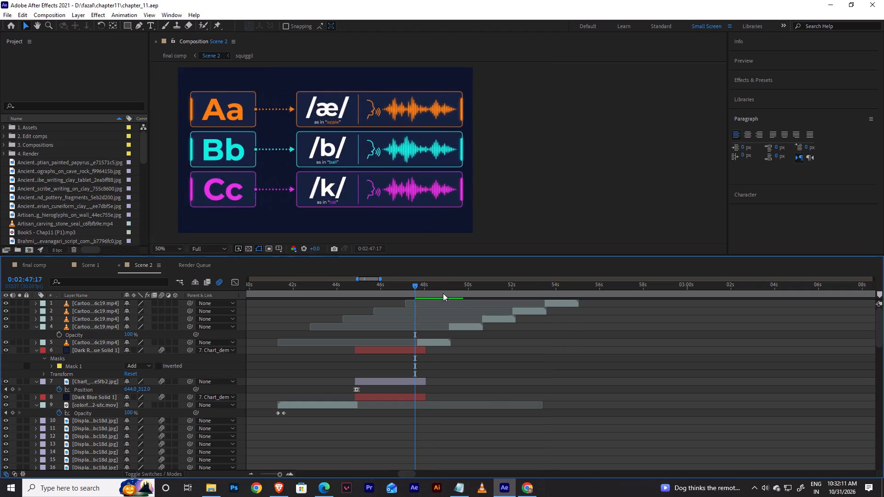
{"action": "key", "text": "space"}
{"action": "left_click_drag", "start_coordinate": [433, 288], "coordinate": [288, 308]}
{"action": "key", "text": "space"}
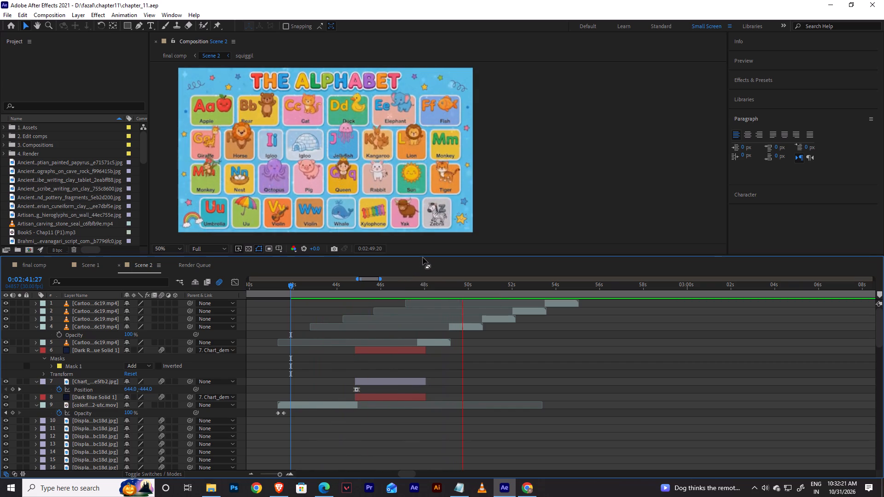
{"action": "key", "text": "space"}
Switch to the Envato stock search in Brave and set its category to Graphics.
{"action": "key", "text": "alt+Tab"}
{"action": "key", "text": "alt+Tab"}
{"action": "key", "text": "alt+Tab"}
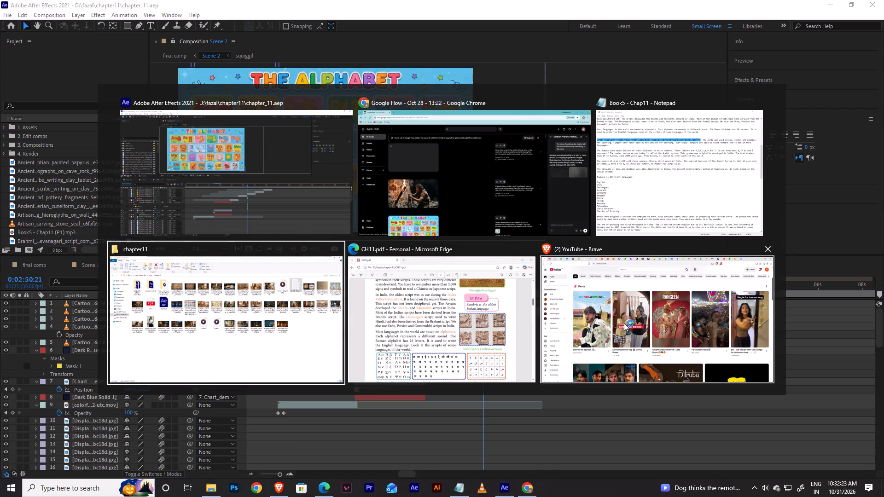
{"action": "left_click", "coordinate": [631, 320], "text": "alt"}
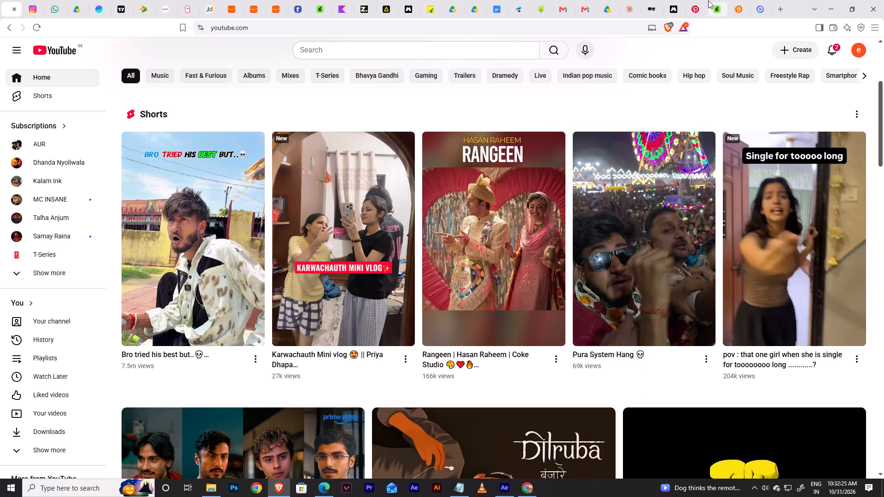
{"action": "left_click", "coordinate": [714, 0]}
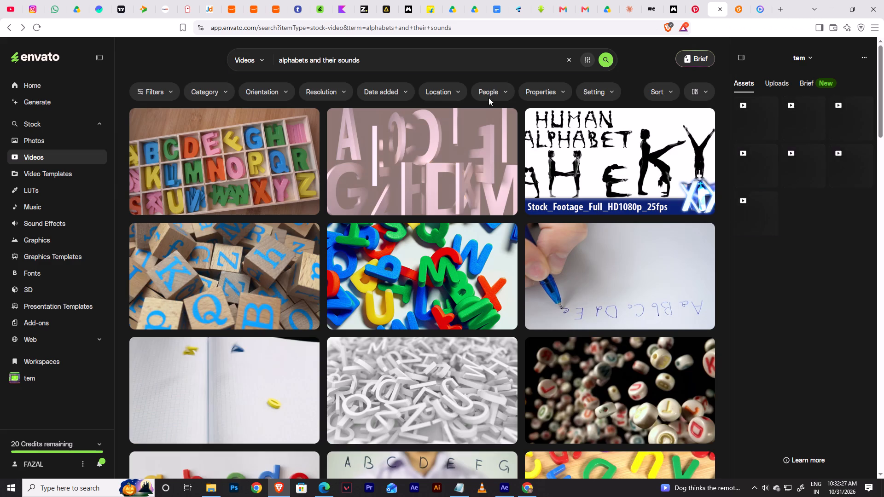
{"action": "left_click", "coordinate": [250, 61]}
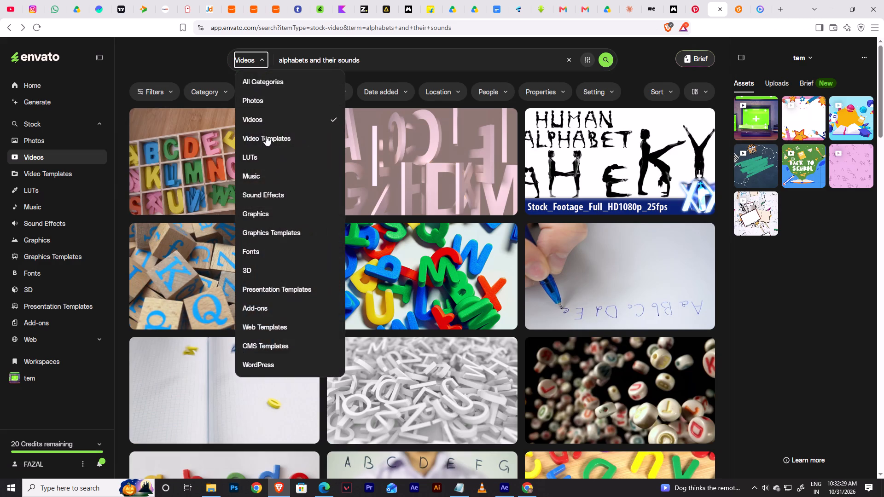
{"action": "left_click", "coordinate": [259, 217]}
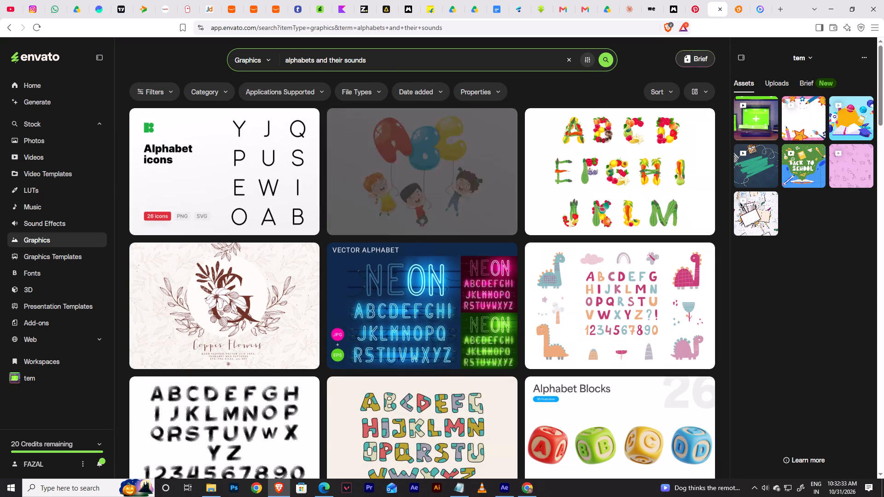
Shorten the Envato search to "alphabets" and browse the graphics for a suitable alphabet illustration.
{"action": "left_click", "coordinate": [396, 62]}
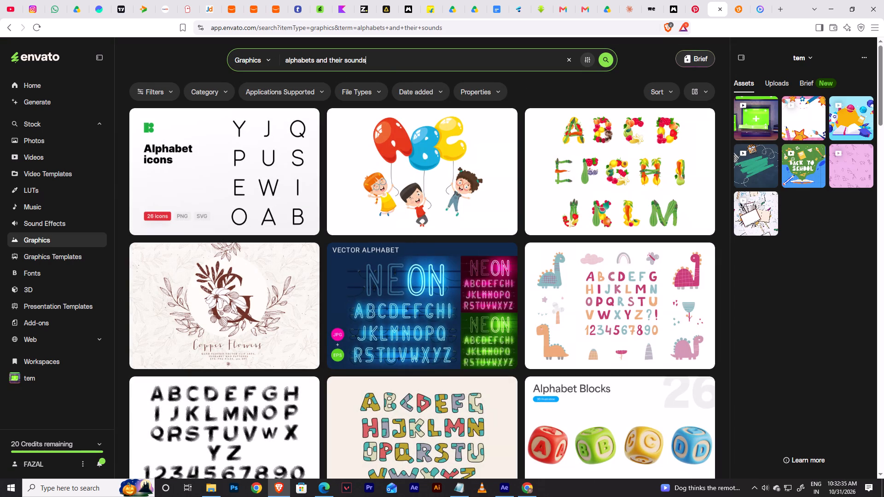
{"action": "left_click_drag", "start_coordinate": [327, 58], "coordinate": [349, 59]}
{"action": "left_click_drag", "start_coordinate": [315, 61], "coordinate": [356, 58]}
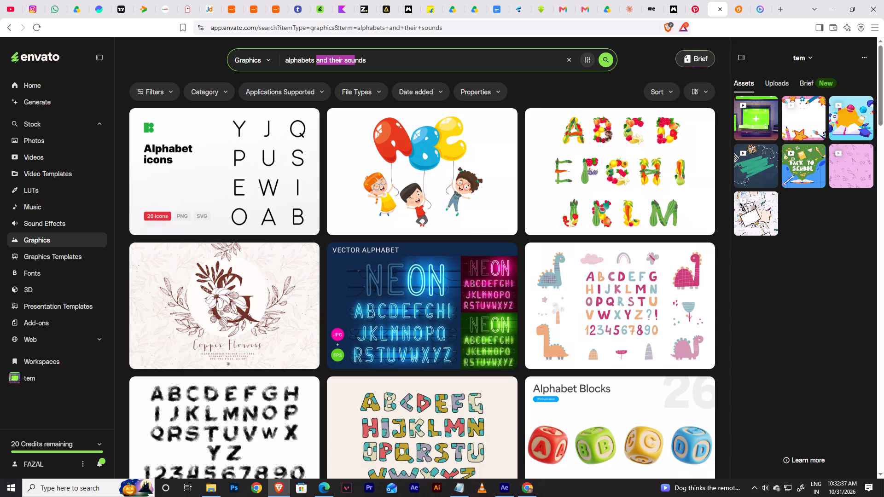
{"action": "left_click_drag", "start_coordinate": [356, 58], "coordinate": [366, 58]}
{"action": "key", "text": "BackSpace"}
{"action": "key", "text": "Return"}
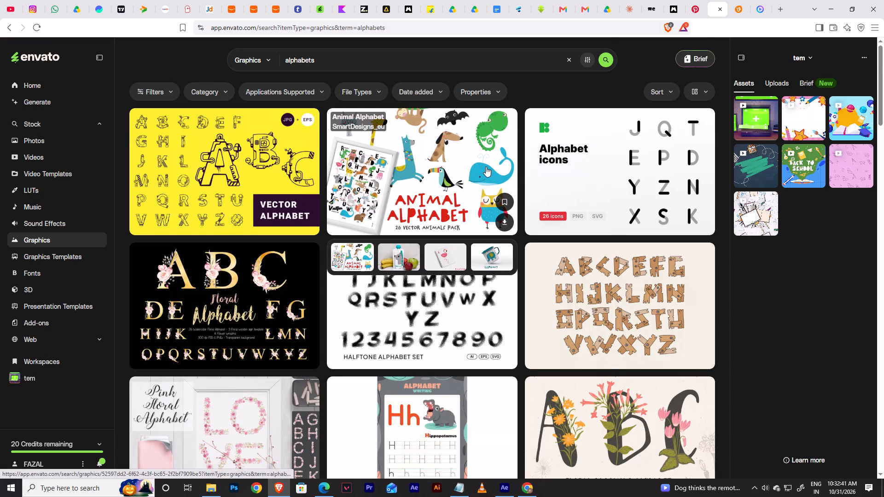
{"action": "scroll", "coordinate": [503, 160], "scroll_direction": "down", "scroll_amount": 2}
{"action": "scroll", "coordinate": [570, 220], "scroll_direction": "down", "scroll_amount": 3}
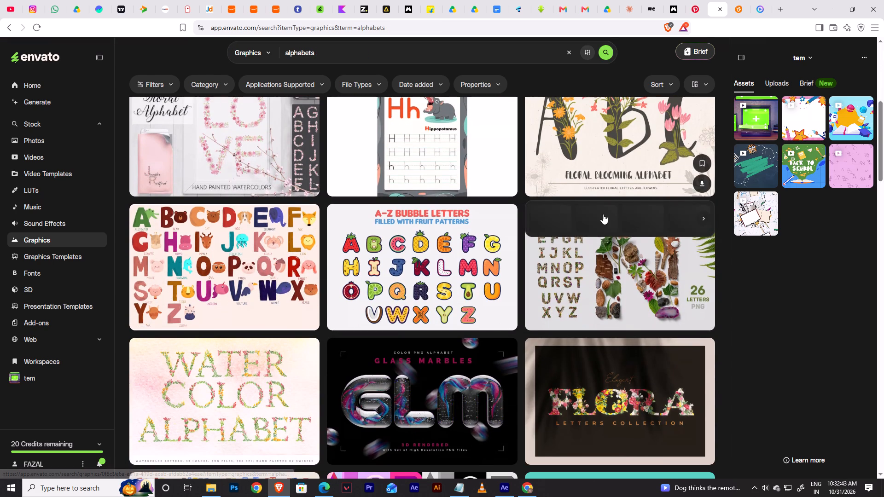
Search Vecteezy's vectors for "alphabet letters" and browse the results.
{"action": "left_click", "coordinate": [735, 0]}
{"action": "left_click_drag", "start_coordinate": [334, 95], "coordinate": [188, 99]}
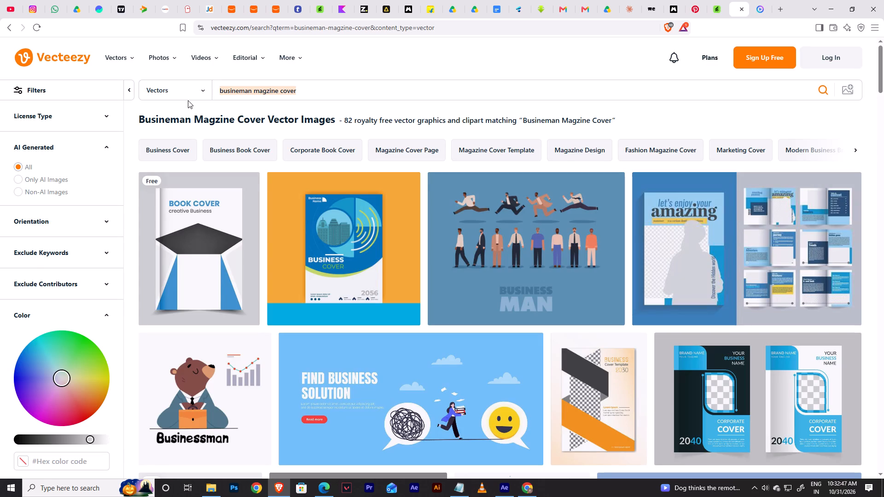
{"action": "key", "text": "BackSpace"}
{"action": "type", "text": "alphabe"}
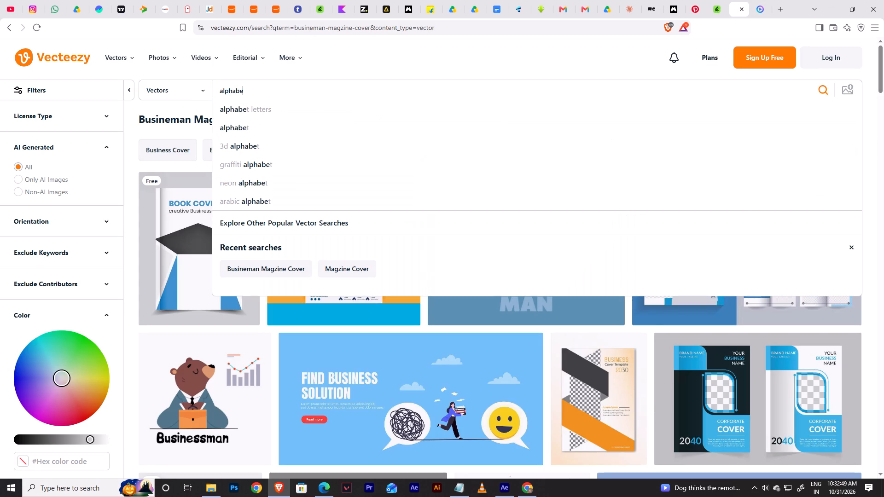
{"action": "key", "text": "Down"}
{"action": "key", "text": "Return"}
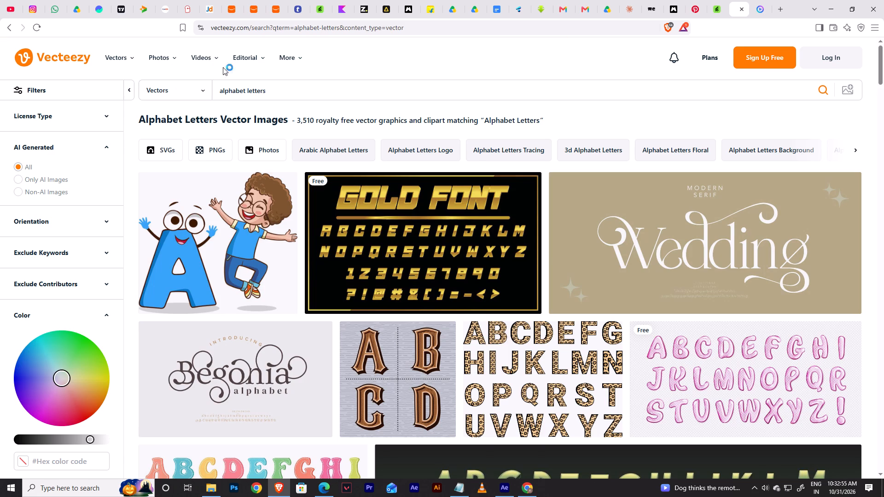
{"action": "scroll", "coordinate": [391, 284], "scroll_direction": "down", "scroll_amount": 8}
{"action": "scroll", "coordinate": [512, 226], "scroll_direction": "down", "scroll_amount": 1}
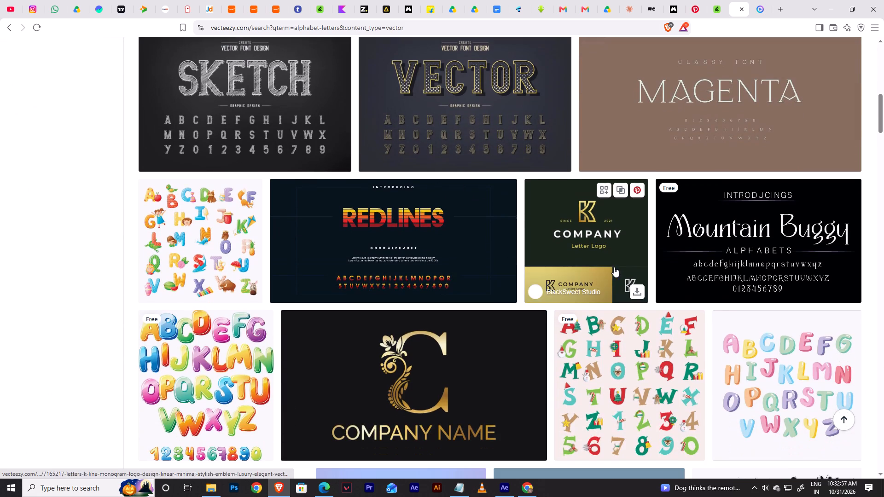
{"action": "left_click", "coordinate": [794, 374]}
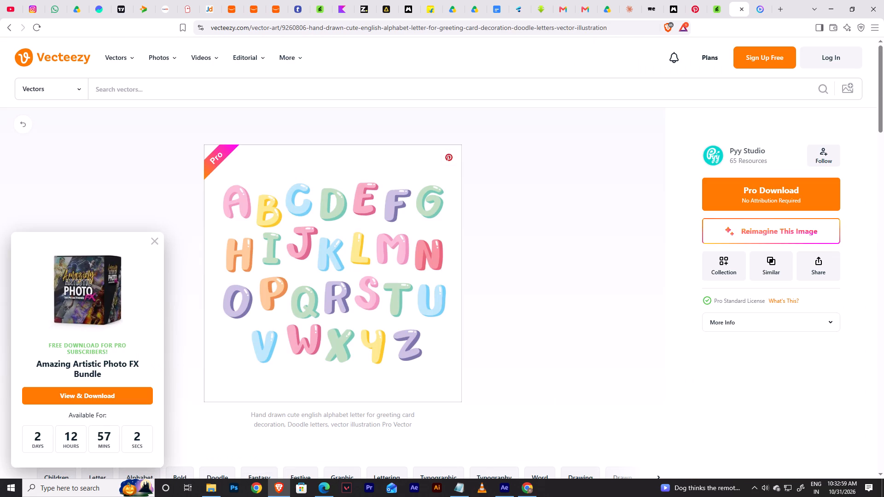
{"action": "left_click", "coordinate": [12, 33]}
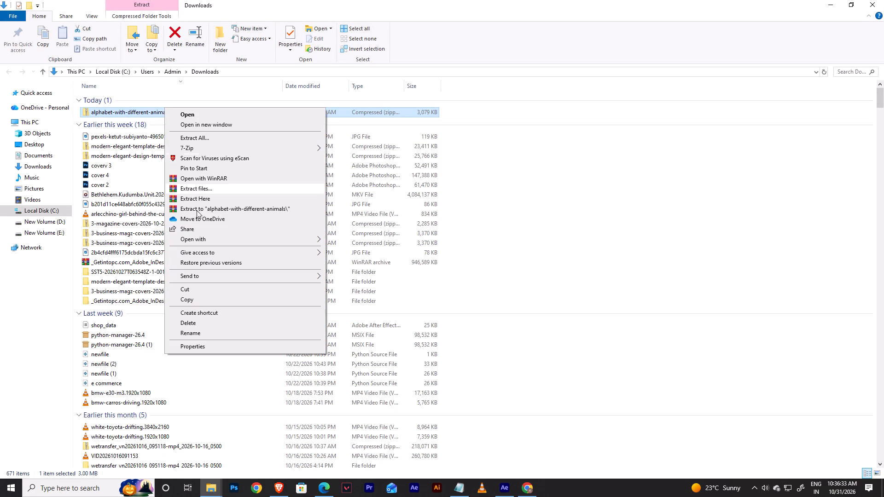
{"action": "left_click", "coordinate": [192, 208]}
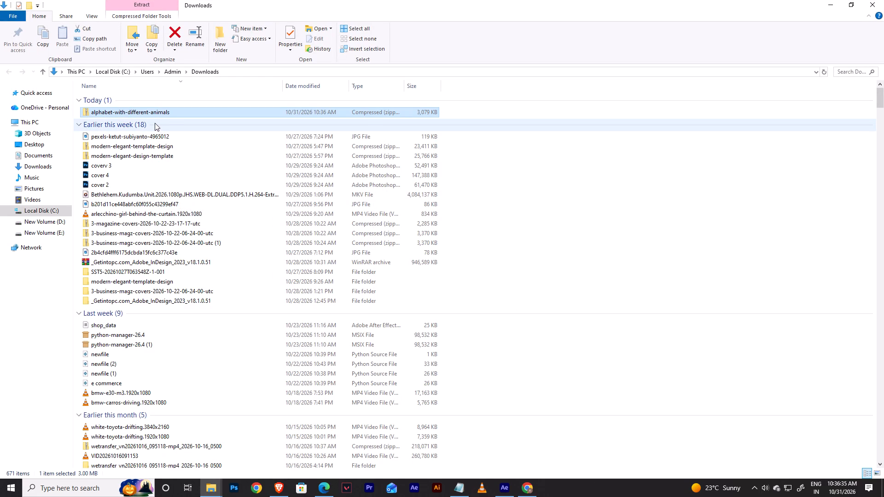
Open the extracted "alphabet-with-different-animals" folder and select the 10360 preview image.
{"action": "double_click", "coordinate": [142, 122]}
{"action": "left_click", "coordinate": [147, 94]}
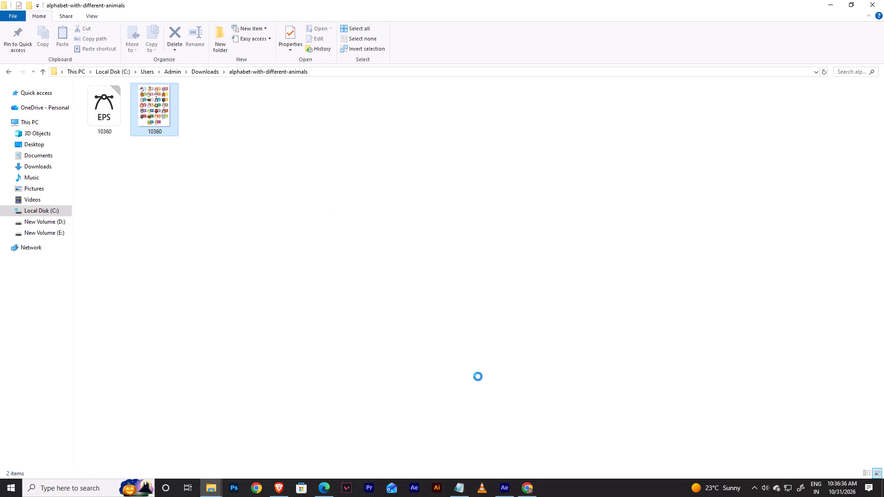
Disable the Ethernet adapter in the computer's network connections and close the Network Connections window.
{"action": "right_click", "coordinate": [786, 487]}
{"action": "left_click", "coordinate": [786, 478]}
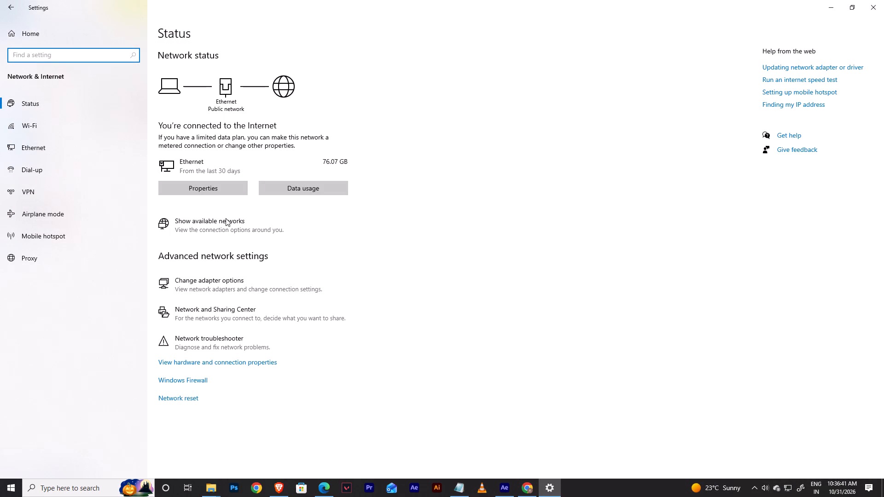
{"action": "left_click", "coordinate": [209, 281]}
{"action": "right_click", "coordinate": [297, 145]}
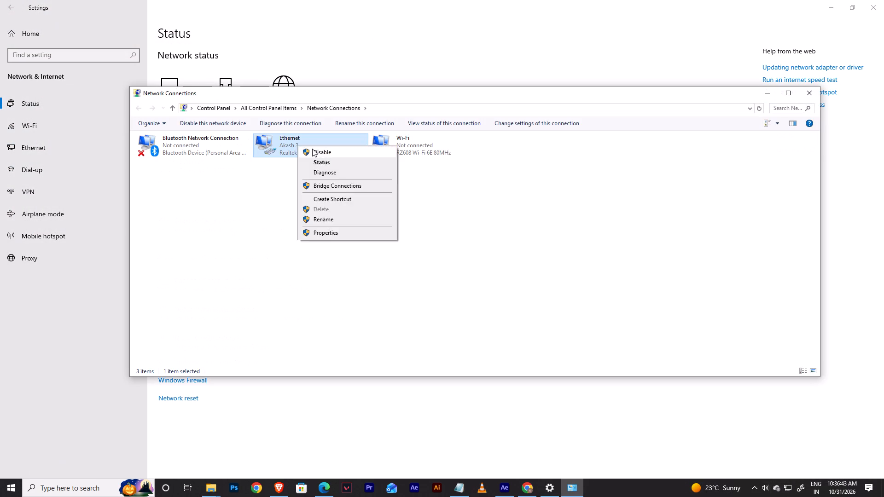
{"action": "left_click", "coordinate": [312, 149]}
{"action": "left_click", "coordinate": [812, 97]}
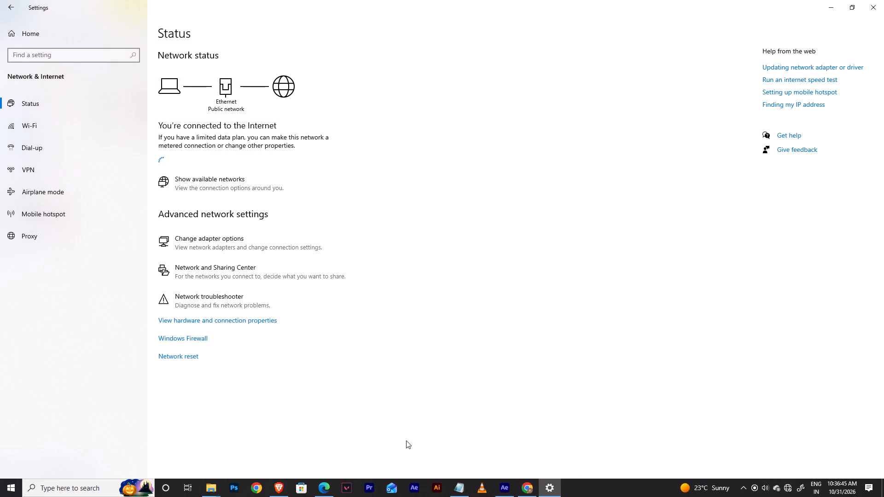
Return to the "alphabet-with-different-animals" folder and open the 10360 EPS file in Illustrator.
{"action": "left_click", "coordinate": [213, 492]}
{"action": "left_click", "coordinate": [244, 453]}
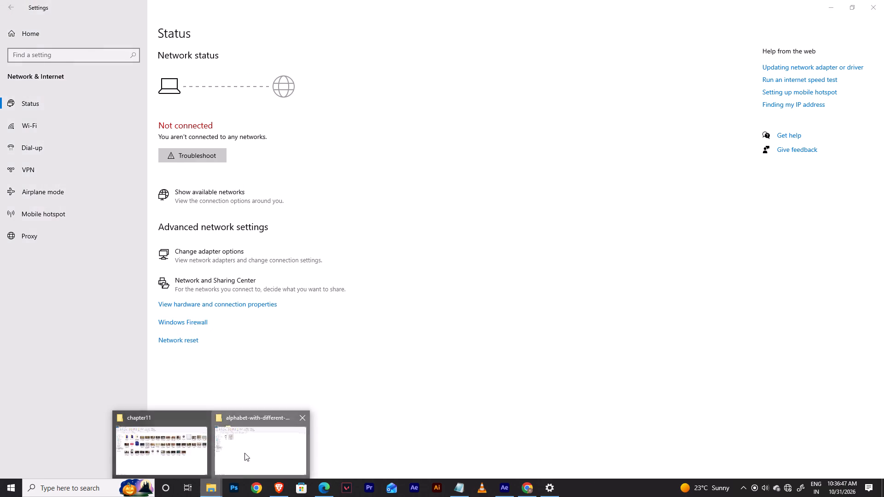
{"action": "double_click", "coordinate": [108, 88]}
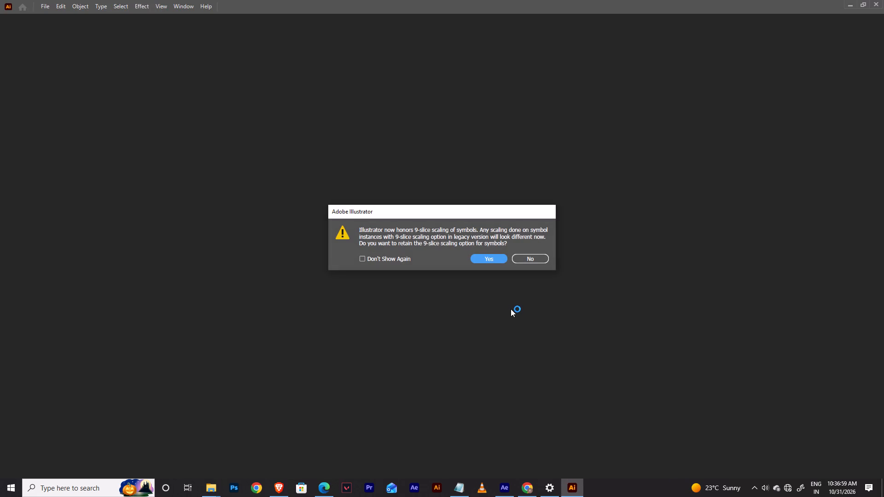
Open the extracted alphabet EPS in Illustrator, retaining the 9-slice scaling option for symbols.
{"action": "left_click", "coordinate": [492, 260]}
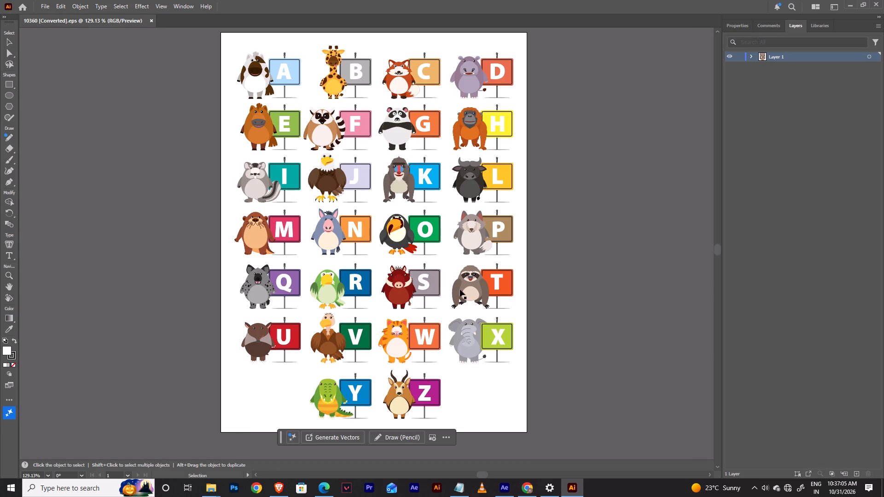
Isolate the artwork group and delete the animals beside the A, B, C and D signs.
{"action": "left_click", "coordinate": [394, 82]}
{"action": "double_click", "coordinate": [404, 89]}
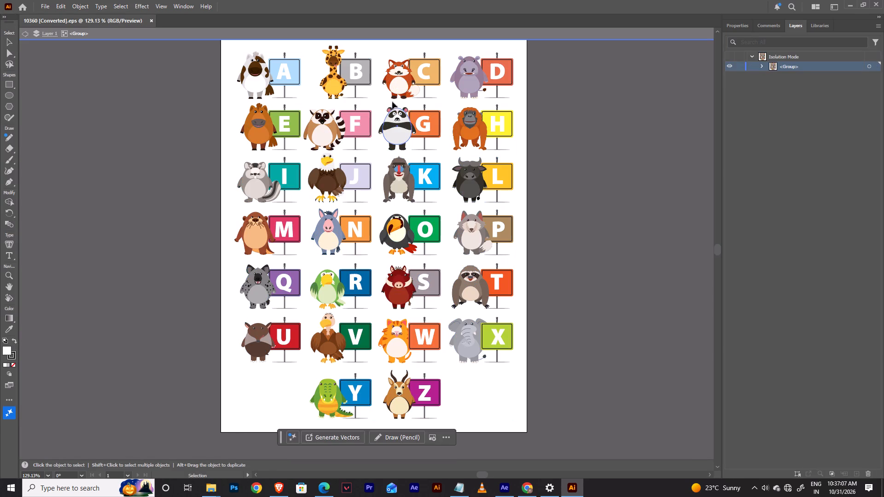
{"action": "left_click", "coordinate": [395, 95]}
{"action": "key", "text": "BackSpace"}
{"action": "left_click", "coordinate": [326, 82]}
{"action": "key", "text": "BackSpace"}
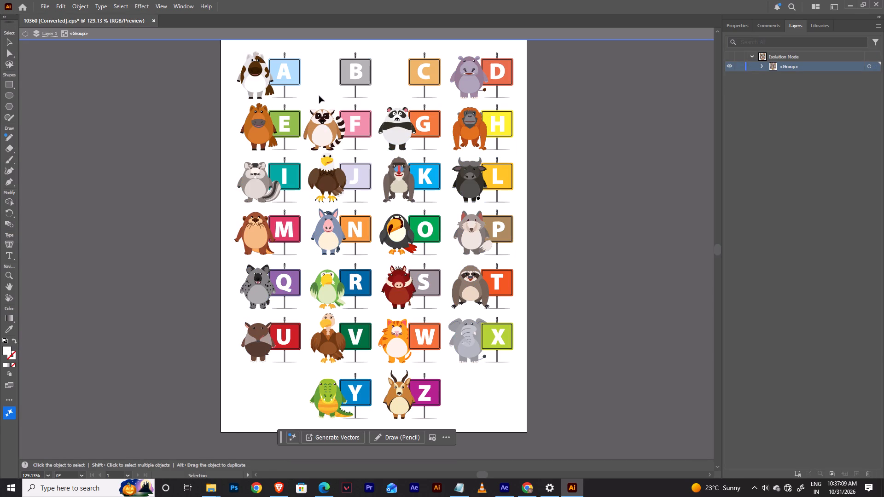
{"action": "left_click", "coordinate": [249, 87]}
{"action": "key", "text": "BackSpace"}
{"action": "left_click", "coordinate": [477, 74]}
{"action": "key", "text": "BackSpace"}
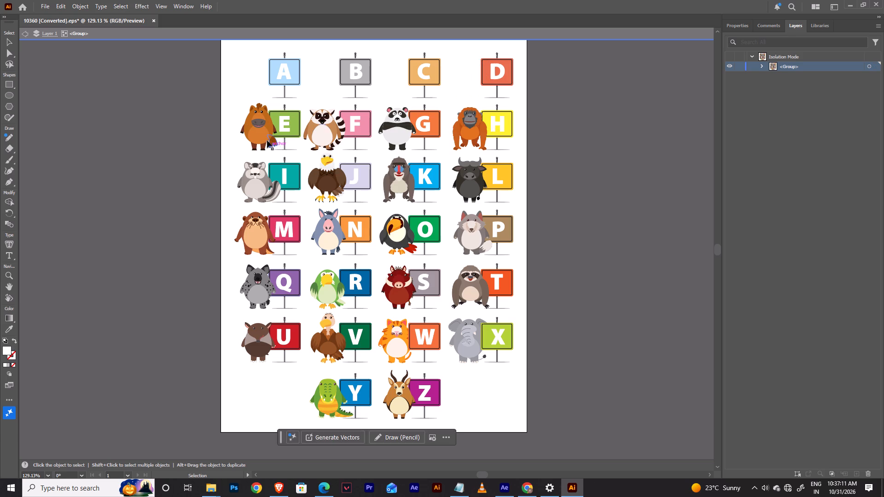
Delete the animals beside the E, F, G and H signs.
{"action": "left_click", "coordinate": [245, 123]}
{"action": "key", "text": "BackSpace"}
{"action": "left_click", "coordinate": [328, 127]}
{"action": "key", "text": "BackSpace"}
{"action": "left_click", "coordinate": [401, 129]}
{"action": "key", "text": "BackSpace"}
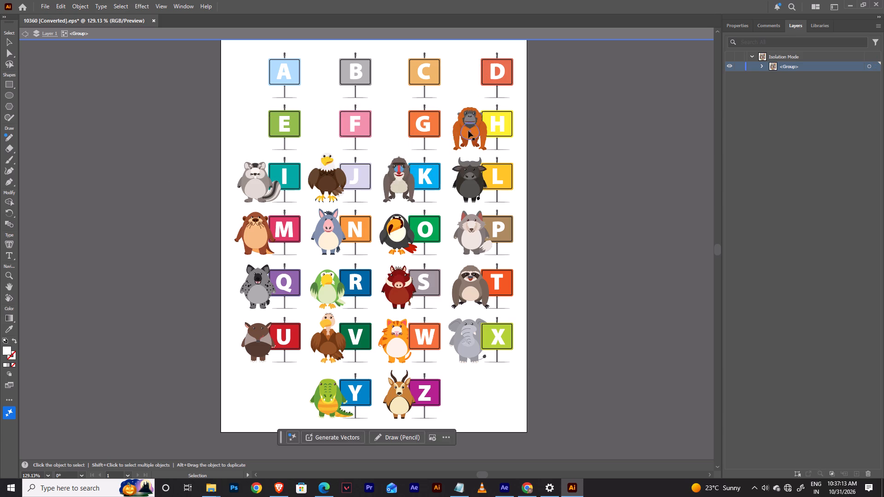
{"action": "left_click", "coordinate": [469, 131]}
{"action": "key", "text": "BackSpace"}
Delete the animals beside the I, J, K and L signs.
{"action": "left_click", "coordinate": [247, 188]}
{"action": "key", "text": "BackSpace"}
{"action": "left_click", "coordinate": [330, 177]}
{"action": "key", "text": "BackSpace"}
{"action": "left_click", "coordinate": [407, 185]}
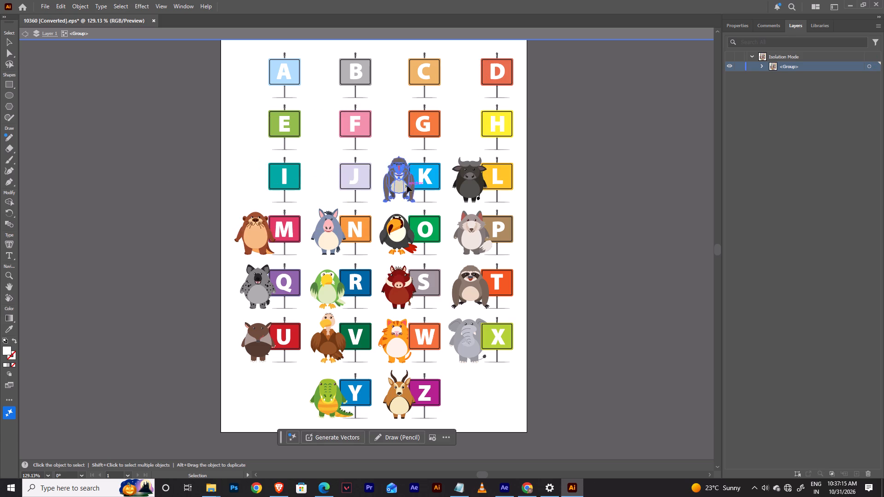
{"action": "key", "text": "BackSpace"}
{"action": "left_click", "coordinate": [477, 180]}
{"action": "key", "text": "BackSpace"}
Delete the animals beside the M, N, O and P signs.
{"action": "left_click", "coordinate": [477, 238]}
{"action": "key", "text": "BackSpace"}
{"action": "left_click", "coordinate": [391, 236]}
{"action": "key", "text": "BackSpace"}
{"action": "left_click", "coordinate": [319, 235]}
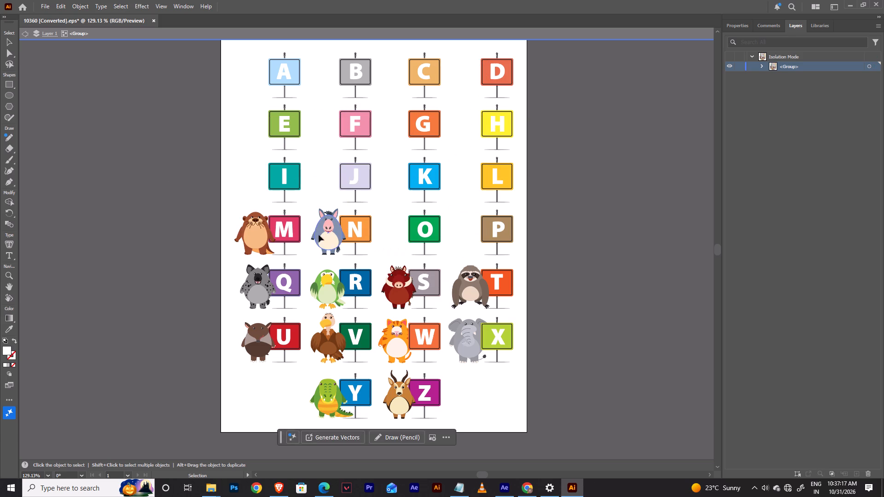
{"action": "key", "text": "BackSpace"}
{"action": "left_click", "coordinate": [240, 230]}
{"action": "key", "text": "BackSpace"}
Delete the animals beside the Q, R, S and T signs.
{"action": "left_click", "coordinate": [246, 288]}
{"action": "key", "text": "BackSpace"}
{"action": "left_click", "coordinate": [332, 285]}
{"action": "key", "text": "BackSpace"}
{"action": "left_click", "coordinate": [415, 287]}
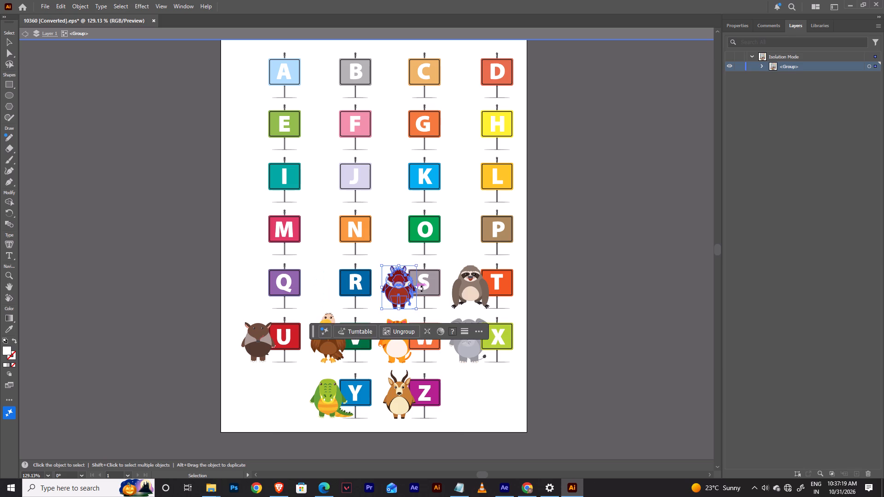
{"action": "key", "text": "BackSpace"}
{"action": "left_click", "coordinate": [461, 283]}
{"action": "key", "text": "BackSpace"}
Delete the remaining animals beside the U, V, W, X, Y and Z signs.
{"action": "left_click", "coordinate": [474, 341]}
{"action": "key", "text": "BackSpace"}
{"action": "left_click", "coordinate": [390, 339]}
{"action": "key", "text": "BackSpace"}
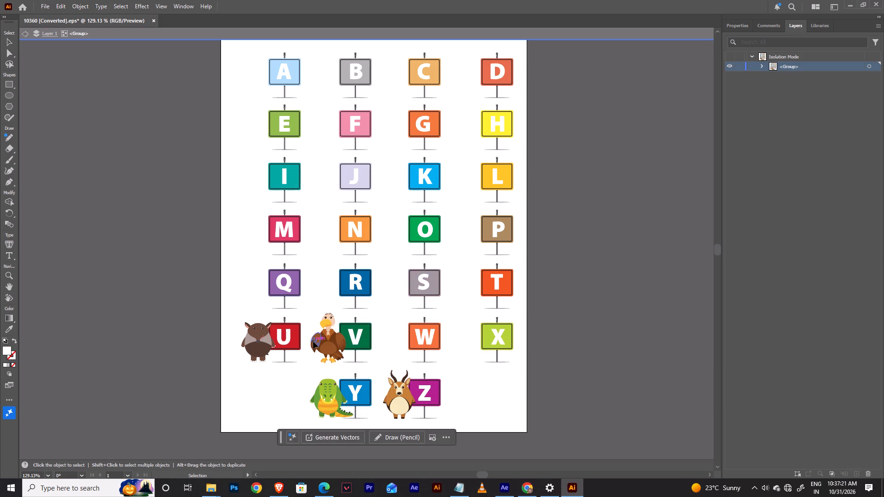
{"action": "left_click", "coordinate": [313, 341]}
{"action": "key", "text": "BackSpace"}
{"action": "left_click", "coordinate": [242, 338]}
{"action": "key", "text": "BackSpace"}
{"action": "left_click", "coordinate": [266, 340]}
{"action": "key", "text": "BackSpace"}
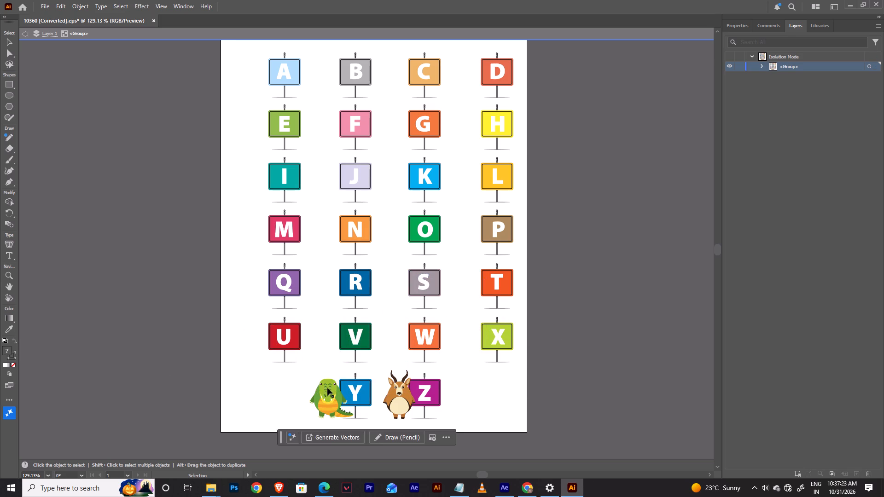
{"action": "left_click", "coordinate": [327, 388]}
{"action": "key", "text": "BackSpace"}
{"action": "left_click", "coordinate": [400, 398]}
{"action": "key", "text": "BackSpace"}
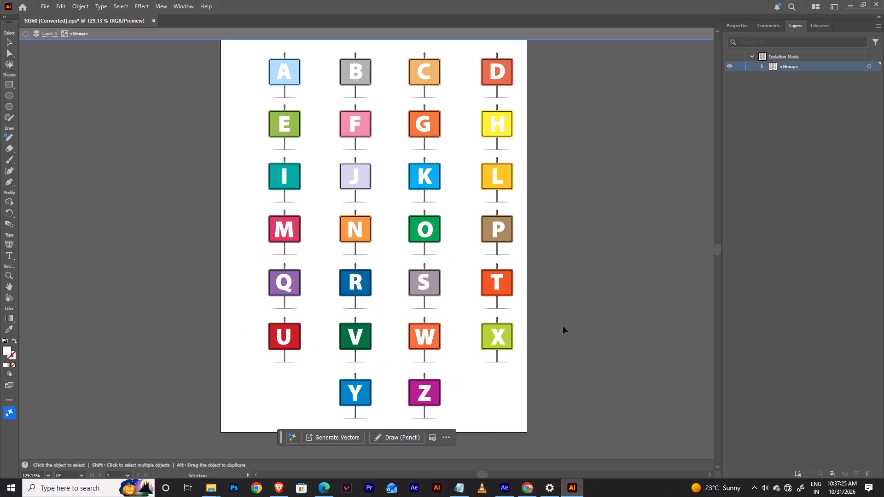
Draw a white circle about 8 px across over the upper-left corner of the A sign's board.
{"action": "left_click", "coordinate": [605, 265]}
{"action": "key", "text": "space"}
{"action": "key", "text": "space"}
{"action": "key", "text": "space"}
{"action": "key", "text": "space"}
{"action": "key", "text": "space"}
{"action": "key", "text": "space"}
{"action": "key", "text": "space"}
{"action": "key", "text": "space"}
{"action": "key", "text": "space"}
{"action": "key", "text": "space"}
{"action": "key", "text": "space"}
{"action": "key", "text": "space"}
{"action": "key", "text": "space"}
{"action": "key", "text": "space"}
{"action": "key", "text": "space"}
{"action": "left_click_drag", "start_coordinate": [573, 175], "coordinate": [626, 293]}
{"action": "left_click_drag", "start_coordinate": [625, 290], "coordinate": [619, 275]}
{"action": "left_click", "coordinate": [612, 214]}
{"action": "key", "text": "ctrl+equal"}
{"action": "key", "text": "ctrl+equal"}
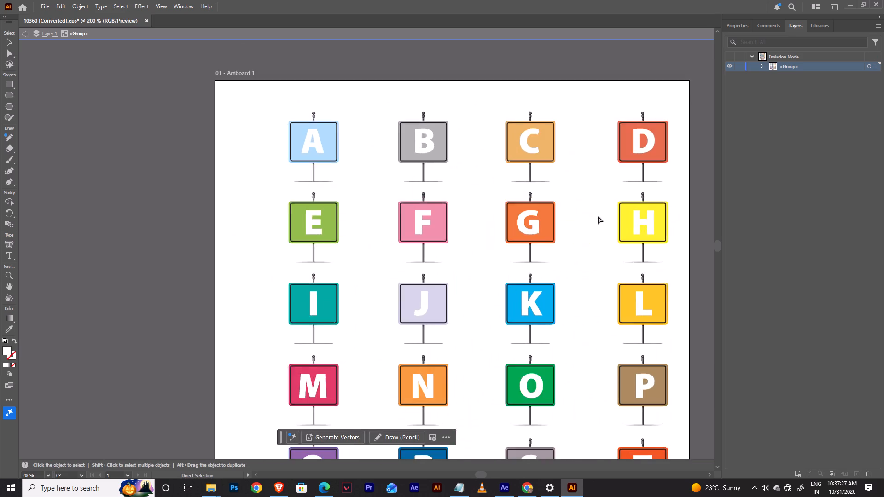
{"action": "key", "text": "ctrl+equal"}
{"action": "key", "text": "space"}
{"action": "left_click_drag", "start_coordinate": [342, 147], "coordinate": [355, 257]}
{"action": "key", "text": "ctrl+equal"}
{"action": "key", "text": "ctrl+equal"}
{"action": "key", "text": "space"}
{"action": "left_click_drag", "start_coordinate": [355, 179], "coordinate": [381, 226]}
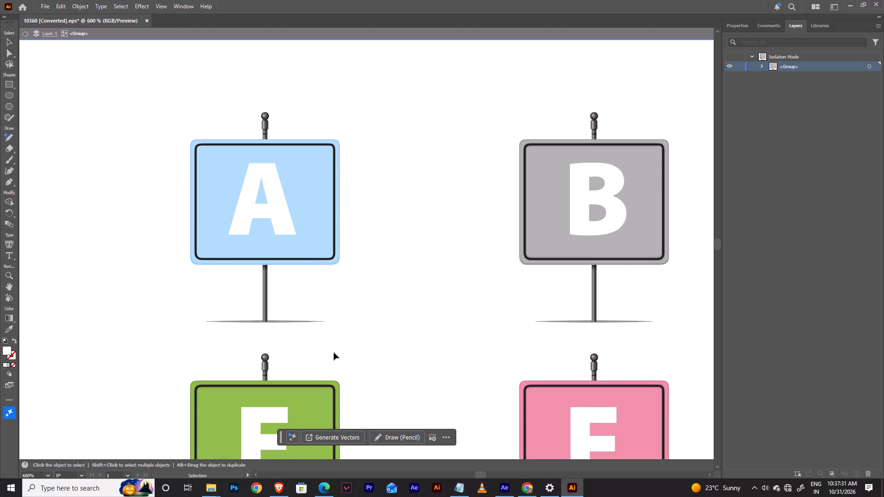
{"action": "left_click", "coordinate": [8, 93]}
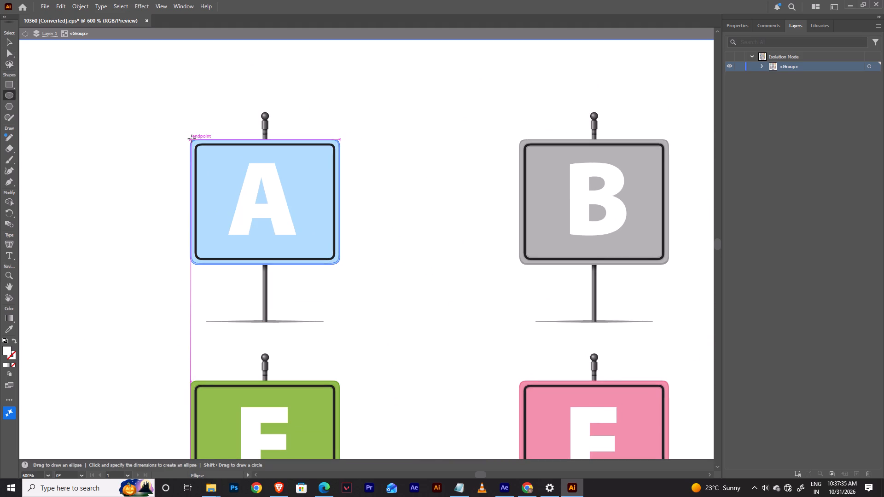
{"action": "left_click_drag", "start_coordinate": [194, 140], "coordinate": [217, 165]}
{"action": "key", "text": "space"}
{"action": "key", "text": "space"}
{"action": "key", "text": "space"}
{"action": "key", "text": "space"}
{"action": "key", "text": "space"}
{"action": "key", "text": "space"}
{"action": "key", "text": "space"}
{"action": "key", "text": "space"}
{"action": "key", "text": "space"}
{"action": "key", "text": "space"}
{"action": "key", "text": "space"}
{"action": "key", "text": "space"}
{"action": "key", "text": "space"}
{"action": "key", "text": "space"}
{"action": "key", "text": "space"}
{"action": "key", "text": "space"}
{"action": "key", "text": "space"}
{"action": "key", "text": "space"}
{"action": "key", "text": "space"}
{"action": "key", "text": "space"}
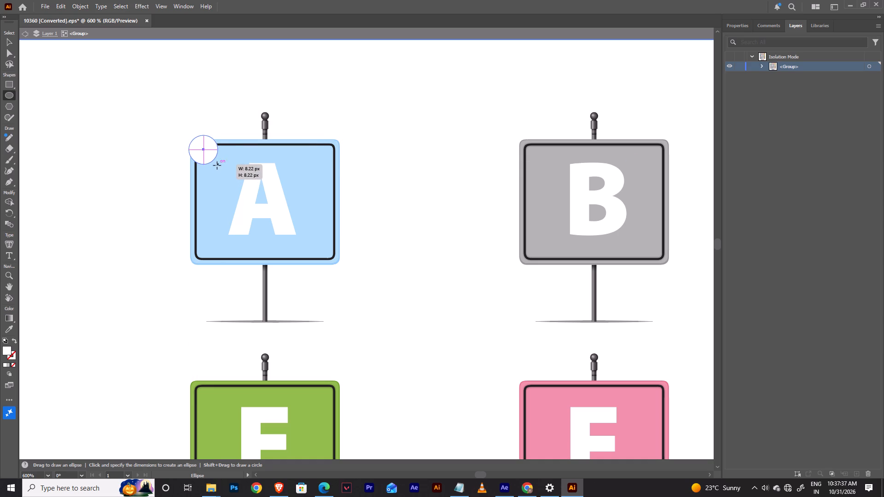
{"action": "left_click_drag", "start_coordinate": [217, 165], "coordinate": [215, 164]}
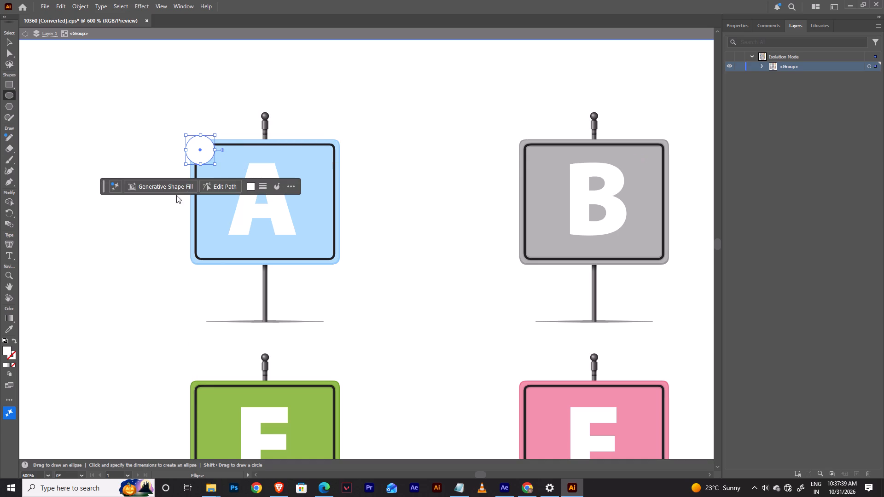
{"action": "left_click", "coordinate": [10, 39]}
{"action": "left_click", "coordinate": [81, 110]}
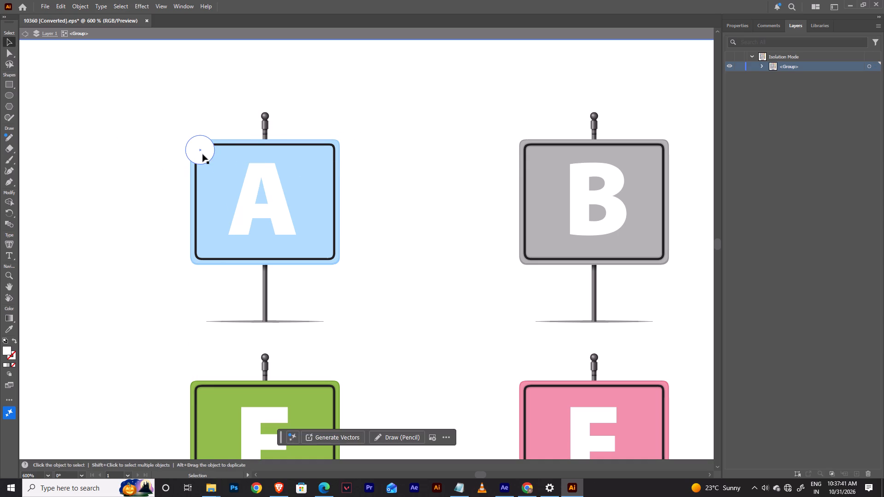
Add the number 1 as text over the A sign's white circle and set its font to Nexa Rust Sans Black.
{"action": "left_click", "coordinate": [203, 152]}
{"action": "key", "text": "t"}
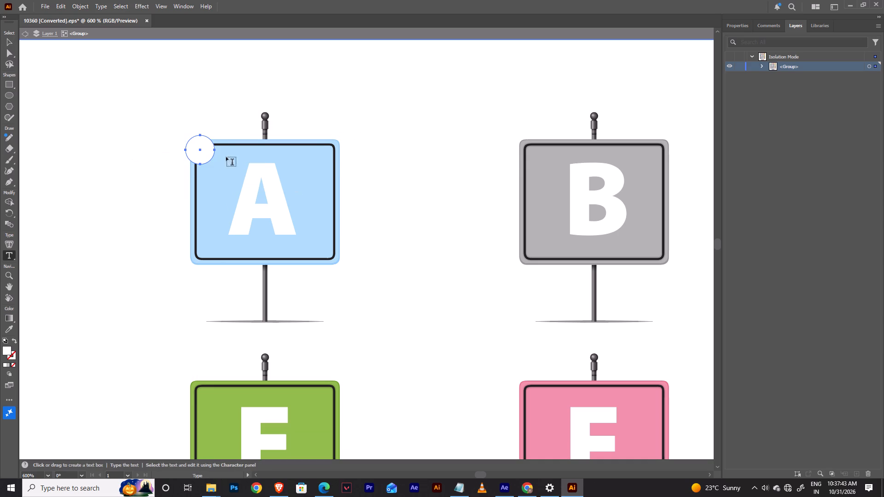
{"action": "left_click", "coordinate": [193, 150]}
{"action": "key", "text": "1"}
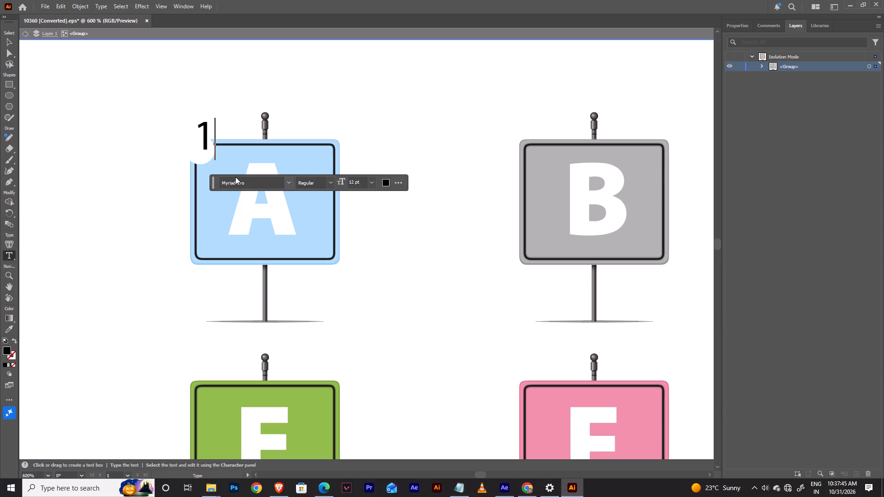
{"action": "left_click", "coordinate": [11, 41]}
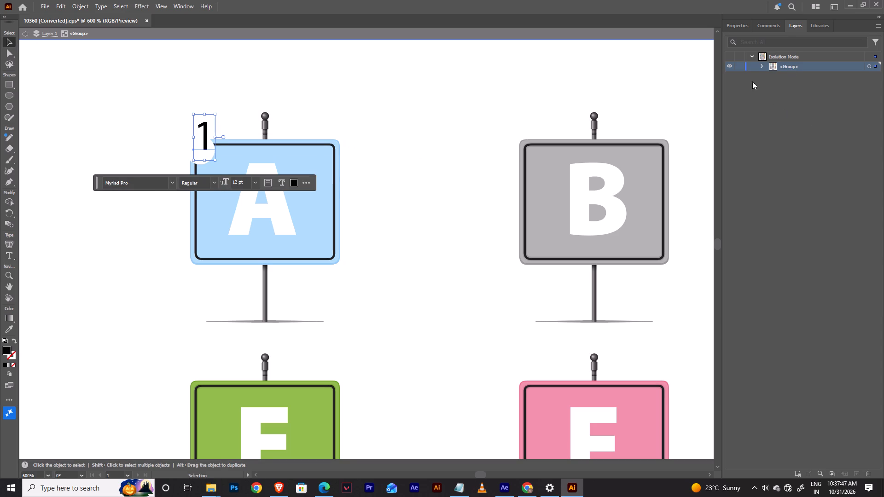
{"action": "left_click", "coordinate": [165, 185]}
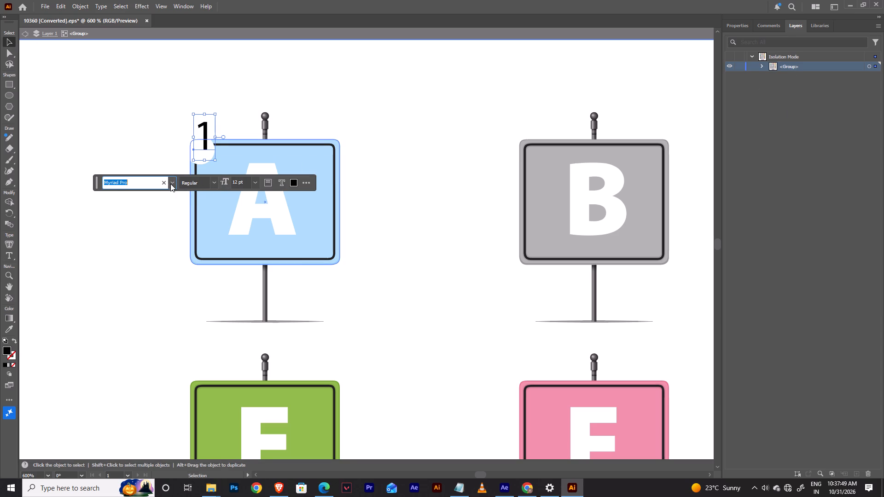
{"action": "left_click", "coordinate": [171, 183]}
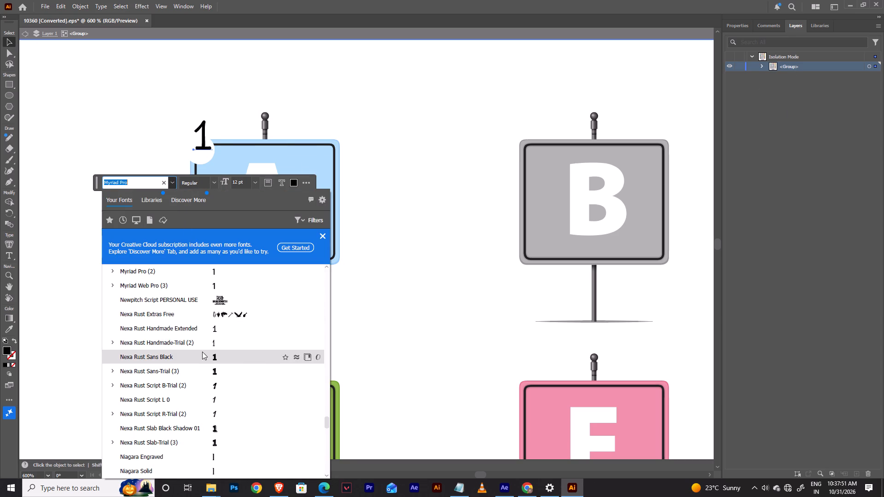
{"action": "left_click", "coordinate": [203, 356]}
Scale the number 1 down to about 4.8 pt and centre it inside the A sign's white circle.
{"action": "left_click_drag", "start_coordinate": [202, 138], "coordinate": [203, 154]}
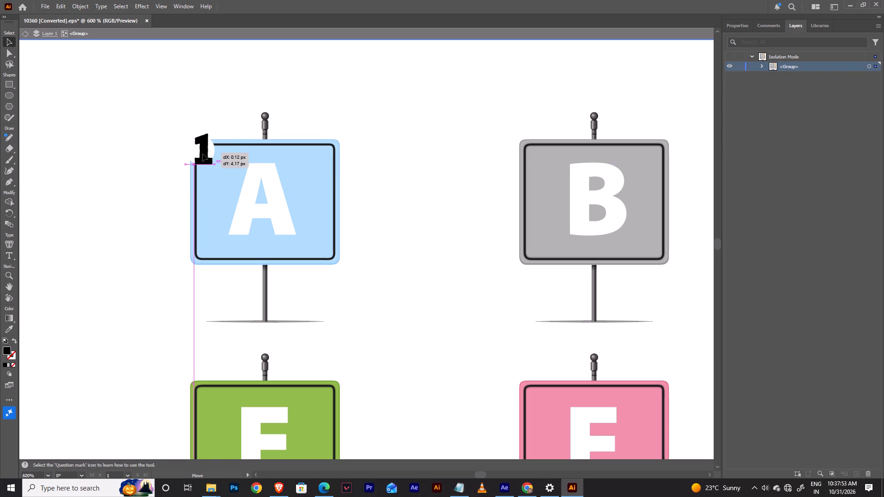
{"action": "left_click_drag", "start_coordinate": [203, 154], "coordinate": [203, 155]}
{"action": "left_click_drag", "start_coordinate": [215, 178], "coordinate": [215, 178]}
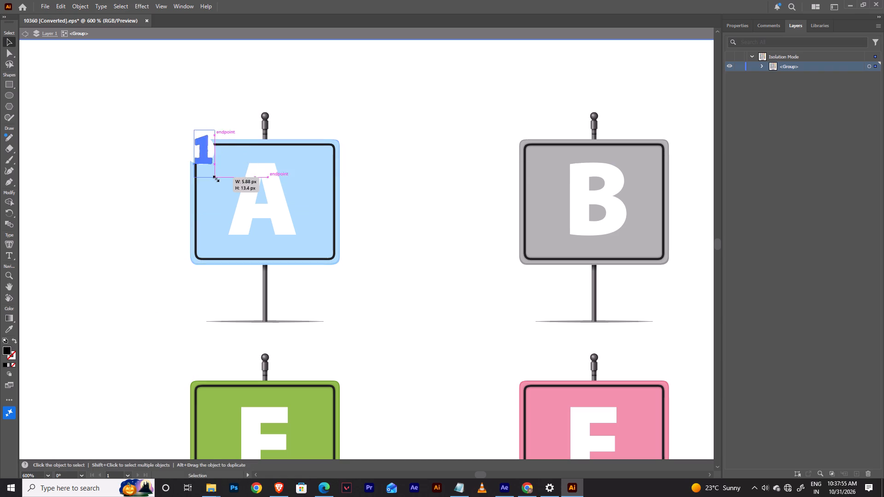
{"action": "left_click_drag", "start_coordinate": [215, 178], "coordinate": [202, 162]}
{"action": "scroll", "coordinate": [266, 100], "scroll_direction": "up", "scroll_amount": 1}
{"action": "key", "text": "space"}
{"action": "key", "text": "space"}
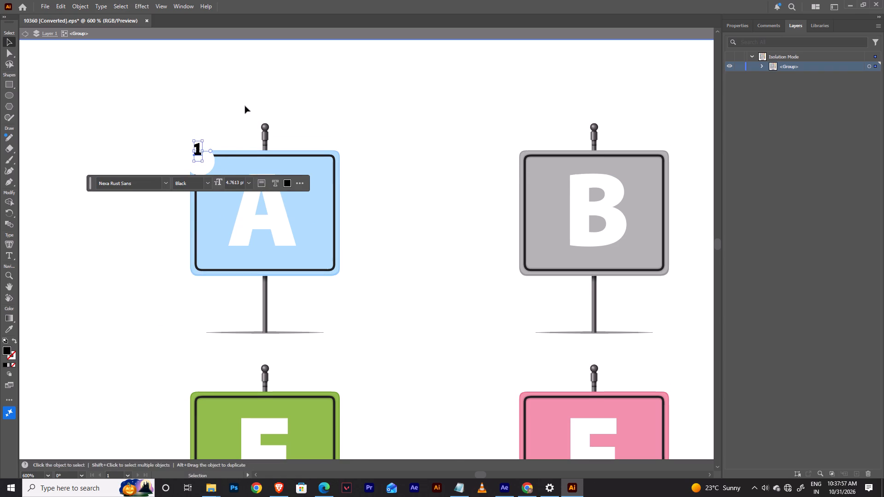
{"action": "key", "text": "ctrl+equal"}
{"action": "key", "text": "ctrl+equal"}
{"action": "key", "text": "space"}
{"action": "key", "text": "space"}
{"action": "left_click_drag", "start_coordinate": [382, 203], "coordinate": [325, 106]}
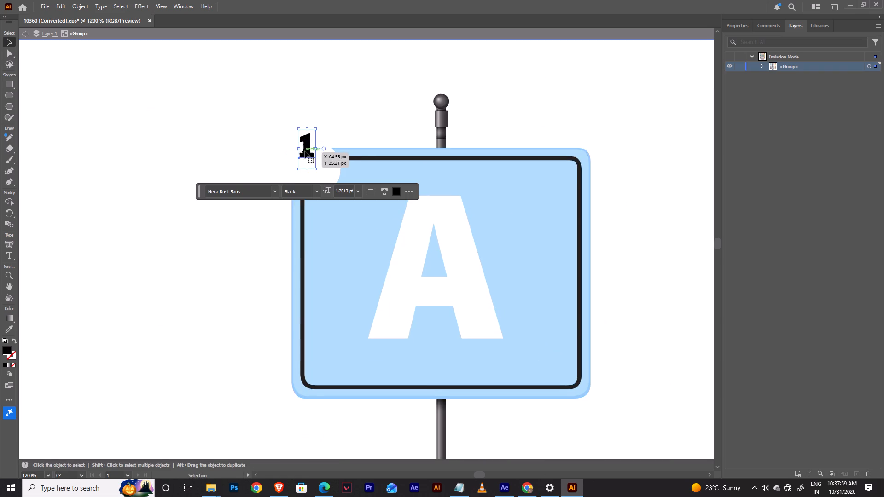
{"action": "left_click_drag", "start_coordinate": [305, 151], "coordinate": [309, 175]}
{"action": "left_click", "coordinate": [369, 117]}
Copy the white circle with its number 1 straight across onto the upper-left corner of the B sign.
{"action": "key", "text": "space"}
{"action": "key", "text": "space"}
{"action": "left_click_drag", "start_coordinate": [386, 123], "coordinate": [367, 126]}
{"action": "key", "text": "ctrl+minus"}
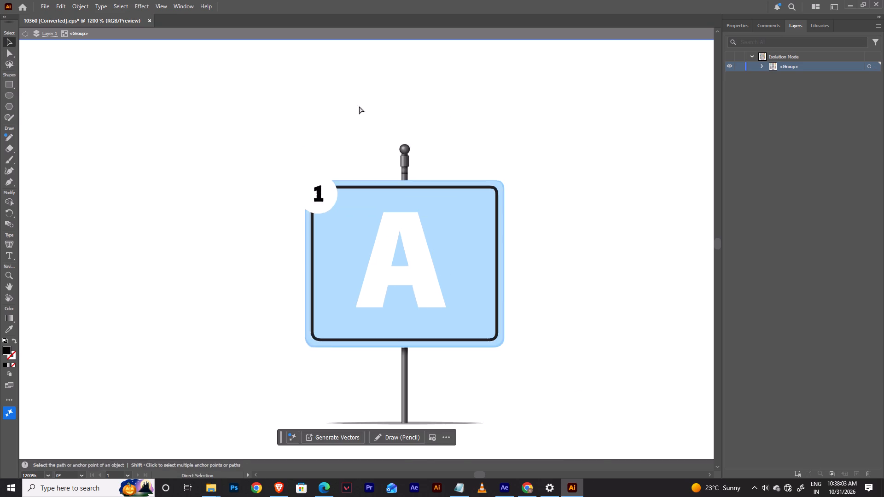
{"action": "key", "text": "ctrl+minus"}
{"action": "key", "text": "ctrl+minus"}
{"action": "left_click", "coordinate": [340, 221]}
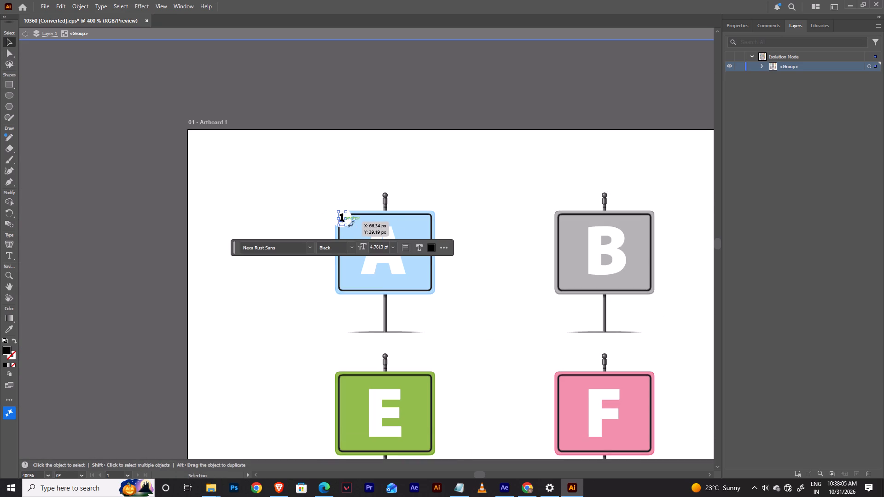
{"action": "key", "text": "ctrl+equal"}
{"action": "key", "text": "ctrl+equal"}
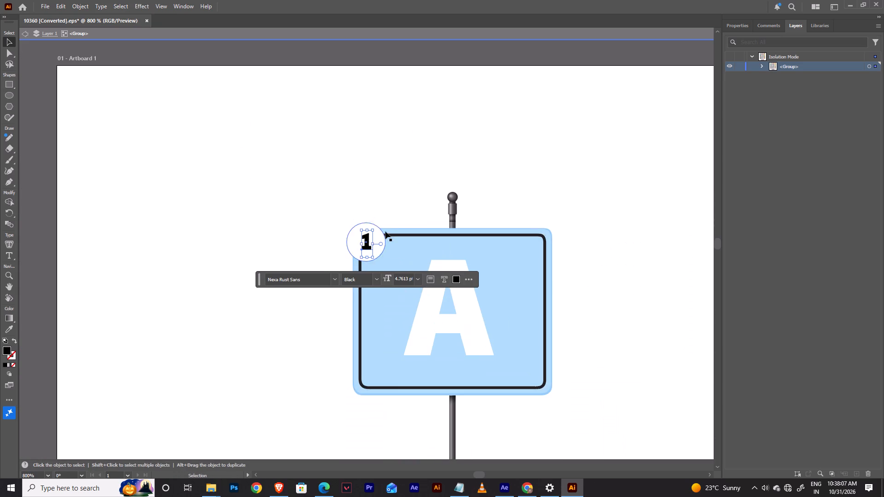
{"action": "left_click", "coordinate": [381, 233], "text": "shift"}
{"action": "key", "text": "space"}
{"action": "key", "text": "space"}
{"action": "key", "text": "space"}
{"action": "key", "text": "space"}
{"action": "key", "text": "space"}
{"action": "key", "text": "space"}
{"action": "key", "text": "space"}
{"action": "key", "text": "space"}
{"action": "key", "text": "space"}
{"action": "key", "text": "space"}
{"action": "key", "text": "space"}
{"action": "key", "text": "space"}
{"action": "key", "text": "space"}
{"action": "key", "text": "space"}
{"action": "key", "text": "space"}
{"action": "key", "text": "space"}
{"action": "key", "text": "space"}
{"action": "key", "text": "space"}
{"action": "key", "text": "space"}
{"action": "key", "text": "space"}
{"action": "left_click_drag", "start_coordinate": [411, 189], "coordinate": [120, 98]}
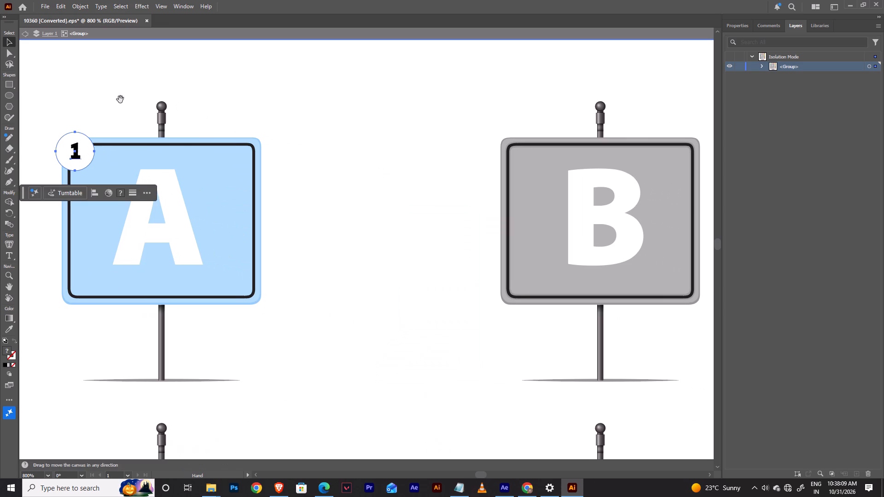
{"action": "left_click_drag", "start_coordinate": [147, 102], "coordinate": [140, 104]}
{"action": "left_click_drag", "start_coordinate": [64, 159], "coordinate": [481, 148], "text": "alt"}
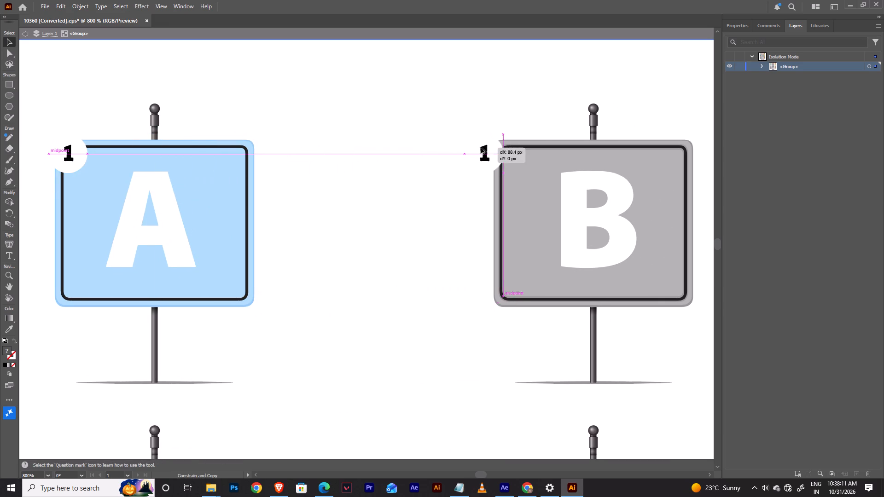
{"action": "left_click_drag", "start_coordinate": [481, 148], "coordinate": [496, 146], "text": "alt"}
Repeat the copy transformation to place the numbered circle on the C and D signs.
{"action": "key", "text": "ctrl+d"}
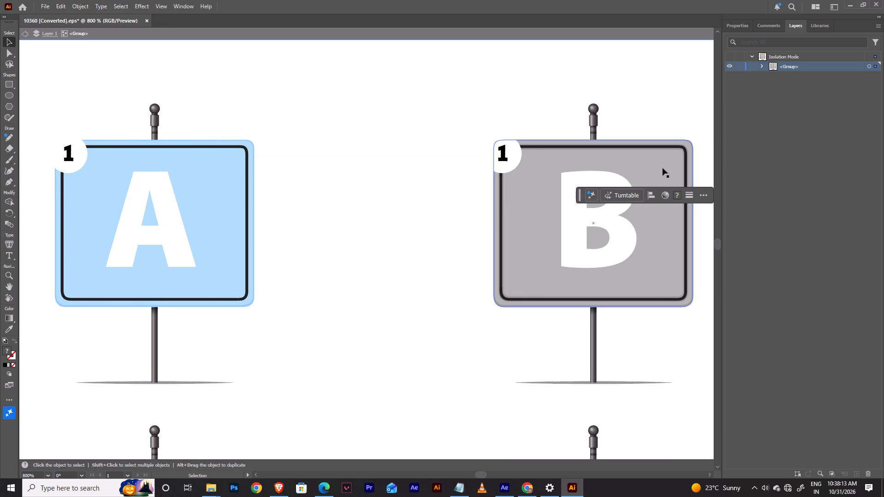
{"action": "key", "text": "ctrl+minus"}
{"action": "key", "text": "ctrl+minus"}
{"action": "key", "text": "space"}
{"action": "left_click_drag", "start_coordinate": [545, 189], "coordinate": [473, 162]}
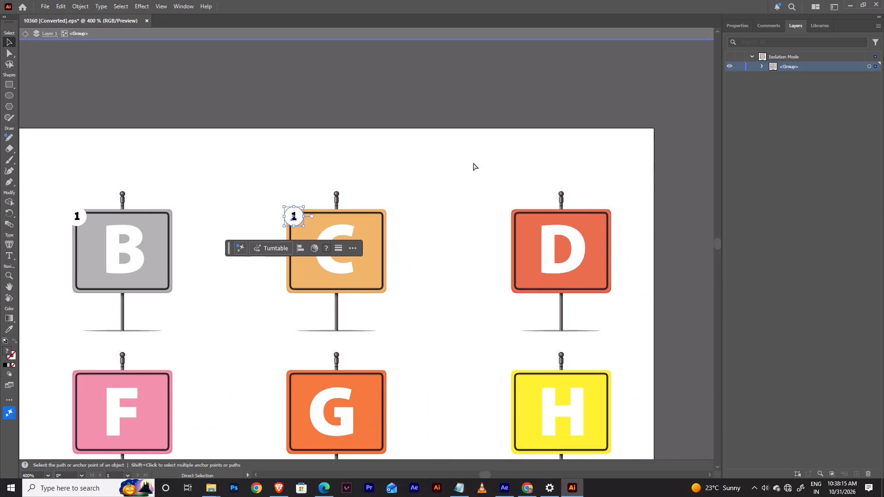
{"action": "key", "text": "ctrl+d"}
Copy the D sign's numbered circle down onto the upper-left corner of the H sign.
{"action": "key", "text": "space"}
{"action": "key", "text": "space"}
{"action": "key", "text": "space"}
{"action": "key", "text": "space"}
{"action": "key", "text": "space"}
{"action": "key", "text": "space"}
{"action": "key", "text": "space"}
{"action": "key", "text": "space"}
{"action": "left_click_drag", "start_coordinate": [431, 247], "coordinate": [469, 150]}
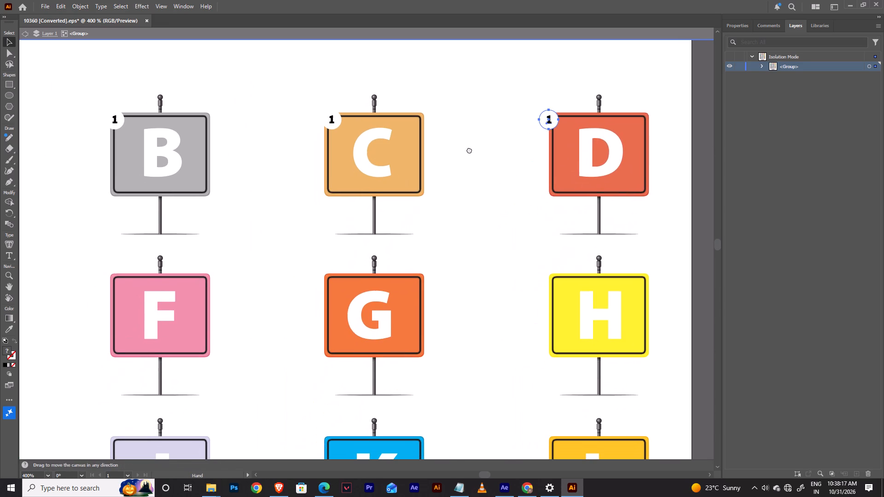
{"action": "left_click_drag", "start_coordinate": [469, 150], "coordinate": [469, 151]}
{"action": "key", "text": "space"}
{"action": "key", "text": "space"}
{"action": "key", "text": "space"}
{"action": "key", "text": "space"}
{"action": "key", "text": "space"}
{"action": "key", "text": "space"}
{"action": "key", "text": "space"}
{"action": "key", "text": "space"}
{"action": "key", "text": "space"}
{"action": "key", "text": "space"}
{"action": "key", "text": "space"}
{"action": "key", "text": "space"}
{"action": "key", "text": "space"}
{"action": "key", "text": "space"}
{"action": "key", "text": "space"}
{"action": "key", "text": "space"}
{"action": "key", "text": "space"}
{"action": "key", "text": "space"}
{"action": "key", "text": "space"}
{"action": "key", "text": "space"}
{"action": "left_click_drag", "start_coordinate": [497, 224], "coordinate": [446, 163]}
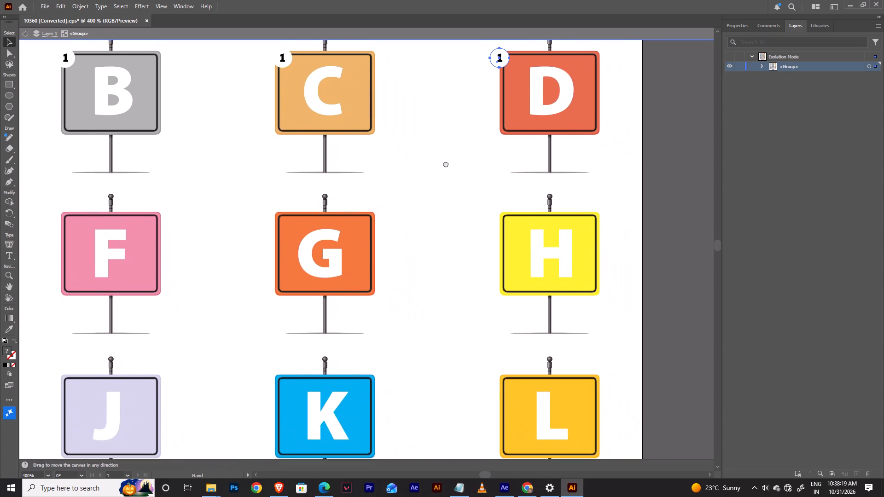
{"action": "left_click_drag", "start_coordinate": [446, 163], "coordinate": [438, 168]}
{"action": "left_click_drag", "start_coordinate": [490, 68], "coordinate": [489, 215], "text": "alt"}
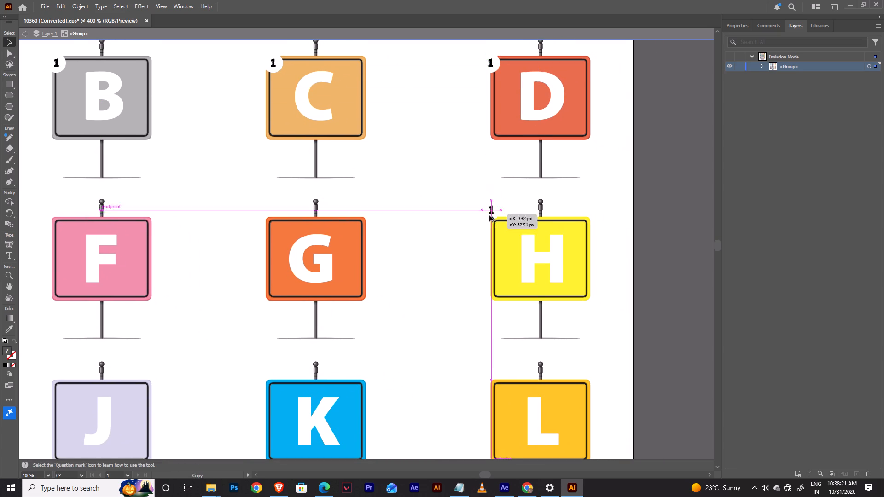
{"action": "left_click_drag", "start_coordinate": [489, 215], "coordinate": [491, 227], "text": "alt"}
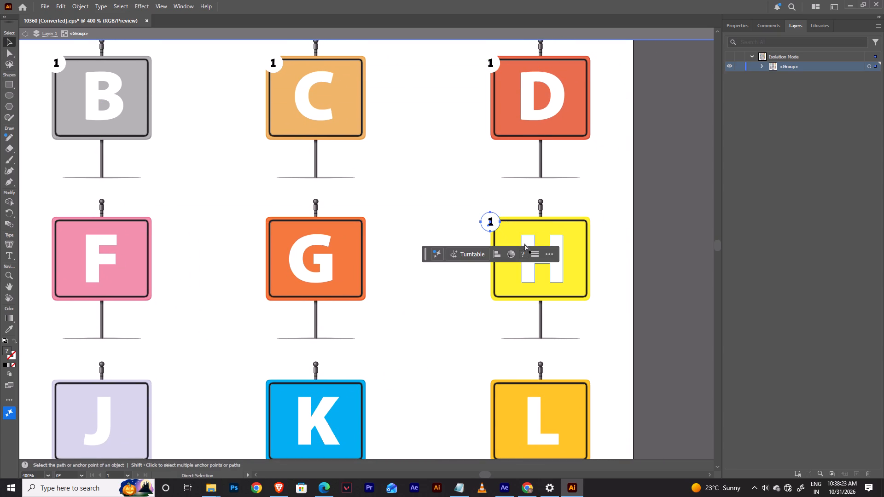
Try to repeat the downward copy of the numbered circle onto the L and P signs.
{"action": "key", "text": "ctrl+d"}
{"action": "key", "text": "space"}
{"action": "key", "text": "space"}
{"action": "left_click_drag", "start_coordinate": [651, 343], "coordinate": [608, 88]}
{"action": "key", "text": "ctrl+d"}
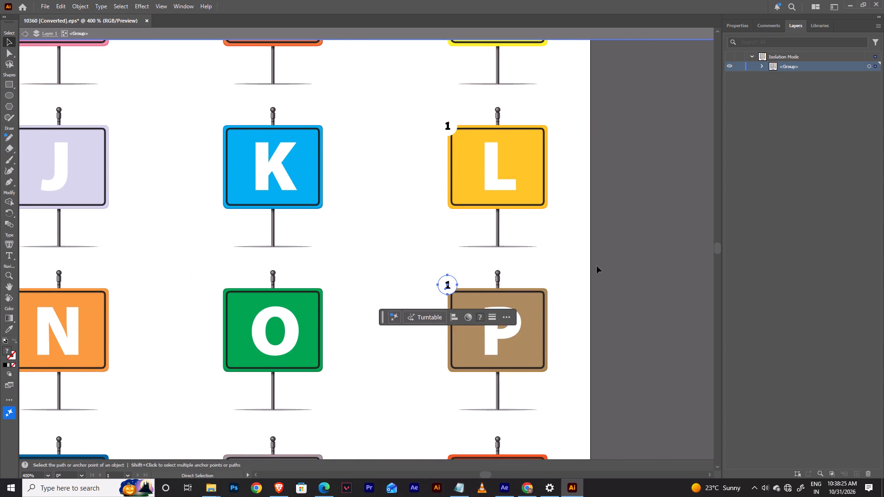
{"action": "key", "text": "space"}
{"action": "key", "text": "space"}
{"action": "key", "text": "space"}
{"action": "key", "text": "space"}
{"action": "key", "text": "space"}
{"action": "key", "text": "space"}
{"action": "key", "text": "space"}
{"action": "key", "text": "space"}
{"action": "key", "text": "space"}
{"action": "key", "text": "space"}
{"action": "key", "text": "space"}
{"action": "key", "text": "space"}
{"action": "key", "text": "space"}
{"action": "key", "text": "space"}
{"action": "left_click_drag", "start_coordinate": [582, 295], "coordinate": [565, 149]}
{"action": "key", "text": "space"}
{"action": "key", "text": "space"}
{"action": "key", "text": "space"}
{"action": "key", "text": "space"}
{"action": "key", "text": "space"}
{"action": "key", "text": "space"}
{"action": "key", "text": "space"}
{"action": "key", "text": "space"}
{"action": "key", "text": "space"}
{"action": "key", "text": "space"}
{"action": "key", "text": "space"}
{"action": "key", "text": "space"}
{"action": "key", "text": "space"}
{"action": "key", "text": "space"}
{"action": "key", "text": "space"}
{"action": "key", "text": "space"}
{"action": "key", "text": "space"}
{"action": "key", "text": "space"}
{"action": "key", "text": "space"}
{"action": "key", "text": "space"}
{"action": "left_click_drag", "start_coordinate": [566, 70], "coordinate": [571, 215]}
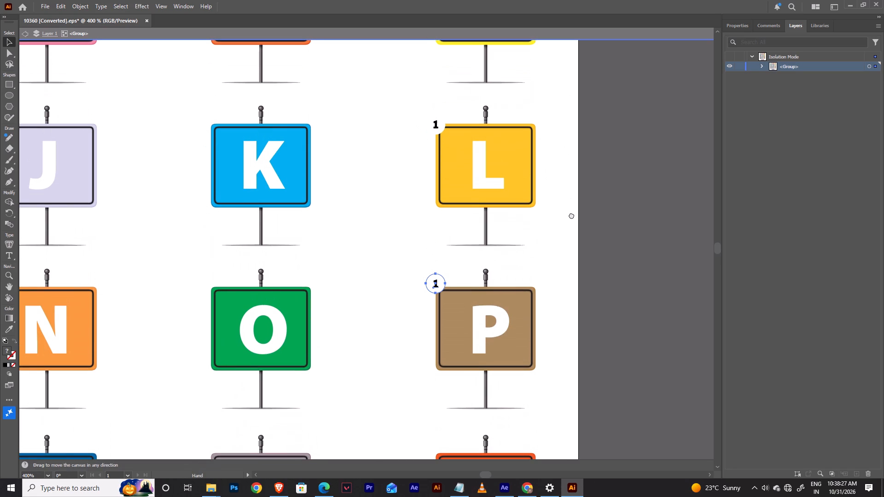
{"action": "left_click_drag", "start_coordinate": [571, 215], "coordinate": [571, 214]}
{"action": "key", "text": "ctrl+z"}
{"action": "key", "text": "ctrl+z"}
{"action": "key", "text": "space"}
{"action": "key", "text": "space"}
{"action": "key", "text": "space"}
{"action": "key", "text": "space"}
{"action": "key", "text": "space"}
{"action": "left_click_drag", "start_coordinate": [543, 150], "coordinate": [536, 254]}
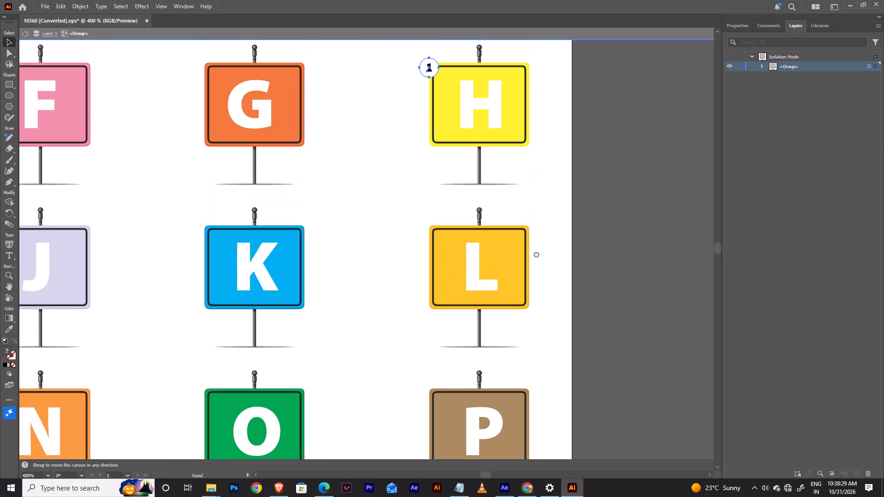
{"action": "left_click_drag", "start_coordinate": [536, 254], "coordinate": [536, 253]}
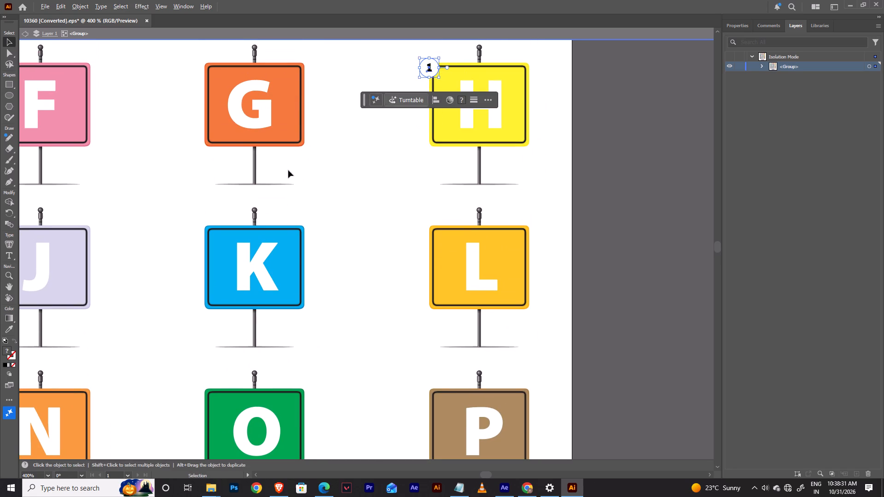
Shift the H sign's numbered circle slightly inward on the sign's upper-left corner, about 2 px across and 0.7 px down.
{"action": "key", "text": "space"}
{"action": "key", "text": "space"}
{"action": "key", "text": "space"}
{"action": "key", "text": "space"}
{"action": "key", "text": "space"}
{"action": "key", "text": "space"}
{"action": "key", "text": "space"}
{"action": "key", "text": "space"}
{"action": "key", "text": "space"}
{"action": "key", "text": "space"}
{"action": "key", "text": "space"}
{"action": "key", "text": "space"}
{"action": "key", "text": "space"}
{"action": "key", "text": "space"}
{"action": "key", "text": "space"}
{"action": "key", "text": "space"}
{"action": "key", "text": "space"}
{"action": "key", "text": "space"}
{"action": "key", "text": "space"}
{"action": "key", "text": "space"}
{"action": "left_click_drag", "start_coordinate": [289, 169], "coordinate": [416, 338]}
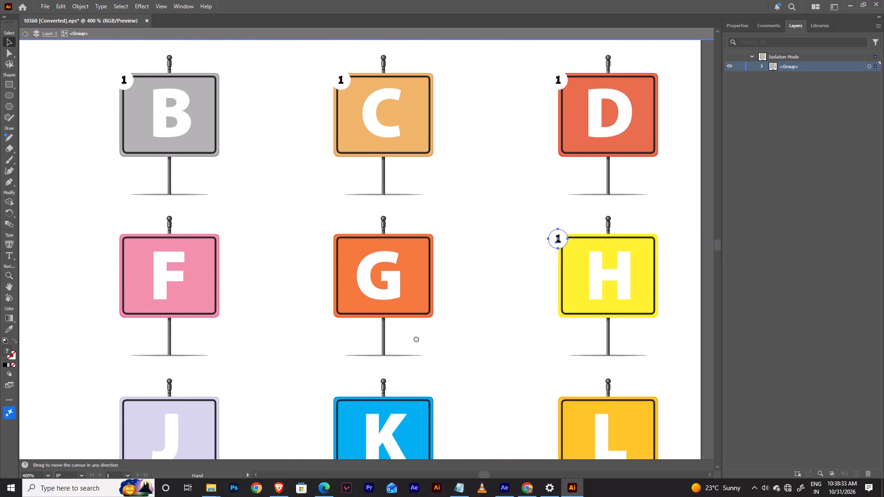
{"action": "left_click_drag", "start_coordinate": [416, 338], "coordinate": [279, 257]}
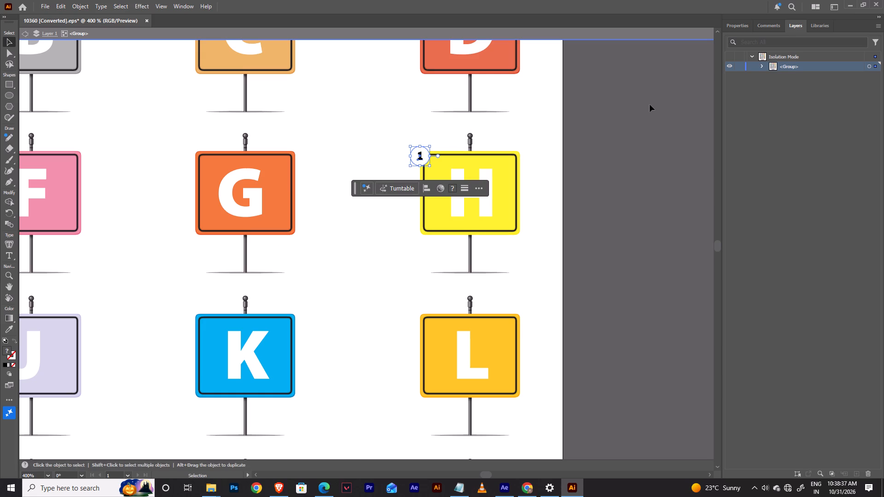
{"action": "left_click", "coordinate": [419, 160]}
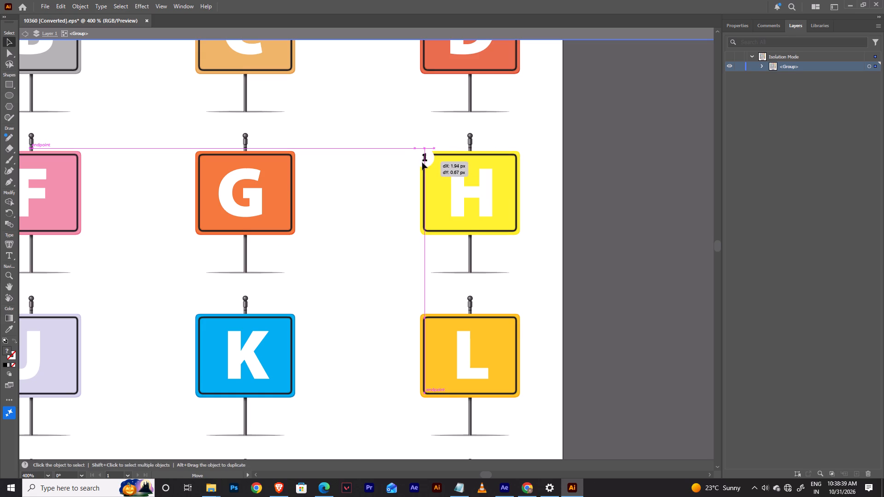
Copy the H sign's numbered circle straight down onto the upper-left corner of the L sign.
{"action": "left_click_drag", "start_coordinate": [421, 163], "coordinate": [424, 283], "text": "alt"}
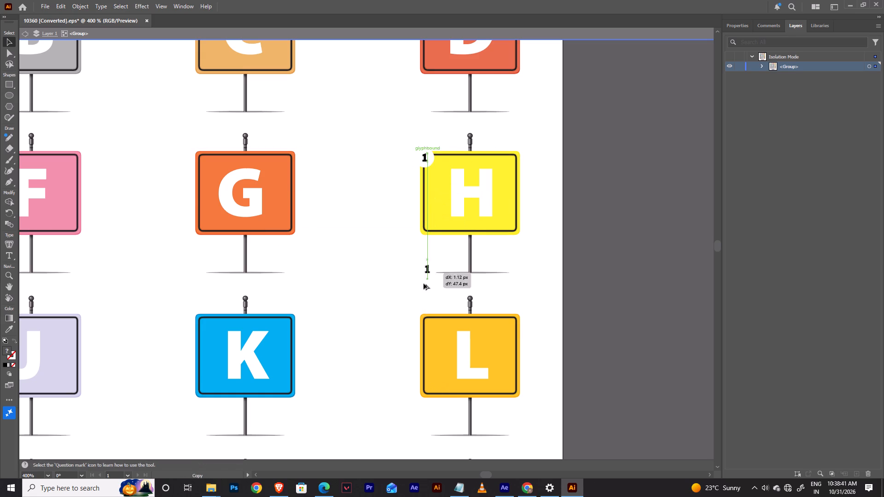
{"action": "left_click_drag", "start_coordinate": [424, 283], "coordinate": [419, 324], "text": "alt"}
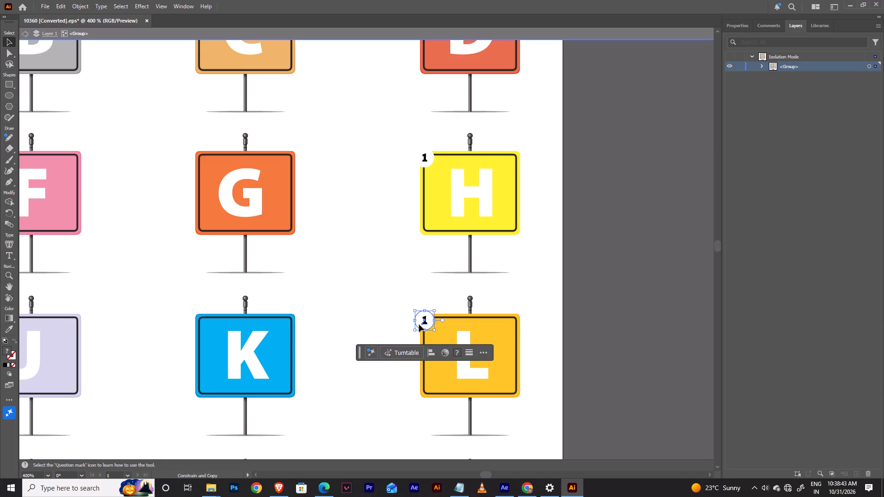
Repeat the downward copy to place the numbered circle on the P, T and X signs.
{"action": "key", "text": "ctrl+d"}
{"action": "key", "text": "space"}
{"action": "key", "text": "space"}
{"action": "key", "text": "space"}
{"action": "key", "text": "space"}
{"action": "key", "text": "space"}
{"action": "key", "text": "space"}
{"action": "key", "text": "space"}
{"action": "key", "text": "space"}
{"action": "key", "text": "space"}
{"action": "key", "text": "space"}
{"action": "key", "text": "space"}
{"action": "key", "text": "space"}
{"action": "left_click_drag", "start_coordinate": [558, 363], "coordinate": [537, 145]}
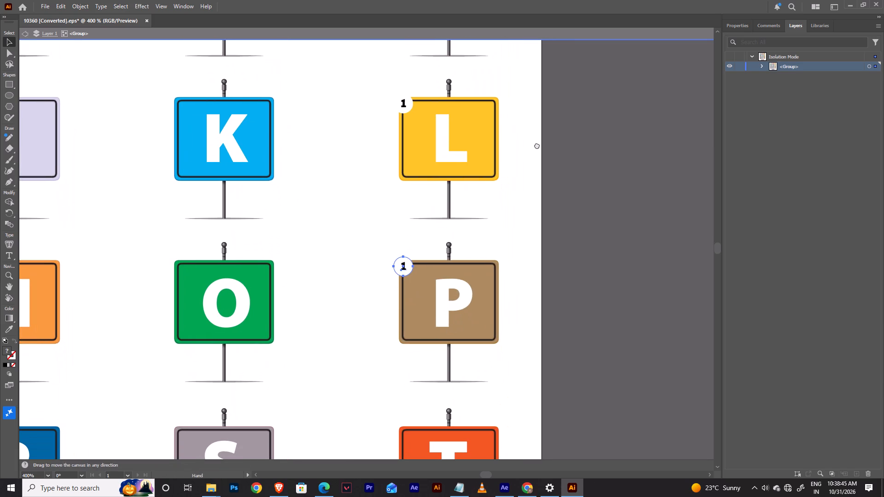
{"action": "left_click_drag", "start_coordinate": [537, 145], "coordinate": [536, 146]}
{"action": "key", "text": "ctrl+s"}
{"action": "key", "text": "ctrl+d"}
{"action": "left_click", "coordinate": [415, 277]}
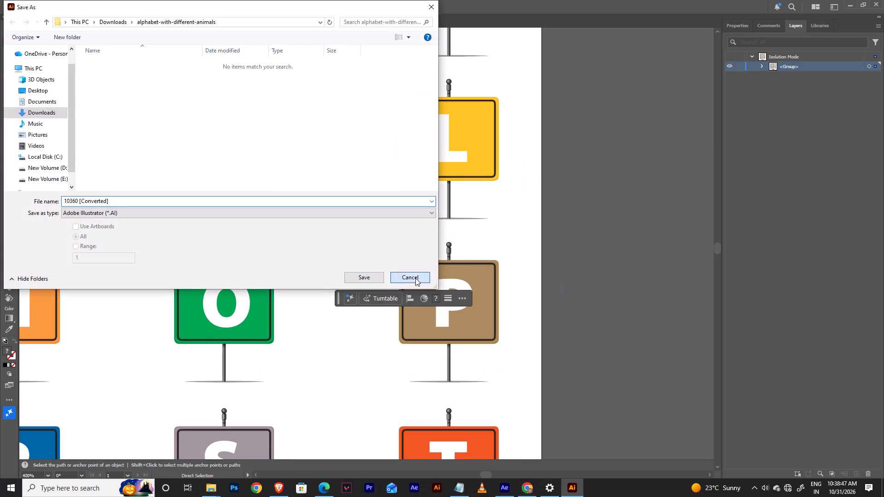
{"action": "key", "text": "ctrl+d"}
{"action": "key", "text": "space"}
{"action": "key", "text": "space"}
{"action": "key", "text": "space"}
{"action": "key", "text": "space"}
{"action": "key", "text": "space"}
{"action": "key", "text": "space"}
{"action": "key", "text": "space"}
{"action": "key", "text": "space"}
{"action": "key", "text": "space"}
{"action": "key", "text": "space"}
{"action": "left_click_drag", "start_coordinate": [546, 372], "coordinate": [518, 174]}
{"action": "key", "text": "ctrl+d"}
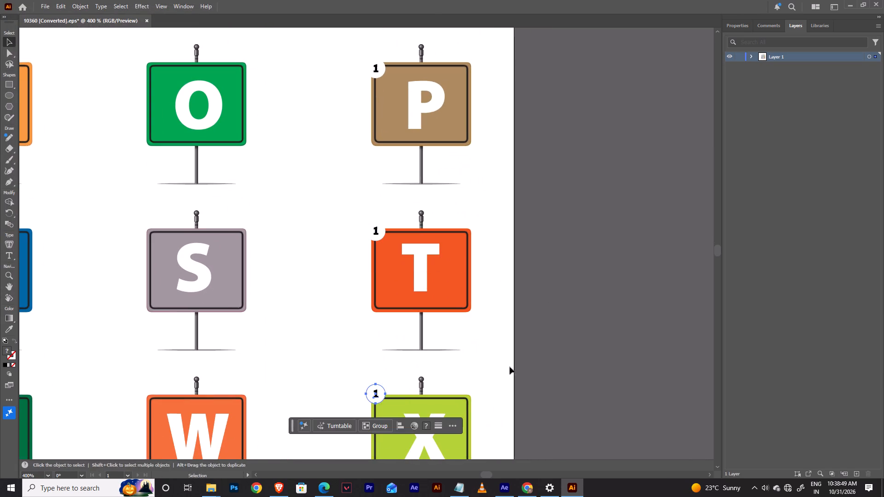
Nudge the X sign's numbered circle down so it sits on the sign's upper-left corner like the badges above.
{"action": "key", "text": "space"}
{"action": "key", "text": "space"}
{"action": "key", "text": "space"}
{"action": "key", "text": "space"}
{"action": "key", "text": "space"}
{"action": "key", "text": "space"}
{"action": "key", "text": "space"}
{"action": "key", "text": "space"}
{"action": "key", "text": "space"}
{"action": "key", "text": "space"}
{"action": "key", "text": "space"}
{"action": "key", "text": "space"}
{"action": "key", "text": "space"}
{"action": "key", "text": "space"}
{"action": "left_click_drag", "start_coordinate": [502, 364], "coordinate": [477, 151]}
{"action": "key", "text": "space"}
{"action": "key", "text": "space"}
{"action": "key", "text": "space"}
{"action": "key", "text": "space"}
{"action": "key", "text": "space"}
{"action": "key", "text": "space"}
{"action": "key", "text": "space"}
{"action": "key", "text": "space"}
{"action": "key", "text": "space"}
{"action": "key", "text": "space"}
{"action": "key", "text": "space"}
{"action": "key", "text": "space"}
{"action": "key", "text": "space"}
{"action": "key", "text": "space"}
{"action": "key", "text": "space"}
{"action": "key", "text": "space"}
{"action": "key", "text": "space"}
{"action": "key", "text": "space"}
{"action": "key", "text": "space"}
{"action": "key", "text": "space"}
{"action": "left_click_drag", "start_coordinate": [411, 124], "coordinate": [412, 242]}
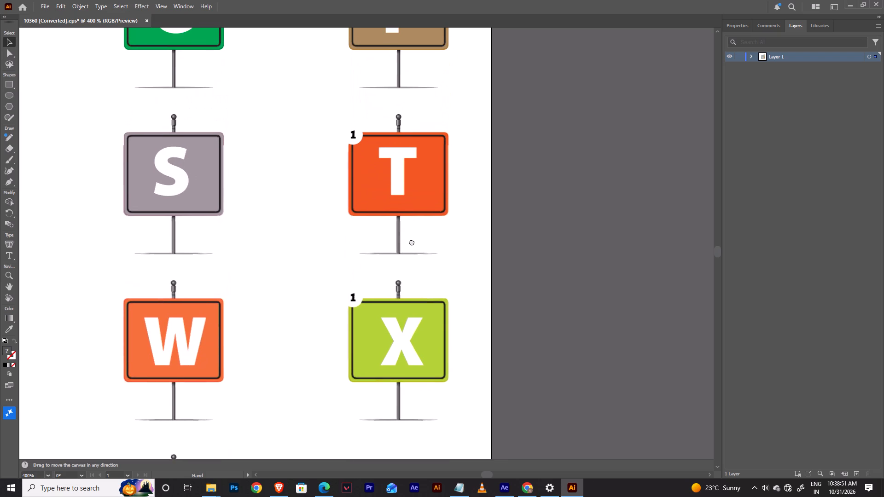
{"action": "left_click_drag", "start_coordinate": [412, 242], "coordinate": [419, 197]}
{"action": "key", "text": "shift+Down"}
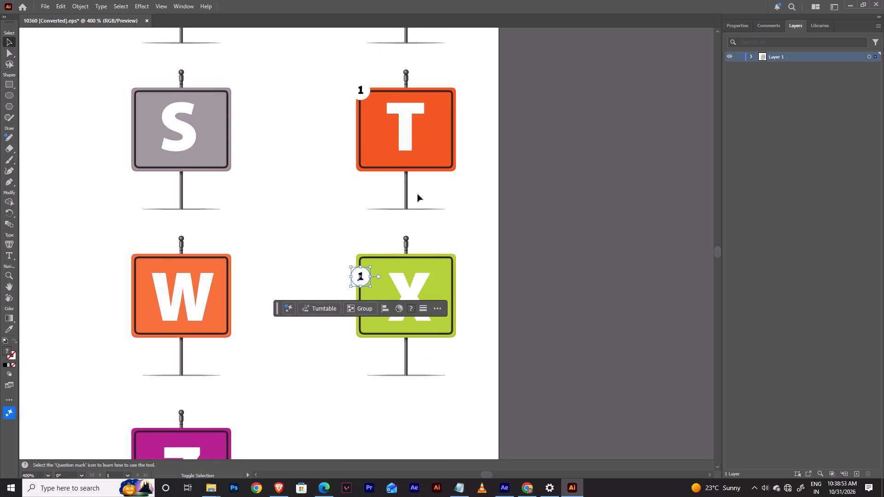
{"action": "key", "text": "Up"}
{"action": "key", "text": "Up"}
{"action": "key", "text": "Up"}
{"action": "key", "text": "Up"}
{"action": "key", "text": "Up"}
{"action": "key", "text": "Up"}
{"action": "key", "text": "Up"}
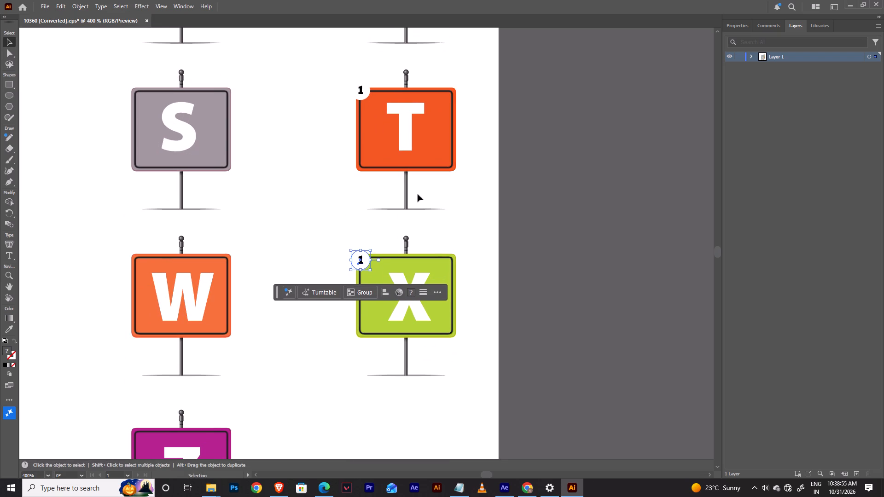
{"action": "key", "text": "Up"}
{"action": "key", "text": "Up"}
{"action": "key", "text": "Down"}
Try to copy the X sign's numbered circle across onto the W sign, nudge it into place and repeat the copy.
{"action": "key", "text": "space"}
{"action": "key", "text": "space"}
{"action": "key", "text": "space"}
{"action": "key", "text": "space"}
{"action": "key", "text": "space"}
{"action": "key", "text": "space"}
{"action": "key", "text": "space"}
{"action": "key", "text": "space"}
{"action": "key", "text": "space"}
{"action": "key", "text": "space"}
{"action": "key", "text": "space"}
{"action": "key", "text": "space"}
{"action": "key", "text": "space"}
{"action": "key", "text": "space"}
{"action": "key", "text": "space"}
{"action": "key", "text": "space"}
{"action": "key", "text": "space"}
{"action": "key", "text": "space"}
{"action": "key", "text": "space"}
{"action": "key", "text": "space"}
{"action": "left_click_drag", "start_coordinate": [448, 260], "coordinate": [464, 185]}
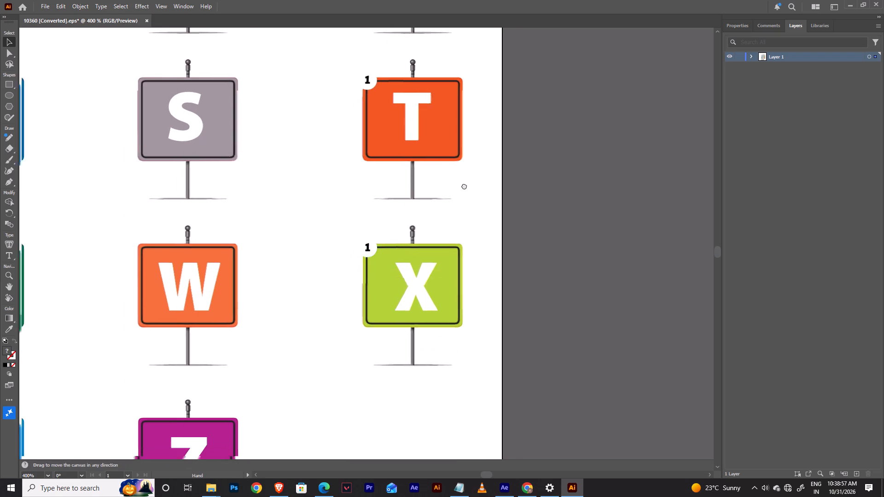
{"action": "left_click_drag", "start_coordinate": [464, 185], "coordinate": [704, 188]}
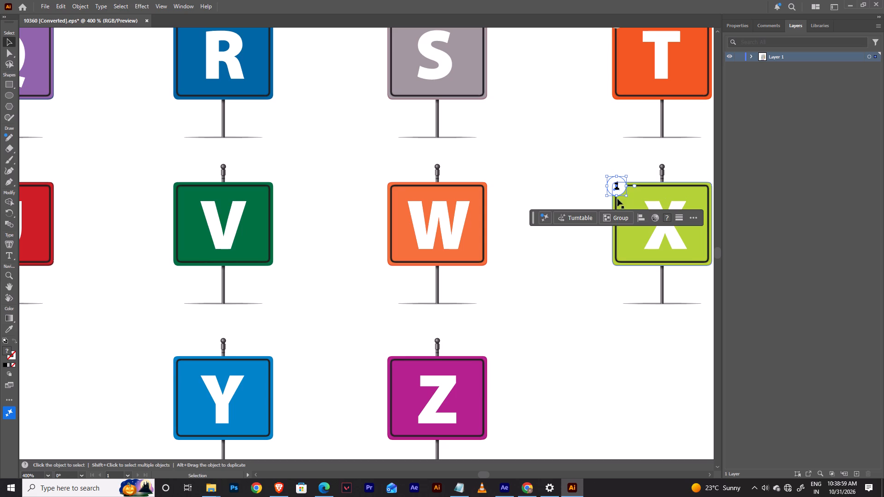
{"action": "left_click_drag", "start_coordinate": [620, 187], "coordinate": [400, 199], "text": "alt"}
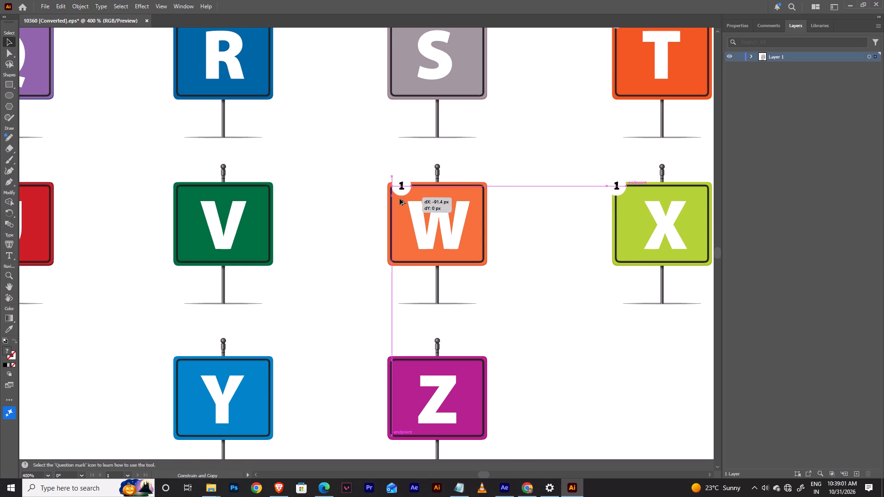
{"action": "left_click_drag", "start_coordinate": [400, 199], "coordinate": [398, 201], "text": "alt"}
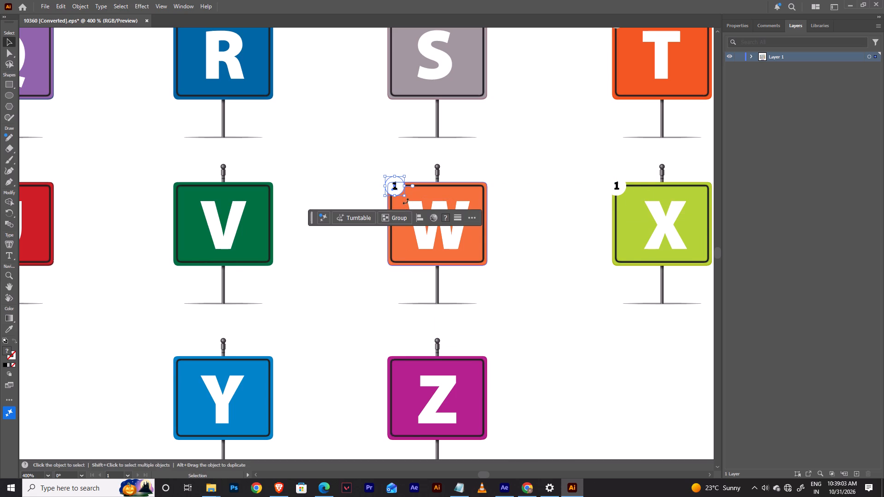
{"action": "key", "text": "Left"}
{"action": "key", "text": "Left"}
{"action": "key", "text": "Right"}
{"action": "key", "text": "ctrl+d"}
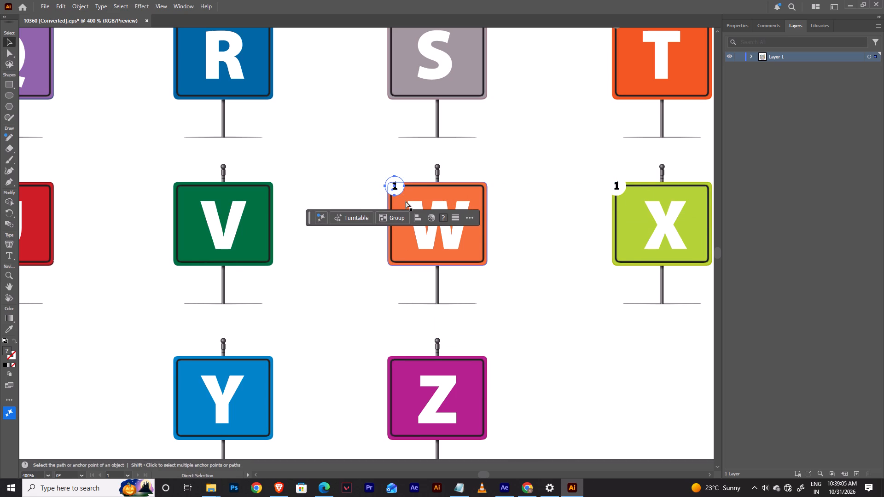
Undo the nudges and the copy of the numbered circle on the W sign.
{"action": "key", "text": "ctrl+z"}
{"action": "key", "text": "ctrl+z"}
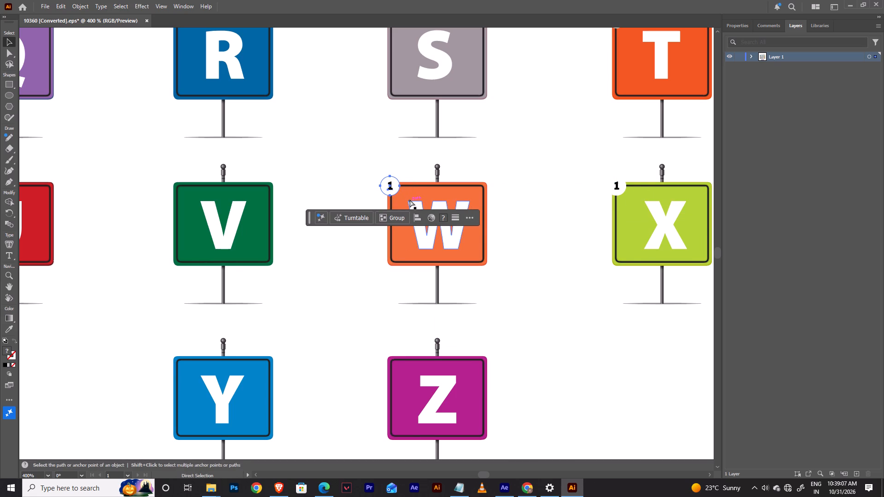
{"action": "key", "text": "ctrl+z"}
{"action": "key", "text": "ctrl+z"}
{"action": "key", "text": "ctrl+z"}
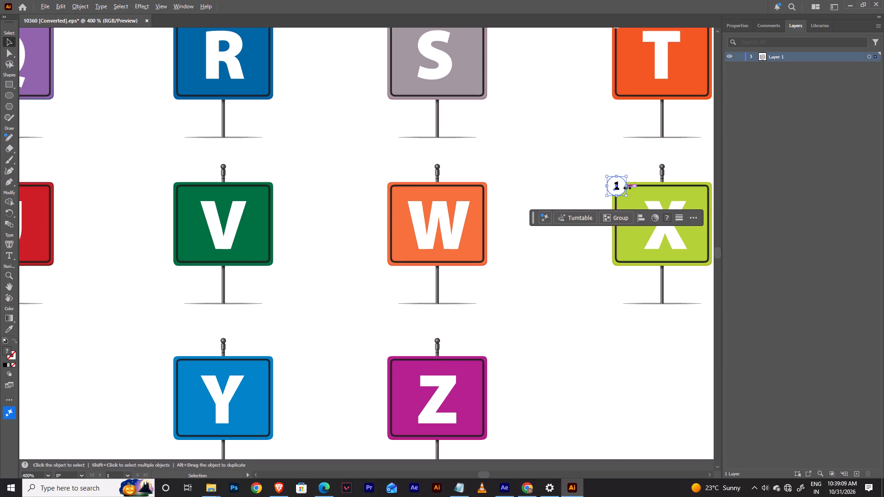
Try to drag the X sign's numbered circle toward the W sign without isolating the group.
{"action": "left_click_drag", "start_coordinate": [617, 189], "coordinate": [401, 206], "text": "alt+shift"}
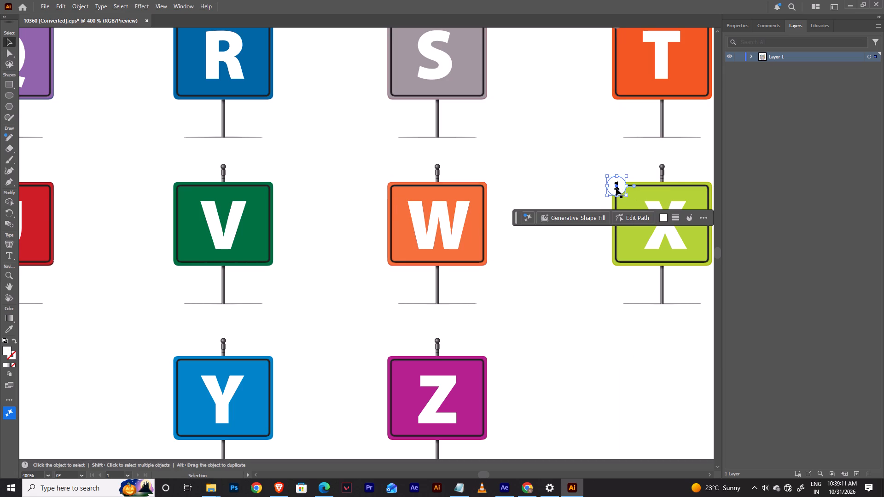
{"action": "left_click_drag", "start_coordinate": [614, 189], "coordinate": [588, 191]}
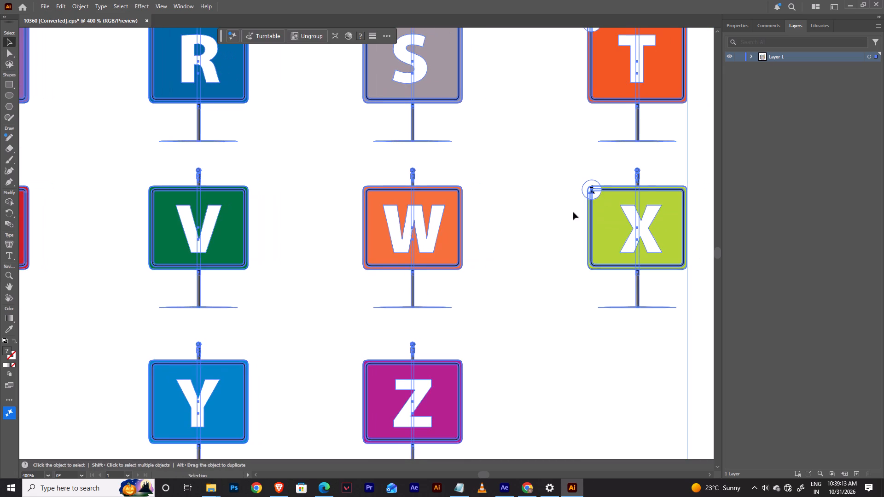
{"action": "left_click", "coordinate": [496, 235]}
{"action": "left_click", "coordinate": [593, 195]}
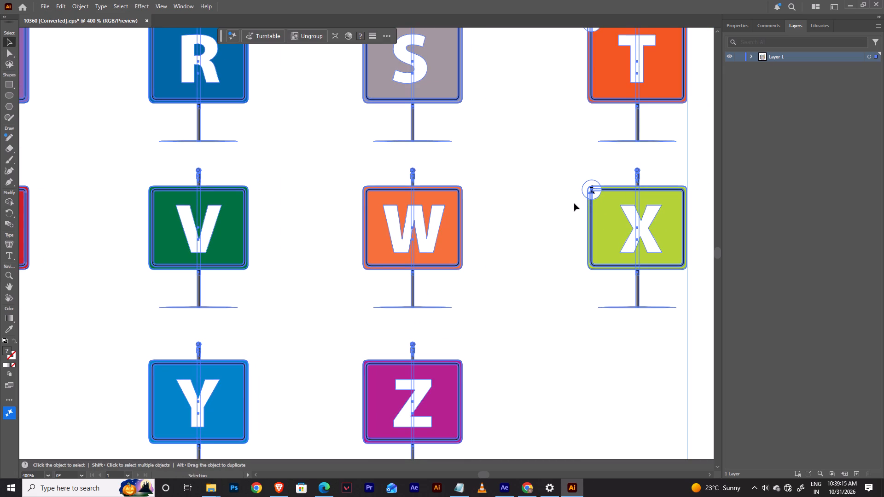
Isolate the signs group and copy the X sign's numbered circle about 95.5 px horizontally onto the W sign's upper-left corner.
{"action": "double_click", "coordinate": [598, 203]}
{"action": "left_click_drag", "start_coordinate": [576, 172], "coordinate": [592, 189]}
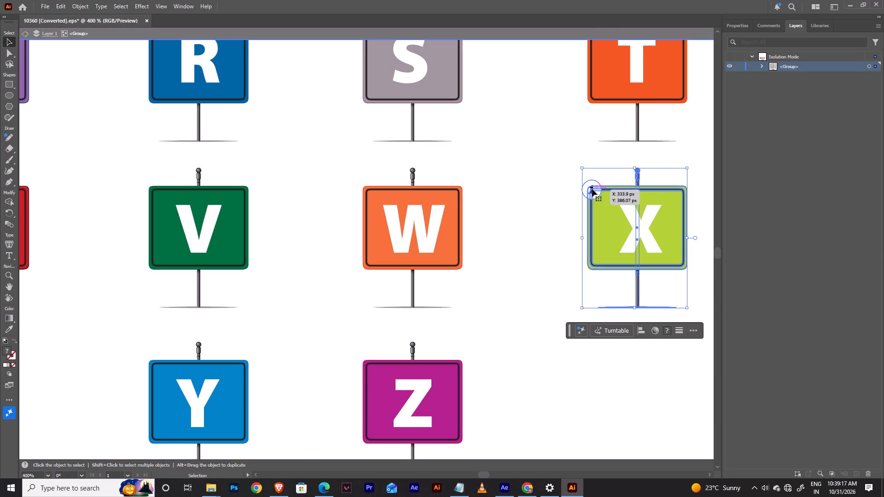
{"action": "left_click", "coordinate": [603, 211], "text": "shift"}
{"action": "left_click_drag", "start_coordinate": [595, 193], "coordinate": [545, 197], "text": "alt"}
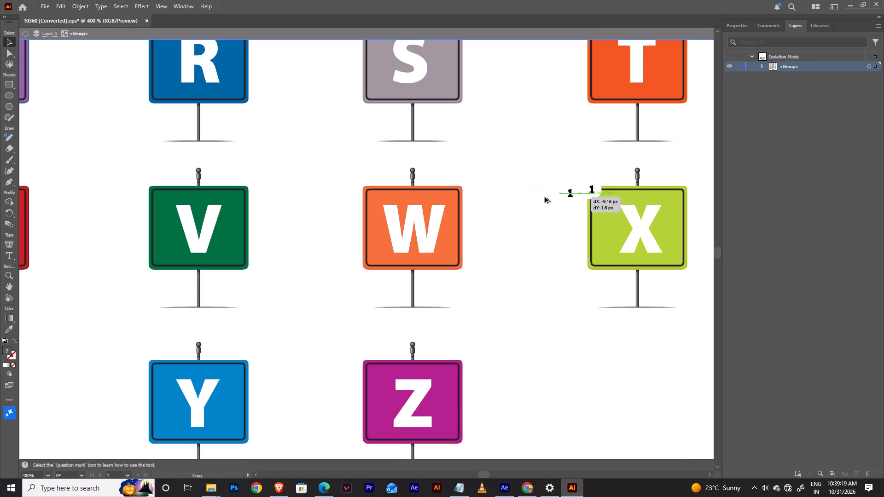
{"action": "left_click_drag", "start_coordinate": [545, 197], "coordinate": [370, 206], "text": "alt"}
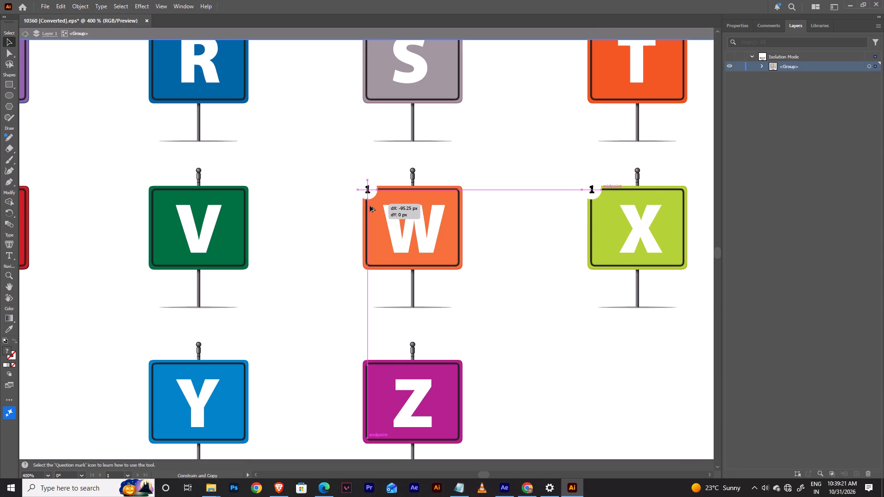
{"action": "left_click_drag", "start_coordinate": [370, 206], "coordinate": [369, 207], "text": "alt"}
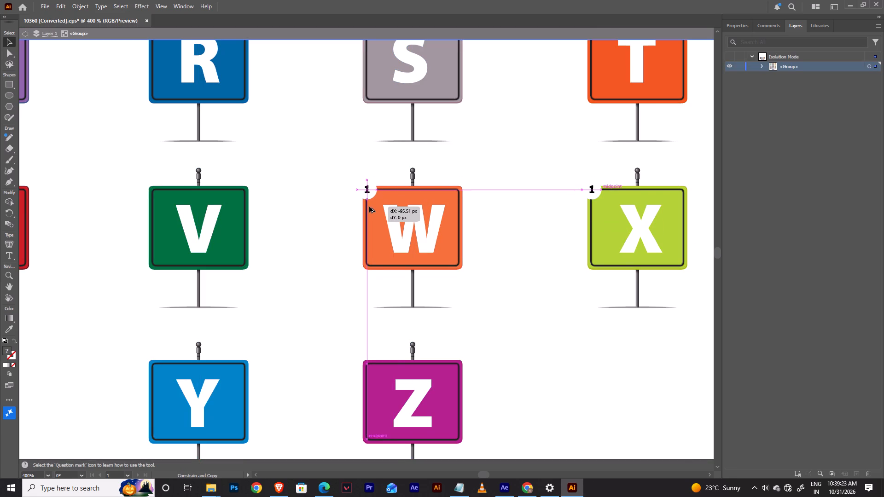
{"action": "left_click_drag", "start_coordinate": [369, 207], "coordinate": [370, 207], "text": "alt"}
Repeat the copy of the numbered circle toward the V sign and align the new badge on the V sign's upper-left corner.
{"action": "key", "text": "ctrl+d"}
{"action": "key", "text": "space"}
{"action": "key", "text": "space"}
{"action": "key", "text": "space"}
{"action": "key", "text": "space"}
{"action": "key", "text": "space"}
{"action": "key", "text": "space"}
{"action": "key", "text": "space"}
{"action": "key", "text": "space"}
{"action": "key", "text": "space"}
{"action": "key", "text": "space"}
{"action": "key", "text": "space"}
{"action": "key", "text": "space"}
{"action": "key", "text": "space"}
{"action": "key", "text": "space"}
{"action": "key", "text": "space"}
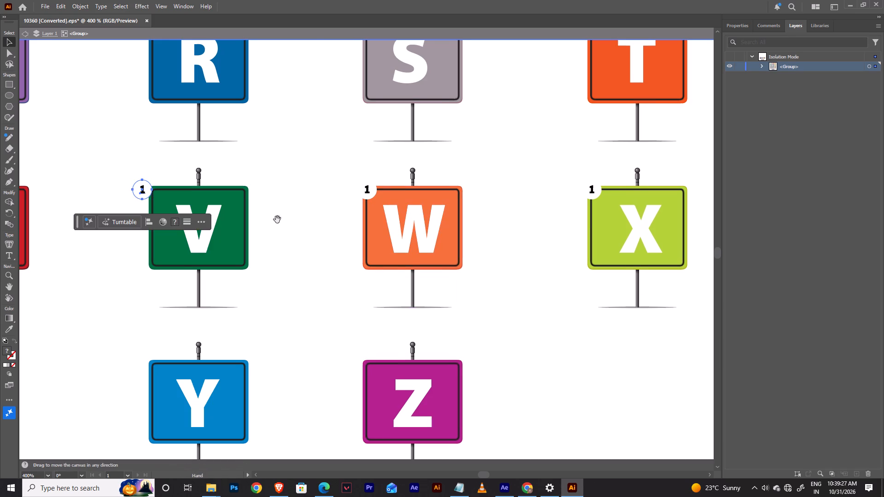
{"action": "left_click_drag", "start_coordinate": [277, 220], "coordinate": [490, 242]}
{"action": "left_click_drag", "start_coordinate": [353, 213], "coordinate": [366, 217]}
{"action": "key", "text": "ctrl+d"}
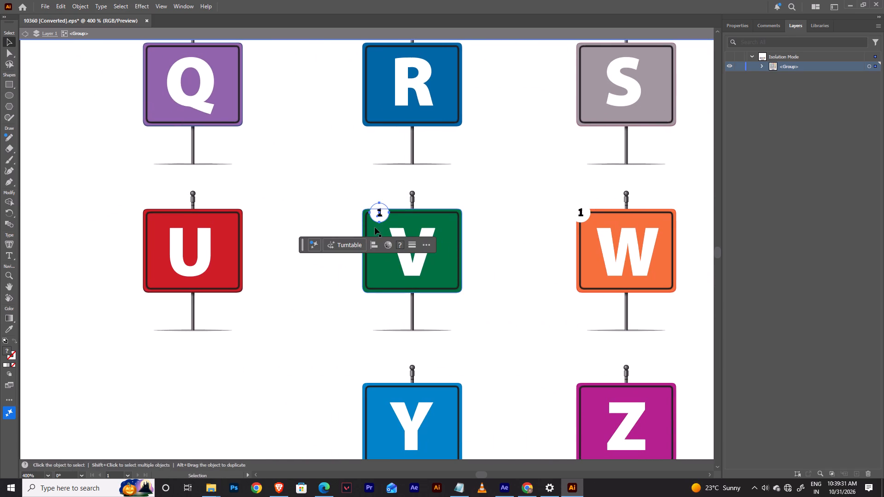
{"action": "key", "text": "ctrl+z"}
Copy the V sign's numbered circle horizontally onto the U sign and nudge it onto the upper-left corner.
{"action": "left_click_drag", "start_coordinate": [370, 218], "coordinate": [154, 227], "text": "alt"}
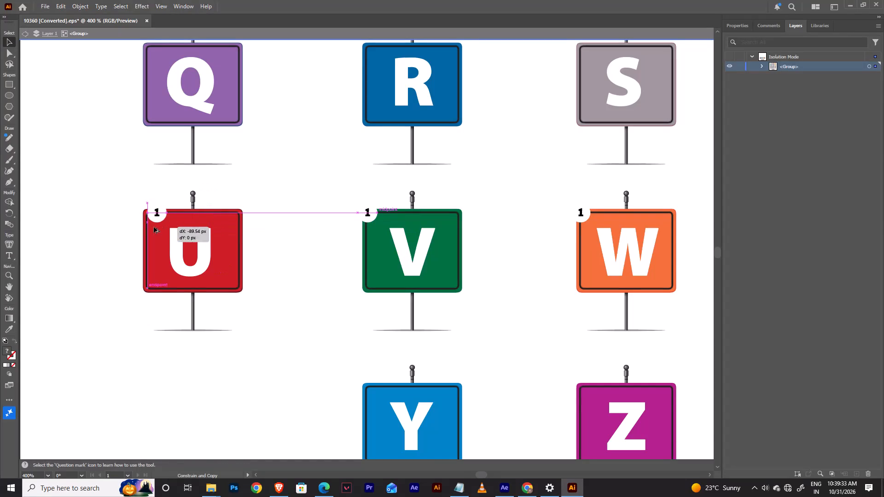
{"action": "left_click_drag", "start_coordinate": [154, 227], "coordinate": [151, 227], "text": "alt"}
{"action": "key", "text": "Left"}
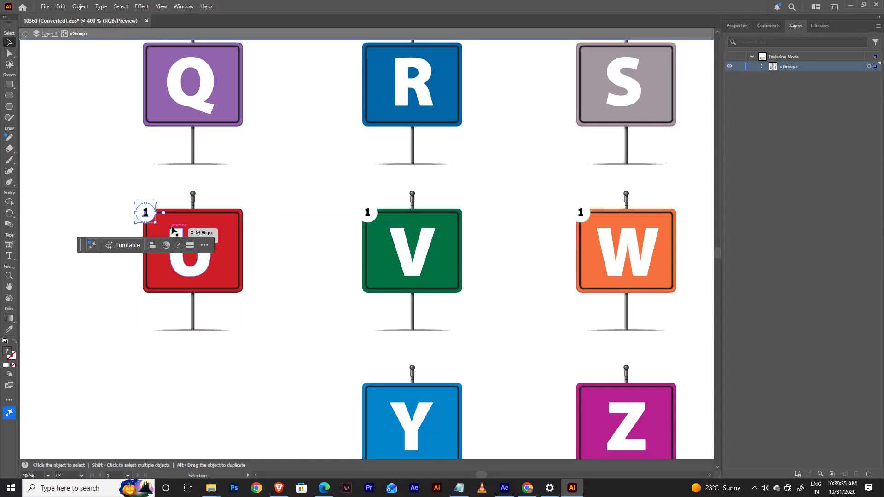
Copy the U sign's numbered circle onto the upper-left corner of the Y sign in the row below.
{"action": "key", "text": "space"}
{"action": "key", "text": "space"}
{"action": "key", "text": "space"}
{"action": "key", "text": "space"}
{"action": "key", "text": "space"}
{"action": "key", "text": "space"}
{"action": "key", "text": "space"}
{"action": "key", "text": "space"}
{"action": "key", "text": "space"}
{"action": "key", "text": "space"}
{"action": "key", "text": "space"}
{"action": "left_click_drag", "start_coordinate": [331, 215], "coordinate": [311, 127]}
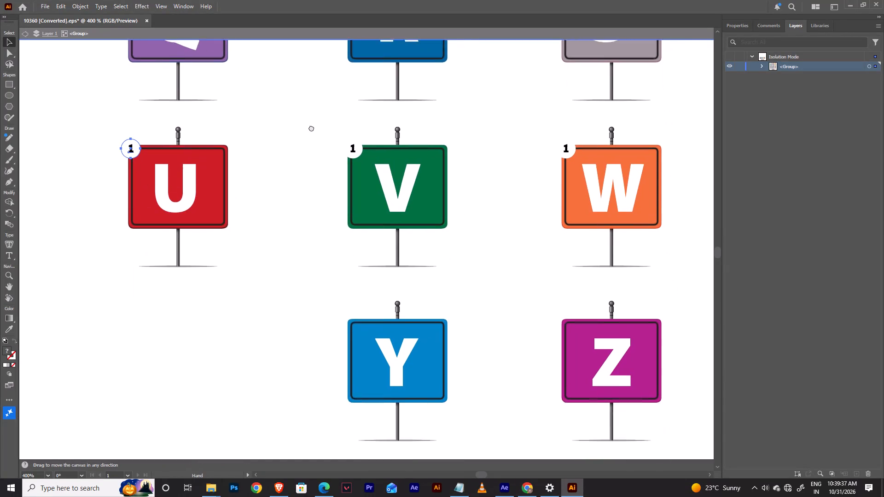
{"action": "left_click_drag", "start_coordinate": [311, 127], "coordinate": [311, 127]}
{"action": "left_click_drag", "start_coordinate": [124, 125], "coordinate": [334, 291], "text": "alt"}
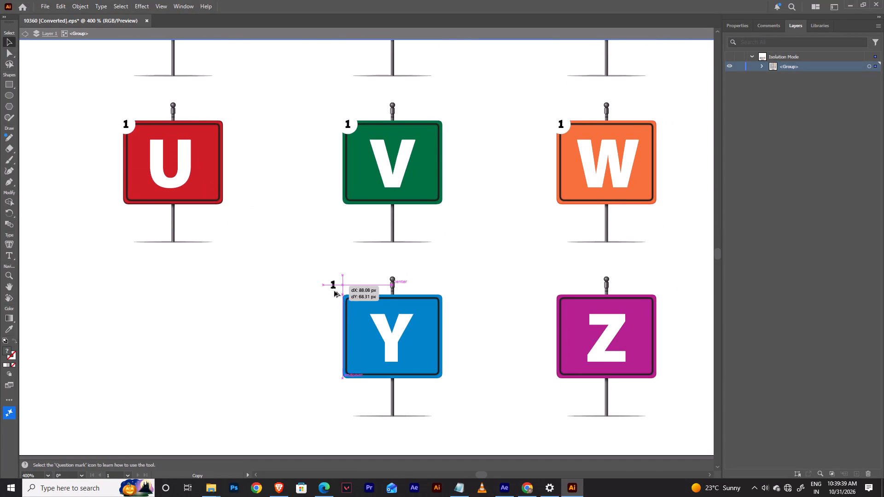
{"action": "left_click_drag", "start_coordinate": [334, 291], "coordinate": [343, 303], "text": "alt"}
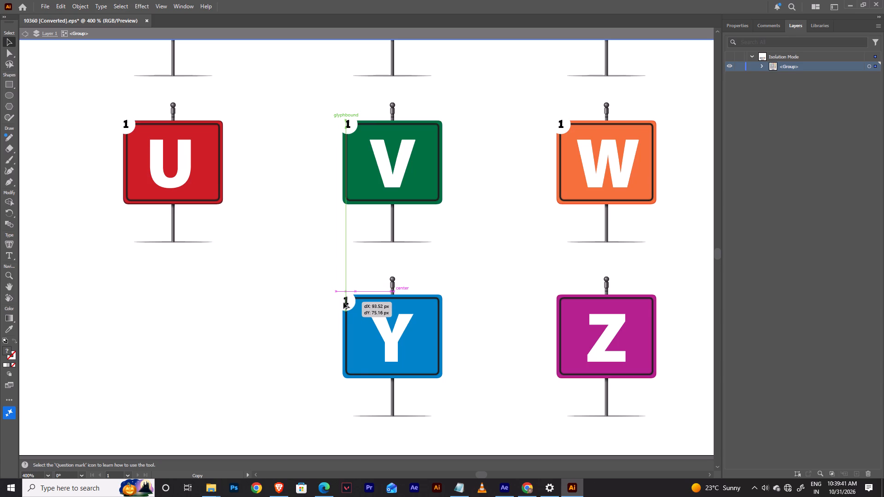
{"action": "left_click_drag", "start_coordinate": [343, 303], "coordinate": [344, 301], "text": "alt"}
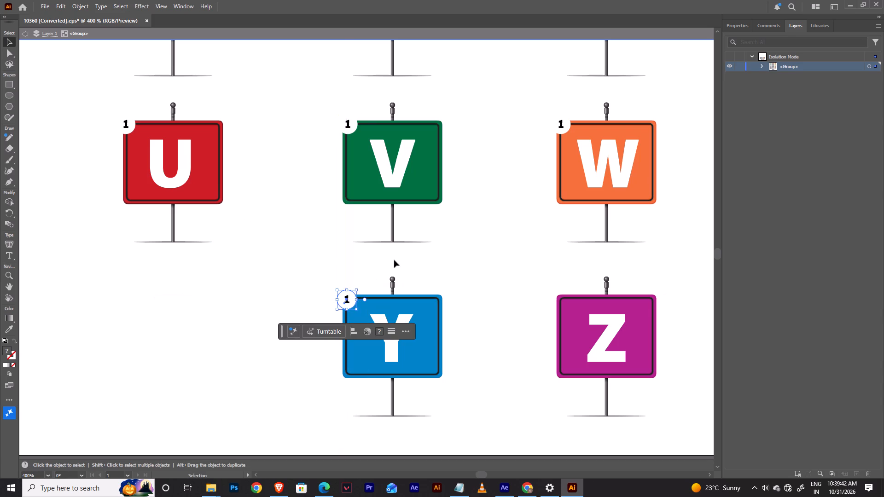
{"action": "key", "text": "Up"}
{"action": "key", "text": "Down"}
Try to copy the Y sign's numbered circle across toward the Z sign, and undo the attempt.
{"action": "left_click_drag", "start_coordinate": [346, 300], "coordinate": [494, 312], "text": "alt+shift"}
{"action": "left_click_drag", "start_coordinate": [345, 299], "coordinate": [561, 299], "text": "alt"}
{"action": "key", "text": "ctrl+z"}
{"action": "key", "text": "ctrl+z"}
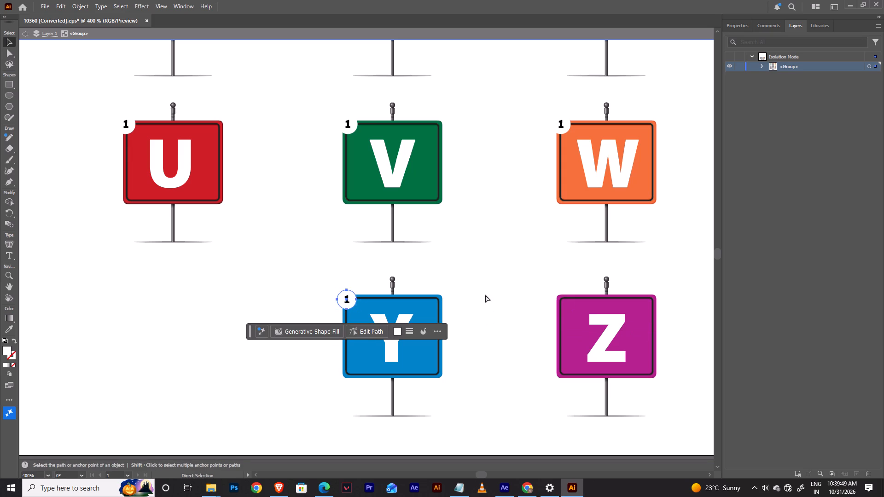
Copy the Y sign's numbered circle with its number onto the Z sign's upper-left corner and clear the selection.
{"action": "left_click_drag", "start_coordinate": [344, 300], "coordinate": [515, 308], "text": "alt"}
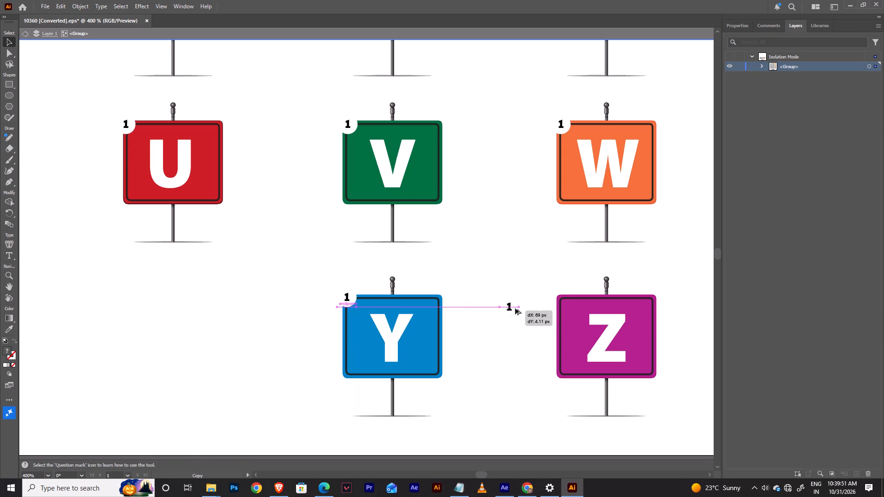
{"action": "left_click_drag", "start_coordinate": [515, 308], "coordinate": [558, 302], "text": "alt"}
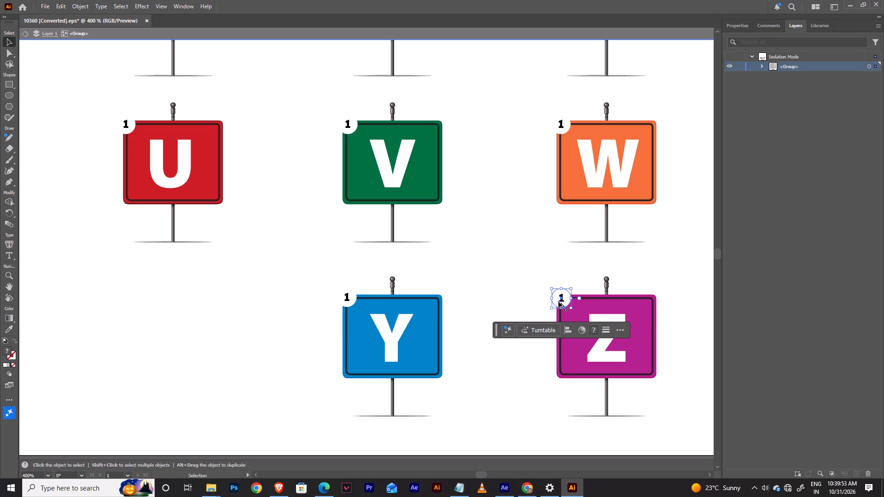
{"action": "left_click", "coordinate": [582, 270]}
Select the U sign's circle together with its number and copy the badge straight up onto the Q sign's upper-left corner.
{"action": "key", "text": "space"}
{"action": "key", "text": "space"}
{"action": "key", "text": "space"}
{"action": "key", "text": "space"}
{"action": "key", "text": "space"}
{"action": "left_click_drag", "start_coordinate": [577, 267], "coordinate": [498, 249]}
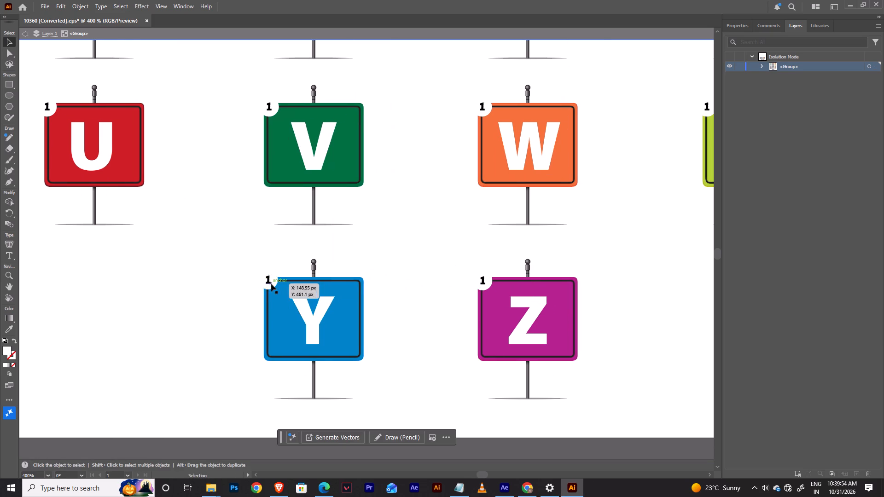
{"action": "left_click", "coordinate": [269, 282]}
{"action": "key", "text": "space"}
{"action": "key", "text": "space"}
{"action": "key", "text": "space"}
{"action": "key", "text": "space"}
{"action": "key", "text": "space"}
{"action": "key", "text": "space"}
{"action": "key", "text": "space"}
{"action": "key", "text": "space"}
{"action": "key", "text": "space"}
{"action": "key", "text": "space"}
{"action": "key", "text": "space"}
{"action": "key", "text": "space"}
{"action": "key", "text": "space"}
{"action": "key", "text": "space"}
{"action": "key", "text": "space"}
{"action": "key", "text": "space"}
{"action": "key", "text": "space"}
{"action": "key", "text": "space"}
{"action": "key", "text": "space"}
{"action": "key", "text": "space"}
{"action": "left_click_drag", "start_coordinate": [411, 228], "coordinate": [455, 311]}
{"action": "left_click_drag", "start_coordinate": [455, 242], "coordinate": [532, 335]}
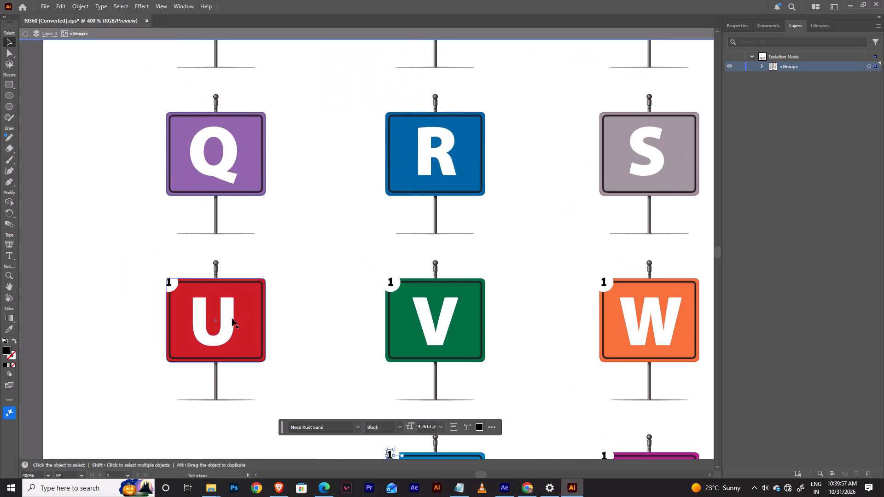
{"action": "left_click", "coordinate": [178, 283]}
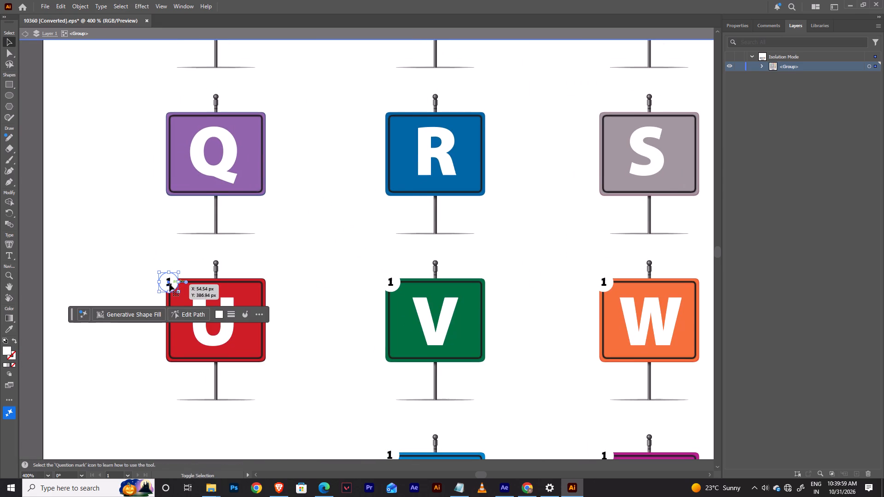
{"action": "left_click", "coordinate": [169, 284], "text": "shift"}
{"action": "left_click_drag", "start_coordinate": [172, 281], "coordinate": [169, 265]}
{"action": "key", "text": "ctrl+z"}
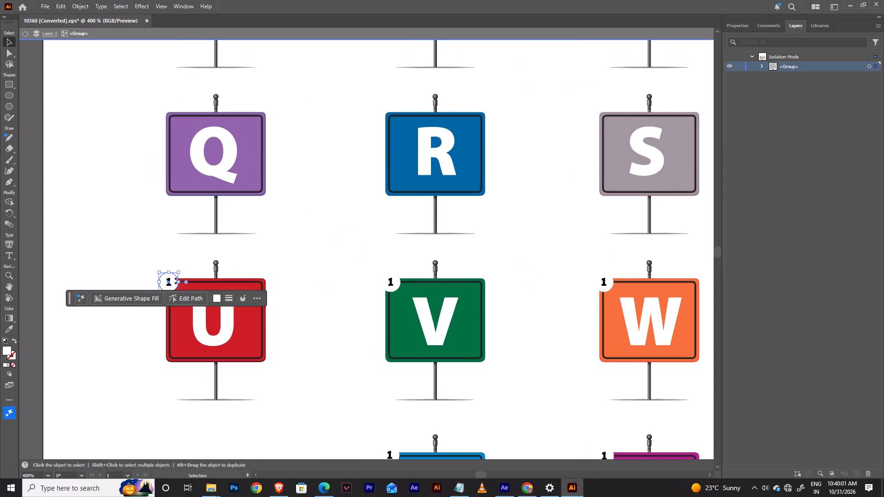
{"action": "left_click", "coordinate": [141, 266]}
{"action": "left_click_drag", "start_coordinate": [150, 266], "coordinate": [183, 293]}
{"action": "left_click", "coordinate": [198, 286], "text": "shift"}
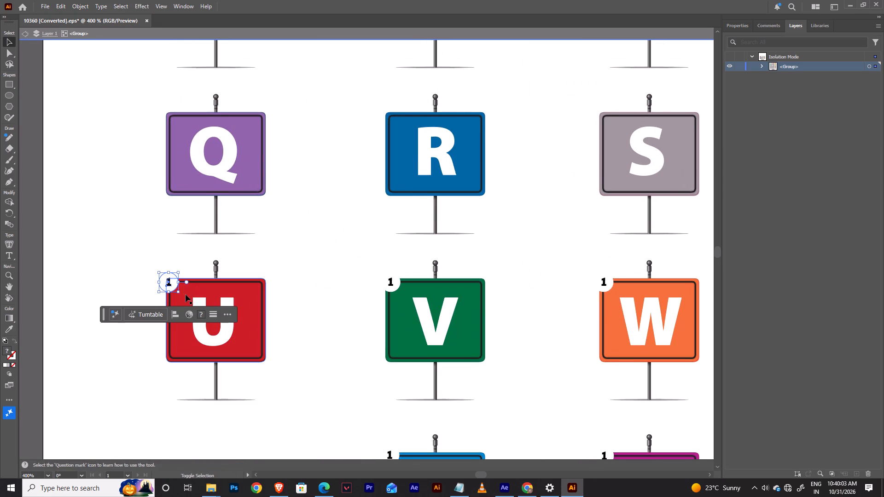
{"action": "left_click_drag", "start_coordinate": [169, 282], "coordinate": [169, 118], "text": "alt"}
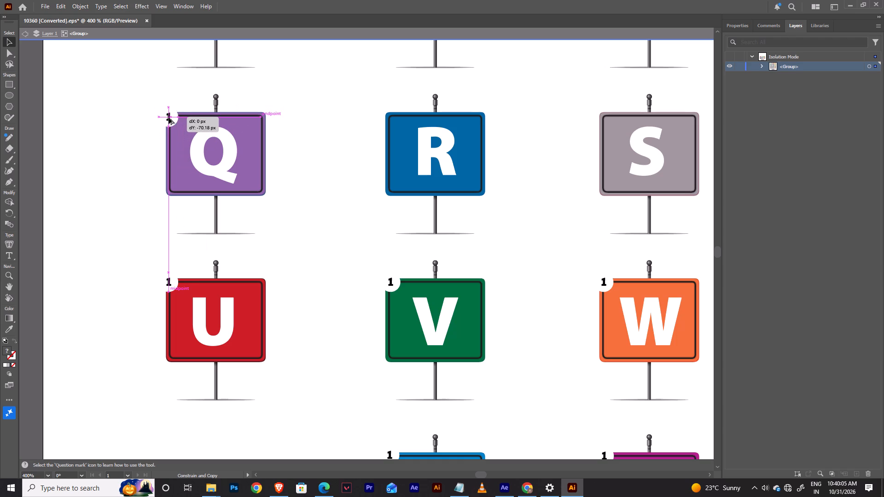
{"action": "left_click_drag", "start_coordinate": [169, 118], "coordinate": [171, 116], "text": "alt"}
Repeat the upward copy of the numbered circle onto the M sign and nudge it to fit the sign's upper-left corner.
{"action": "key", "text": "space"}
{"action": "key", "text": "space"}
{"action": "key", "text": "space"}
{"action": "key", "text": "space"}
{"action": "key", "text": "space"}
{"action": "key", "text": "space"}
{"action": "key", "text": "space"}
{"action": "left_click_drag", "start_coordinate": [304, 116], "coordinate": [318, 151]}
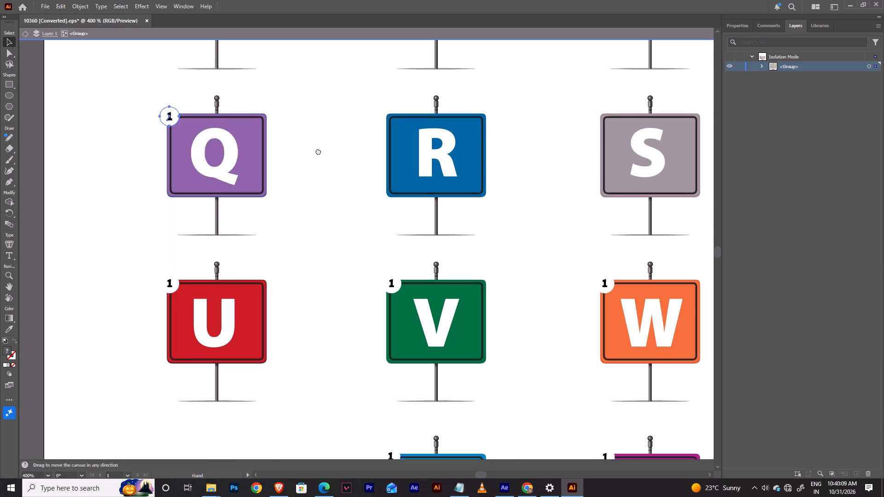
{"action": "left_click_drag", "start_coordinate": [318, 151], "coordinate": [353, 298]}
{"action": "key", "text": "ctrl+d"}
{"action": "key", "text": "space"}
{"action": "key", "text": "space"}
{"action": "key", "text": "space"}
{"action": "key", "text": "space"}
{"action": "key", "text": "space"}
{"action": "key", "text": "space"}
{"action": "key", "text": "space"}
{"action": "key", "text": "space"}
{"action": "key", "text": "space"}
{"action": "key", "text": "space"}
{"action": "key", "text": "space"}
{"action": "key", "text": "space"}
{"action": "key", "text": "space"}
{"action": "key", "text": "space"}
{"action": "key", "text": "space"}
{"action": "left_click", "coordinate": [367, 282]}
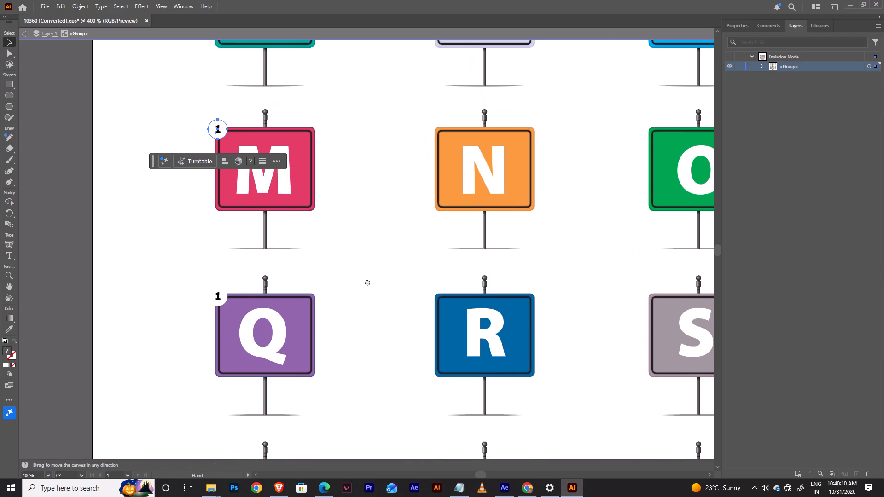
{"action": "key", "text": "space"}
{"action": "key", "text": "space"}
{"action": "key", "text": "space"}
{"action": "key", "text": "space"}
{"action": "key", "text": "space"}
{"action": "key", "text": "space"}
{"action": "key", "text": "space"}
{"action": "key", "text": "space"}
{"action": "key", "text": "space"}
{"action": "key", "text": "space"}
{"action": "key", "text": "space"}
{"action": "key", "text": "space"}
{"action": "key", "text": "space"}
{"action": "key", "text": "space"}
{"action": "key", "text": "space"}
{"action": "key", "text": "space"}
{"action": "key", "text": "space"}
{"action": "key", "text": "space"}
{"action": "key", "text": "space"}
{"action": "key", "text": "space"}
{"action": "left_click_drag", "start_coordinate": [376, 199], "coordinate": [418, 377]}
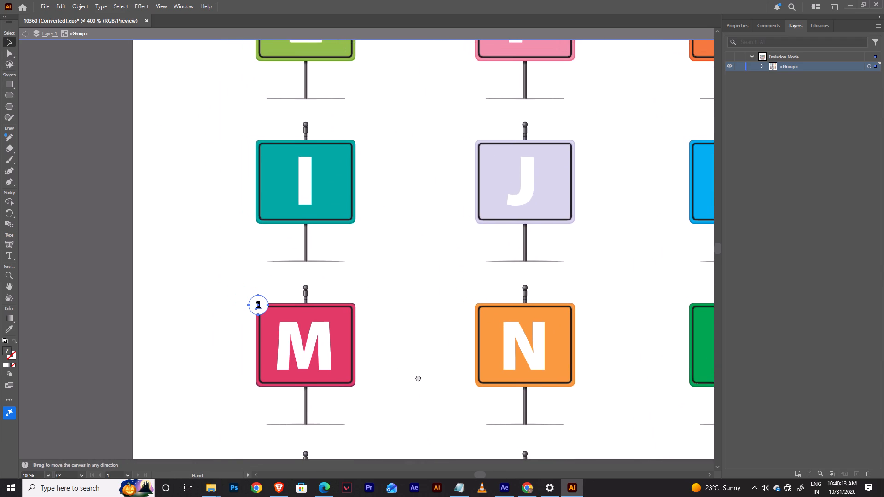
{"action": "left_click_drag", "start_coordinate": [418, 377], "coordinate": [419, 377]}
{"action": "key", "text": "Down"}
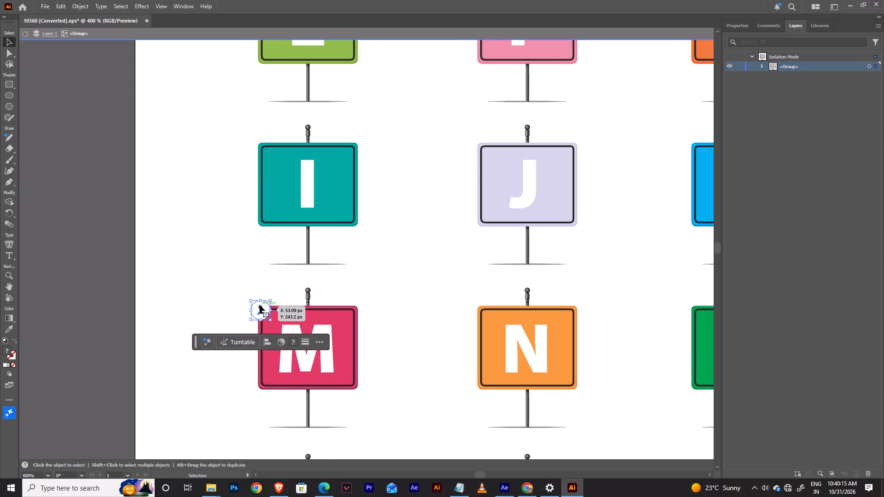
{"action": "key", "text": "Down"}
{"action": "key", "text": "Right"}
{"action": "key", "text": "Up"}
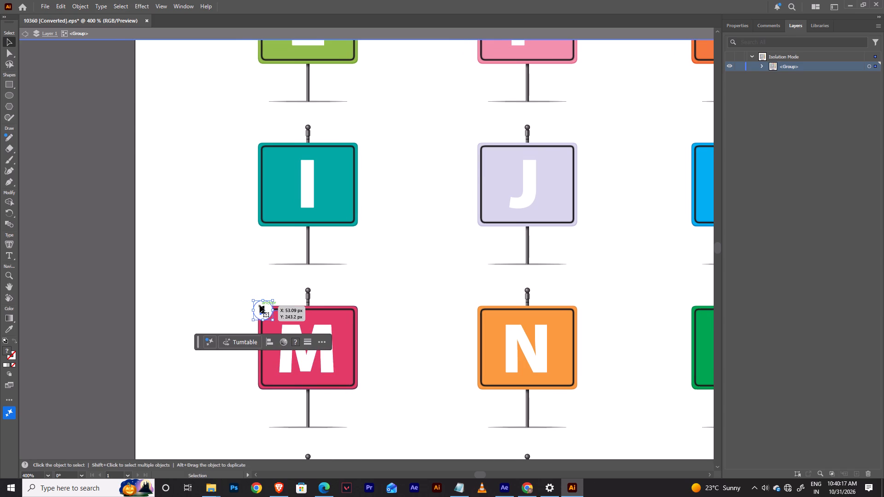
Copy the M sign's numbered circle about 70 px straight up onto the I sign's upper-left corner.
{"action": "left_click_drag", "start_coordinate": [266, 313], "coordinate": [257, 148], "text": "alt"}
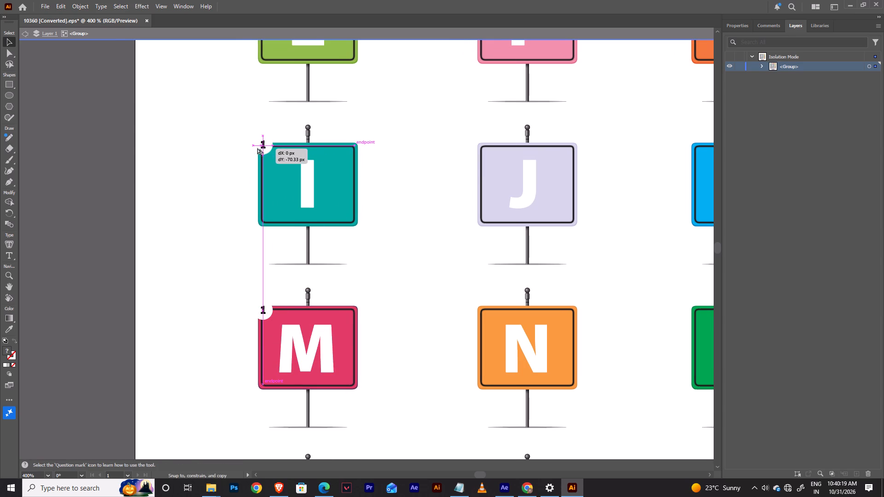
{"action": "left_click_drag", "start_coordinate": [257, 148], "coordinate": [257, 150], "text": "alt"}
Repeat the upward copy of the numbered circle onto the E sign and nudge it down to fit the sign's upper-left corner.
{"action": "key", "text": "space"}
{"action": "key", "text": "space"}
{"action": "key", "text": "space"}
{"action": "key", "text": "space"}
{"action": "key", "text": "space"}
{"action": "key", "text": "space"}
{"action": "left_click_drag", "start_coordinate": [425, 132], "coordinate": [414, 303]}
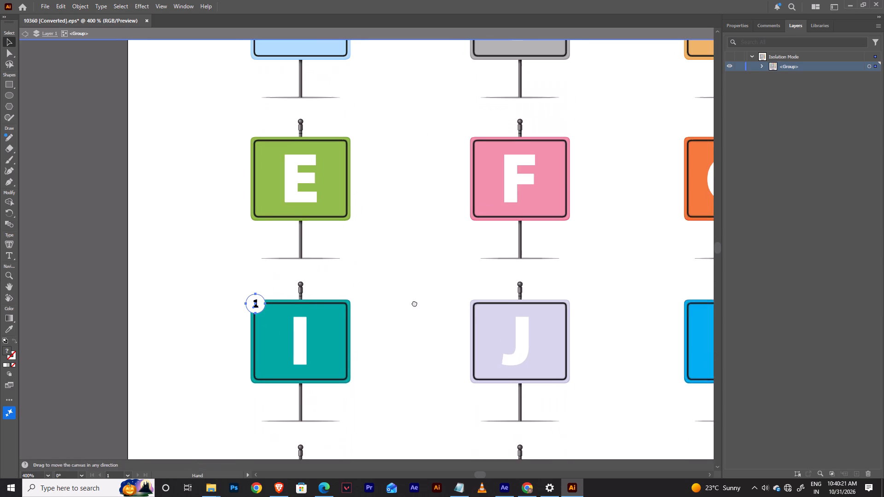
{"action": "left_click_drag", "start_coordinate": [414, 303], "coordinate": [414, 304]}
{"action": "key", "text": "ctrl+d"}
{"action": "key", "text": "space"}
{"action": "key", "text": "space"}
{"action": "key", "text": "space"}
{"action": "key", "text": "space"}
{"action": "key", "text": "space"}
{"action": "key", "text": "space"}
{"action": "key", "text": "space"}
{"action": "key", "text": "space"}
{"action": "key", "text": "space"}
{"action": "key", "text": "space"}
{"action": "key", "text": "space"}
{"action": "key", "text": "space"}
{"action": "key", "text": "space"}
{"action": "key", "text": "space"}
{"action": "key", "text": "space"}
{"action": "key", "text": "space"}
{"action": "key", "text": "space"}
{"action": "left_click_drag", "start_coordinate": [371, 261], "coordinate": [377, 308]}
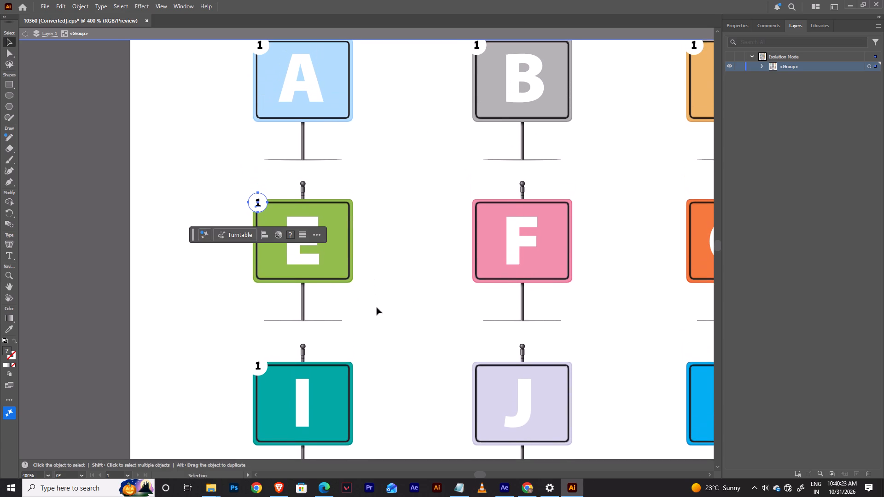
{"action": "key", "text": "Down"}
Copy the E sign's numbered circle straight across onto the F sign's upper-left corner.
{"action": "key", "text": "space"}
{"action": "key", "text": "space"}
{"action": "key", "text": "space"}
{"action": "key", "text": "space"}
{"action": "key", "text": "space"}
{"action": "key", "text": "space"}
{"action": "key", "text": "space"}
{"action": "key", "text": "space"}
{"action": "key", "text": "space"}
{"action": "key", "text": "space"}
{"action": "key", "text": "space"}
{"action": "key", "text": "space"}
{"action": "key", "text": "space"}
{"action": "key", "text": "space"}
{"action": "key", "text": "space"}
{"action": "key", "text": "space"}
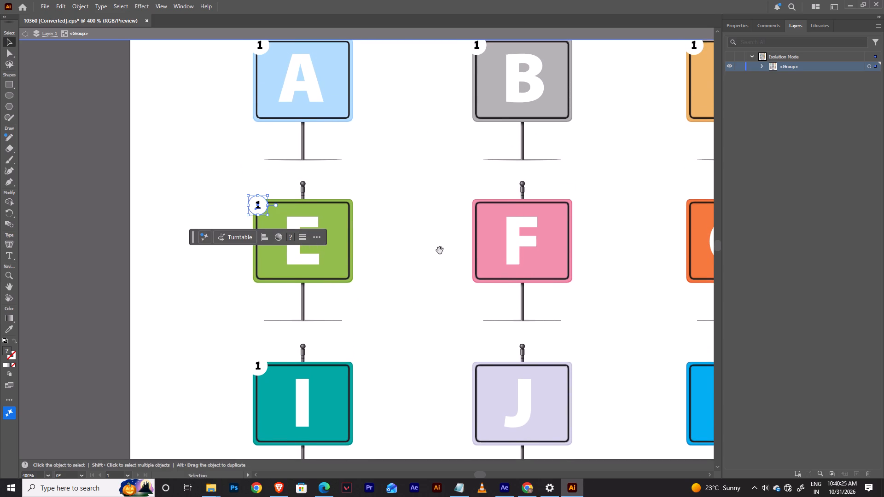
{"action": "left_click_drag", "start_coordinate": [436, 251], "coordinate": [188, 204]}
{"action": "key", "text": "space"}
{"action": "left_click_drag", "start_coordinate": [121, 137], "coordinate": [185, 152]}
{"action": "left_click_drag", "start_coordinate": [74, 172], "coordinate": [293, 168], "text": "alt"}
Repeat the sideways copy of the numbered circle onto the G sign and nudge it left to fit the upper-left corner.
{"action": "key", "text": "ctrl+d"}
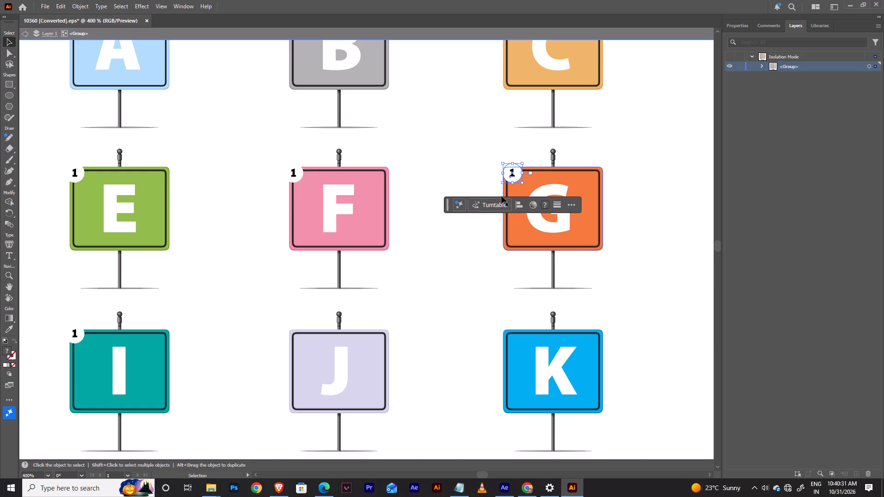
{"action": "key", "text": "Left"}
{"action": "key", "text": "Left"}
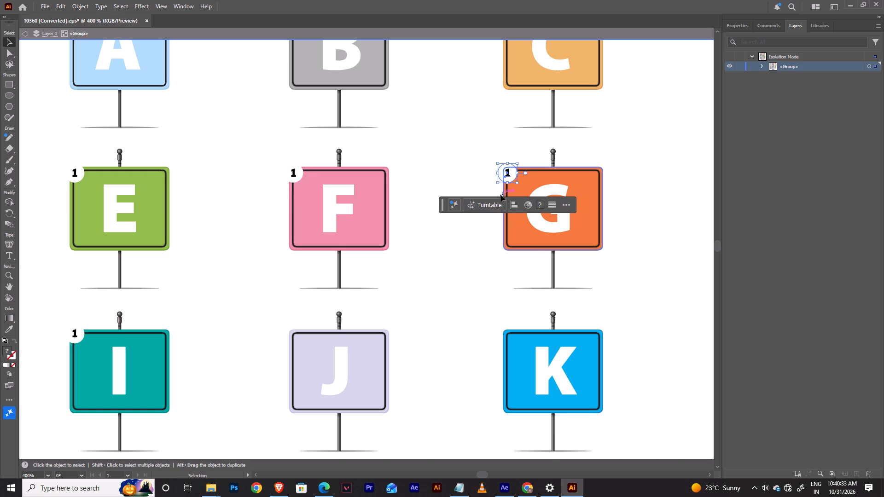
Copy the G sign's numbered circle straight down onto the K sign's upper-left corner.
{"action": "key", "text": "space"}
{"action": "key", "text": "space"}
{"action": "key", "text": "space"}
{"action": "key", "text": "space"}
{"action": "key", "text": "space"}
{"action": "key", "text": "space"}
{"action": "key", "text": "space"}
{"action": "key", "text": "space"}
{"action": "key", "text": "space"}
{"action": "key", "text": "space"}
{"action": "key", "text": "space"}
{"action": "key", "text": "space"}
{"action": "key", "text": "space"}
{"action": "key", "text": "space"}
{"action": "key", "text": "space"}
{"action": "key", "text": "space"}
{"action": "key", "text": "space"}
{"action": "key", "text": "space"}
{"action": "key", "text": "space"}
{"action": "key", "text": "space"}
{"action": "left_click_drag", "start_coordinate": [533, 254], "coordinate": [469, 111]}
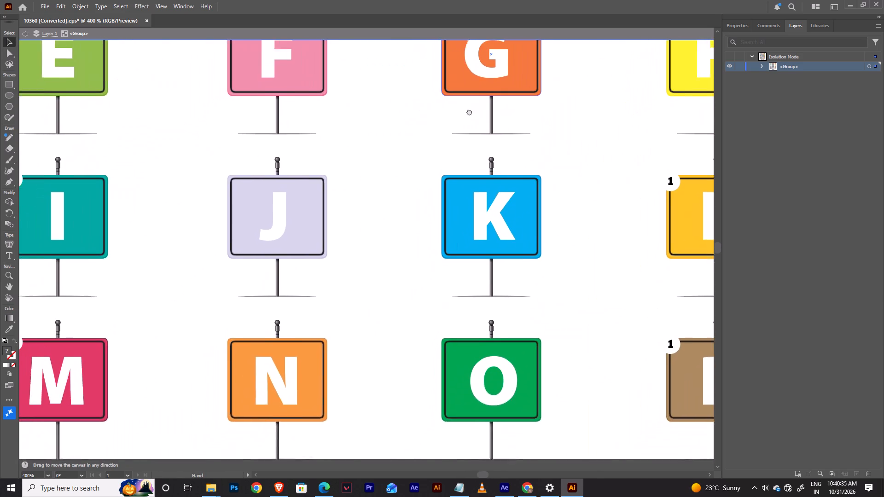
{"action": "left_click_drag", "start_coordinate": [469, 111], "coordinate": [465, 168]}
{"action": "left_click_drag", "start_coordinate": [440, 87], "coordinate": [441, 227], "text": "alt"}
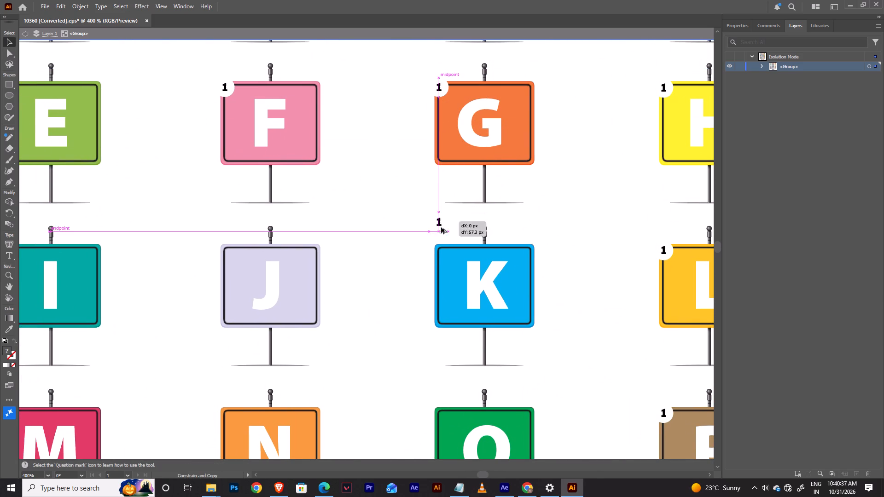
{"action": "left_click_drag", "start_coordinate": [441, 227], "coordinate": [442, 249], "text": "alt"}
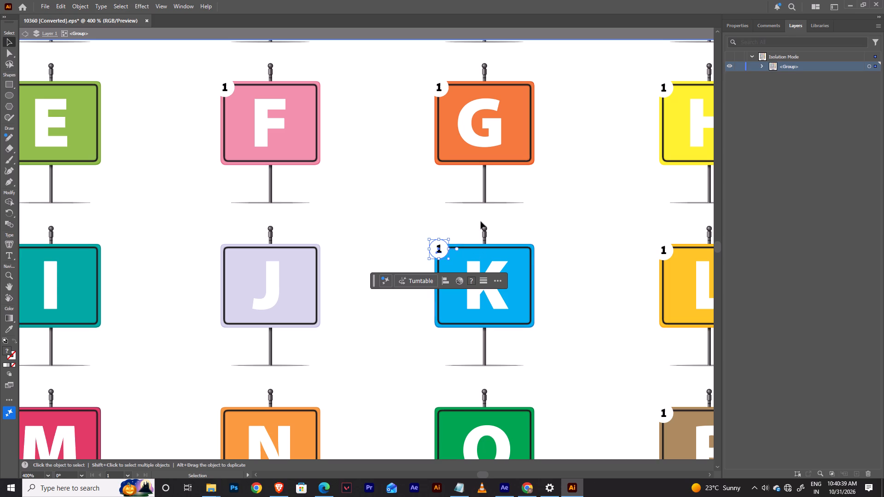
Repeat the downward copy of the numbered circle onto the O and S signs, nudging the S sign's badge down to fit its corner.
{"action": "key", "text": "ctrl+d"}
{"action": "key", "text": "space"}
{"action": "key", "text": "space"}
{"action": "key", "text": "space"}
{"action": "key", "text": "space"}
{"action": "key", "text": "space"}
{"action": "key", "text": "space"}
{"action": "key", "text": "space"}
{"action": "key", "text": "space"}
{"action": "key", "text": "space"}
{"action": "key", "text": "space"}
{"action": "key", "text": "space"}
{"action": "key", "text": "space"}
{"action": "key", "text": "space"}
{"action": "key", "text": "space"}
{"action": "key", "text": "space"}
{"action": "key", "text": "space"}
{"action": "key", "text": "space"}
{"action": "key", "text": "space"}
{"action": "key", "text": "space"}
{"action": "key", "text": "space"}
{"action": "left_click_drag", "start_coordinate": [492, 389], "coordinate": [463, 160]}
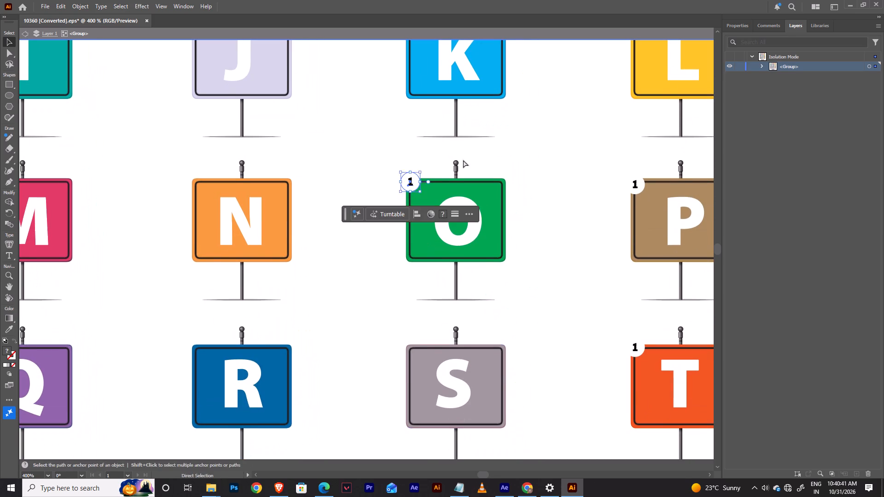
{"action": "key", "text": "ctrl+d"}
{"action": "key", "text": "space"}
{"action": "key", "text": "space"}
{"action": "key", "text": "space"}
{"action": "key", "text": "space"}
{"action": "key", "text": "space"}
{"action": "left_click_drag", "start_coordinate": [483, 317], "coordinate": [473, 140]}
{"action": "key", "text": "Down"}
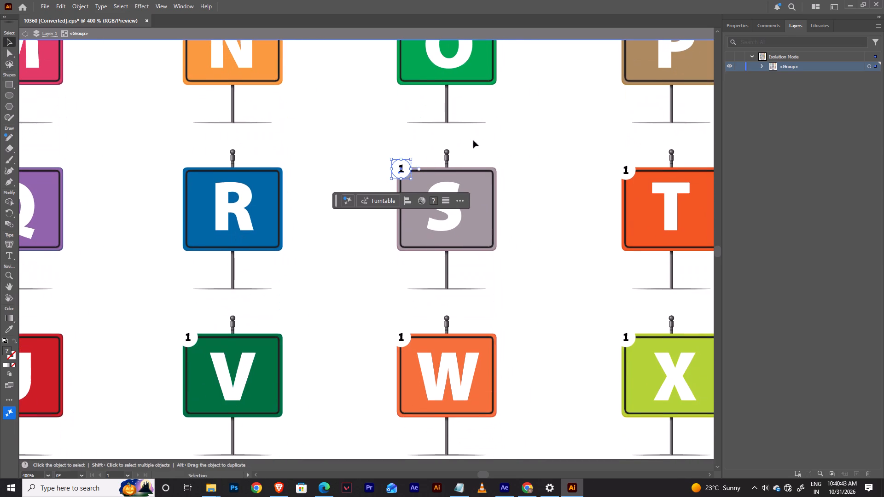
{"action": "key", "text": "Down"}
{"action": "key", "text": "Down"}
{"action": "key", "text": "Up"}
Look over the rows of letter signs, down to Y and Z and back up, for signs missing a numbered circle.
{"action": "key", "text": "space"}
{"action": "key", "text": "space"}
{"action": "key", "text": "space"}
{"action": "key", "text": "space"}
{"action": "key", "text": "space"}
{"action": "key", "text": "space"}
{"action": "key", "text": "space"}
{"action": "key", "text": "space"}
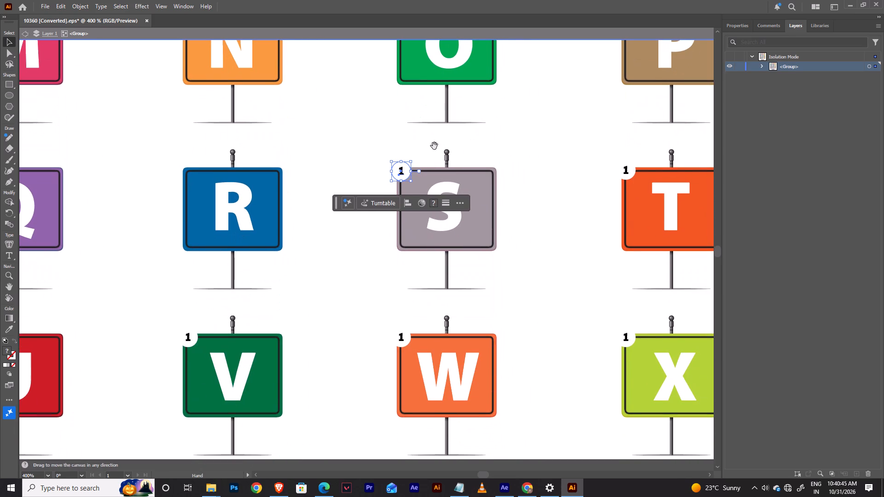
{"action": "left_click_drag", "start_coordinate": [519, 142], "coordinate": [533, 261]}
{"action": "key", "text": "space"}
{"action": "key", "text": "space"}
{"action": "key", "text": "space"}
{"action": "key", "text": "space"}
{"action": "key", "text": "space"}
{"action": "key", "text": "space"}
{"action": "key", "text": "space"}
{"action": "key", "text": "space"}
{"action": "key", "text": "space"}
{"action": "key", "text": "space"}
{"action": "key", "text": "space"}
{"action": "key", "text": "space"}
{"action": "key", "text": "space"}
{"action": "key", "text": "space"}
{"action": "key", "text": "space"}
{"action": "key", "text": "space"}
{"action": "key", "text": "space"}
{"action": "left_click_drag", "start_coordinate": [538, 297], "coordinate": [517, 161]}
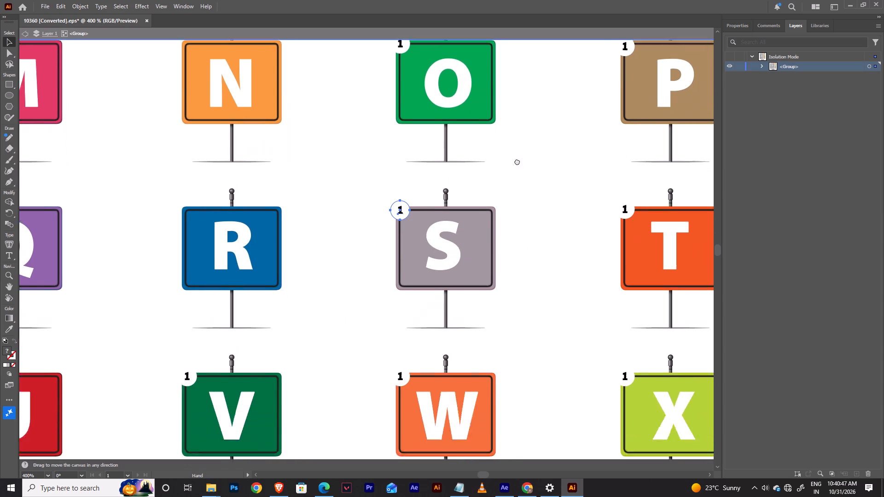
{"action": "left_click_drag", "start_coordinate": [517, 161], "coordinate": [514, 147]}
{"action": "key", "text": "space"}
{"action": "key", "text": "space"}
{"action": "key", "text": "space"}
{"action": "key", "text": "space"}
{"action": "key", "text": "space"}
{"action": "key", "text": "space"}
{"action": "key", "text": "space"}
{"action": "key", "text": "space"}
{"action": "key", "text": "space"}
{"action": "key", "text": "space"}
{"action": "key", "text": "space"}
{"action": "key", "text": "space"}
{"action": "key", "text": "space"}
{"action": "key", "text": "space"}
{"action": "key", "text": "space"}
{"action": "key", "text": "space"}
{"action": "key", "text": "space"}
{"action": "key", "text": "space"}
{"action": "key", "text": "space"}
{"action": "key", "text": "space"}
{"action": "left_click_drag", "start_coordinate": [506, 295], "coordinate": [630, 364]}
{"action": "left_click_drag", "start_coordinate": [475, 261], "coordinate": [549, 44]}
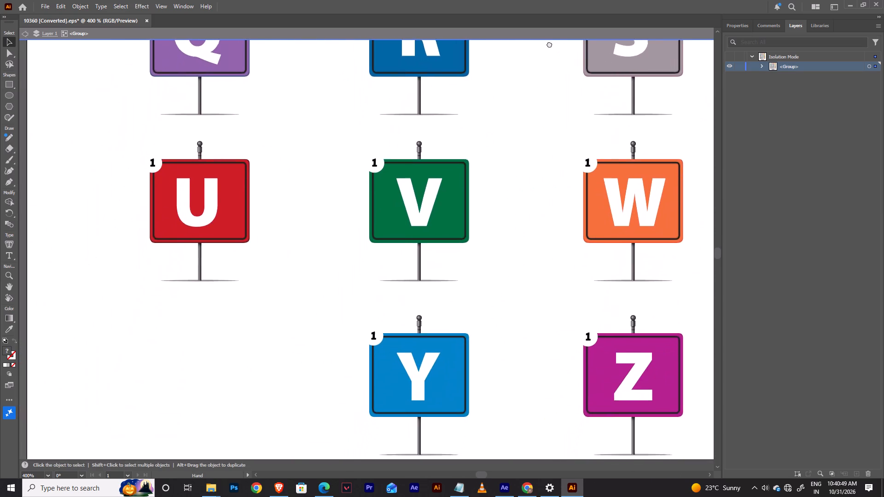
{"action": "left_click_drag", "start_coordinate": [549, 44], "coordinate": [500, 354]}
{"action": "left_click_drag", "start_coordinate": [410, 195], "coordinate": [494, 410]}
{"action": "left_click_drag", "start_coordinate": [550, 225], "coordinate": [547, 402]}
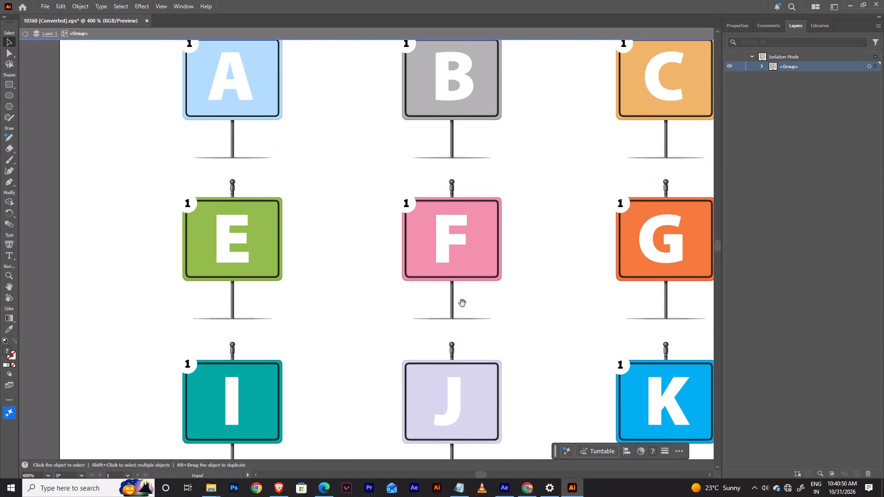
Select only the F sign's numbered circle and copy it straight down onto the J sign's upper-left corner.
{"action": "left_click_drag", "start_coordinate": [365, 182], "coordinate": [411, 217]}
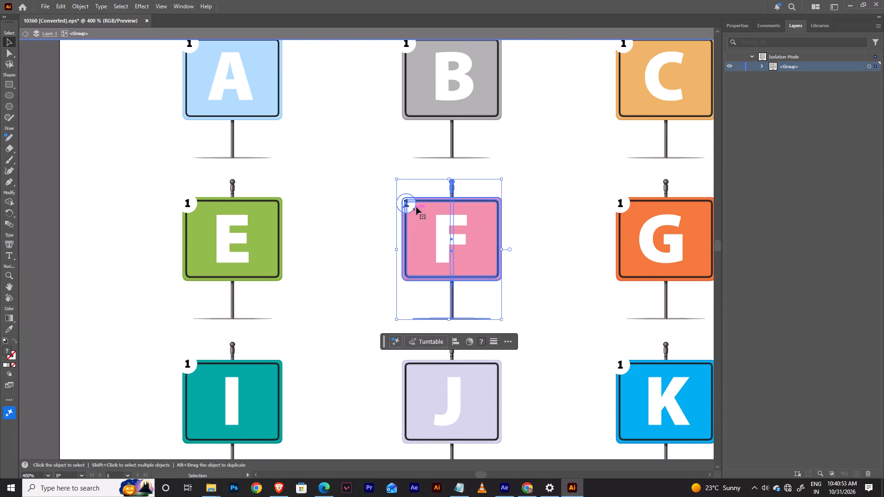
{"action": "left_click", "coordinate": [433, 213], "text": "shift"}
{"action": "key", "text": "space"}
{"action": "key", "text": "space"}
{"action": "left_click_drag", "start_coordinate": [452, 213], "coordinate": [431, 118]}
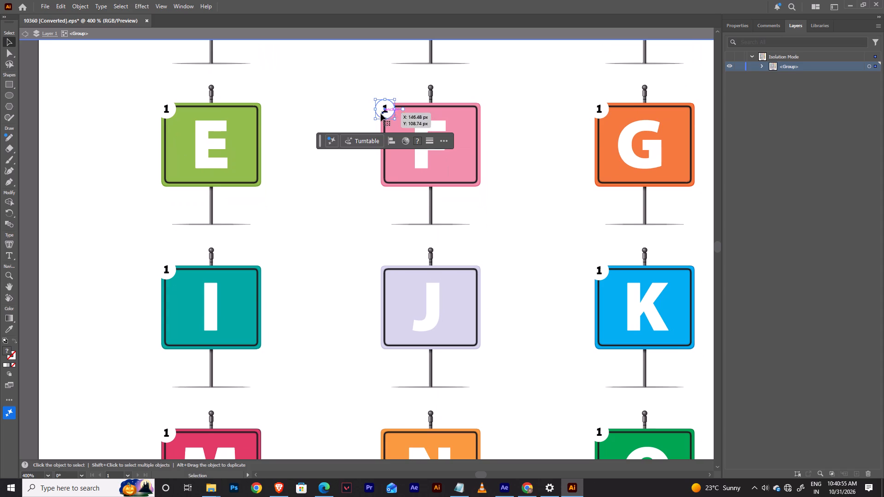
{"action": "left_click_drag", "start_coordinate": [388, 109], "coordinate": [388, 269], "text": "alt"}
Repeat the downward copy of the numbered circle onto the N sign and nudge it vertically to fit the upper-left corner.
{"action": "key", "text": "space"}
{"action": "left_click_drag", "start_coordinate": [534, 273], "coordinate": [535, 138]}
{"action": "key", "text": "ctrl+d"}
{"action": "key", "text": "space"}
{"action": "left_click_drag", "start_coordinate": [508, 297], "coordinate": [507, 129]}
{"action": "key", "text": "Down"}
{"action": "key", "text": "Down"}
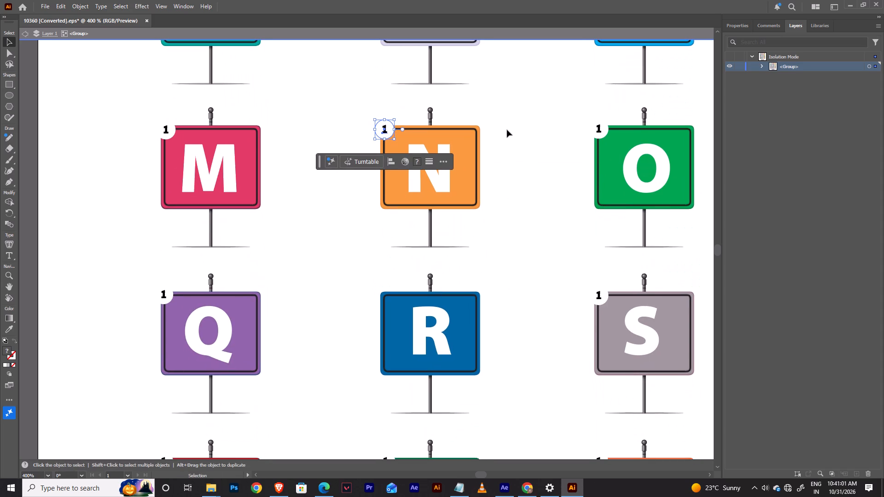
{"action": "key", "text": "ctrl+d"}
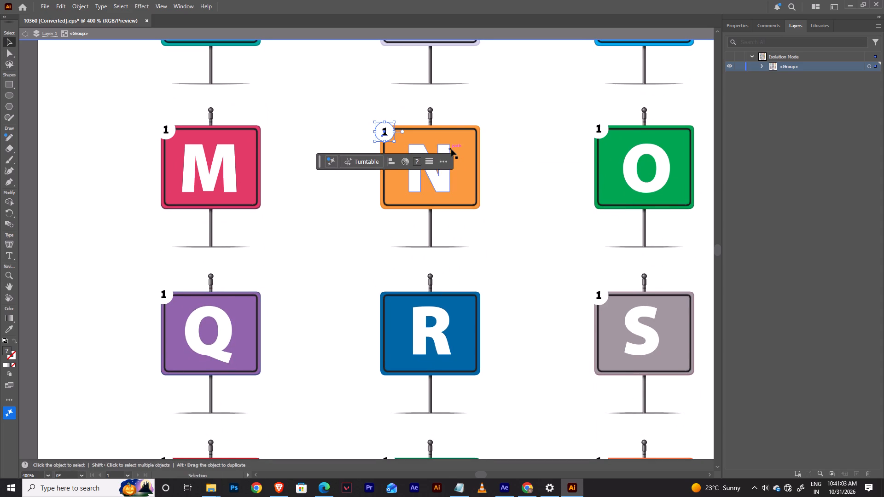
{"action": "key", "text": "ctrl+w"}
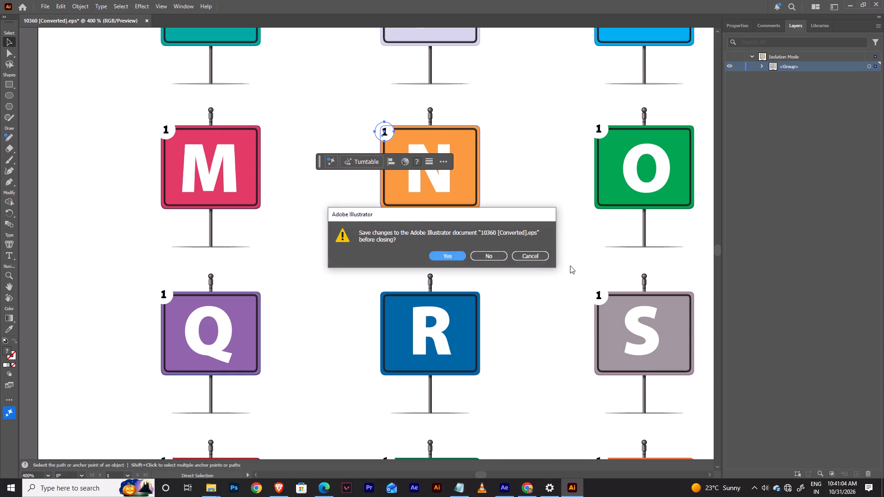
{"action": "left_click", "coordinate": [530, 255]}
{"action": "key", "text": "space"}
{"action": "key", "text": "space"}
{"action": "key", "text": "space"}
{"action": "key", "text": "space"}
{"action": "left_click_drag", "start_coordinate": [513, 198], "coordinate": [511, 277]}
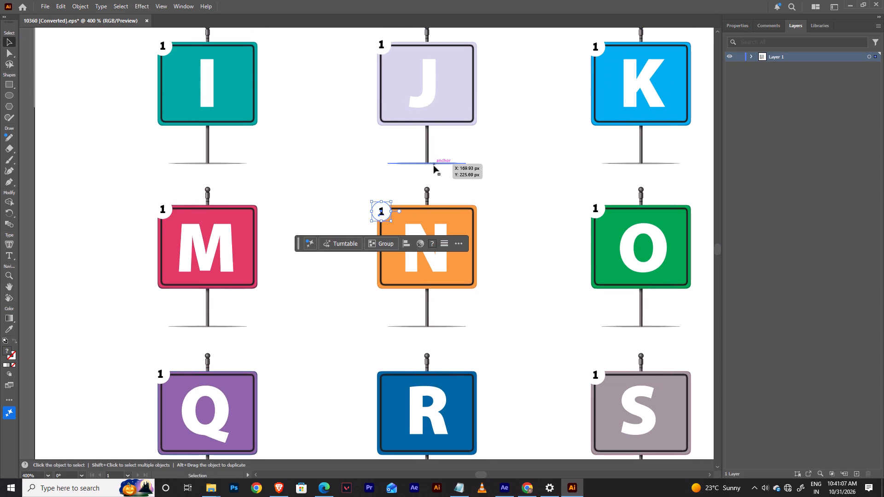
{"action": "key", "text": "Up"}
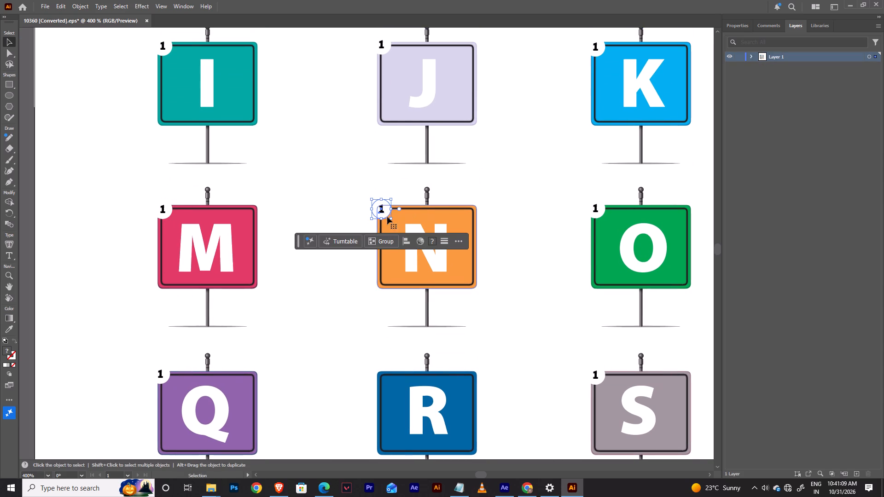
Copy the N sign's numbered circle straight down about 71 px onto the R sign's upper-left corner.
{"action": "left_click_drag", "start_coordinate": [382, 209], "coordinate": [376, 376], "text": "alt"}
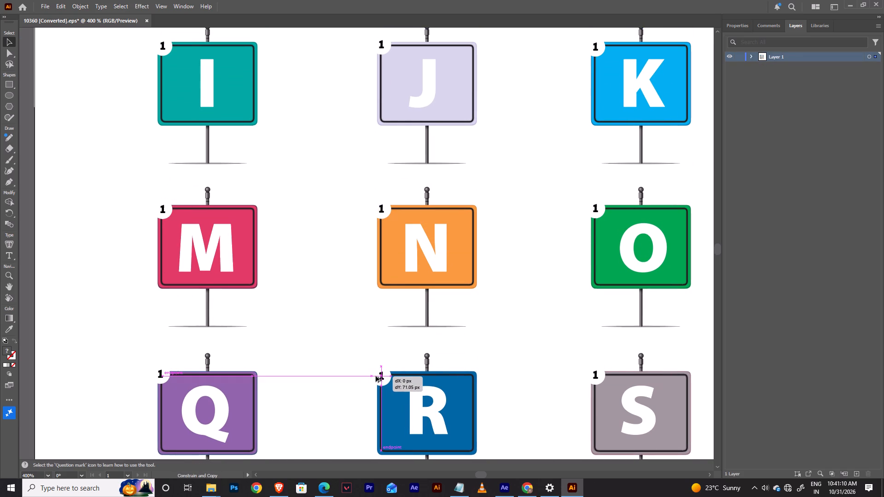
{"action": "left_click_drag", "start_coordinate": [376, 376], "coordinate": [377, 375], "text": "alt"}
Deselect the circle and review the whole alphabet sheet to check every sign for a numbered circle.
{"action": "key", "text": "space"}
{"action": "key", "text": "space"}
{"action": "key", "text": "space"}
{"action": "key", "text": "space"}
{"action": "key", "text": "space"}
{"action": "key", "text": "space"}
{"action": "key", "text": "space"}
{"action": "key", "text": "space"}
{"action": "key", "text": "space"}
{"action": "key", "text": "space"}
{"action": "key", "text": "space"}
{"action": "key", "text": "space"}
{"action": "key", "text": "space"}
{"action": "key", "text": "space"}
{"action": "key", "text": "space"}
{"action": "key", "text": "space"}
{"action": "left_click_drag", "start_coordinate": [544, 376], "coordinate": [528, 147]}
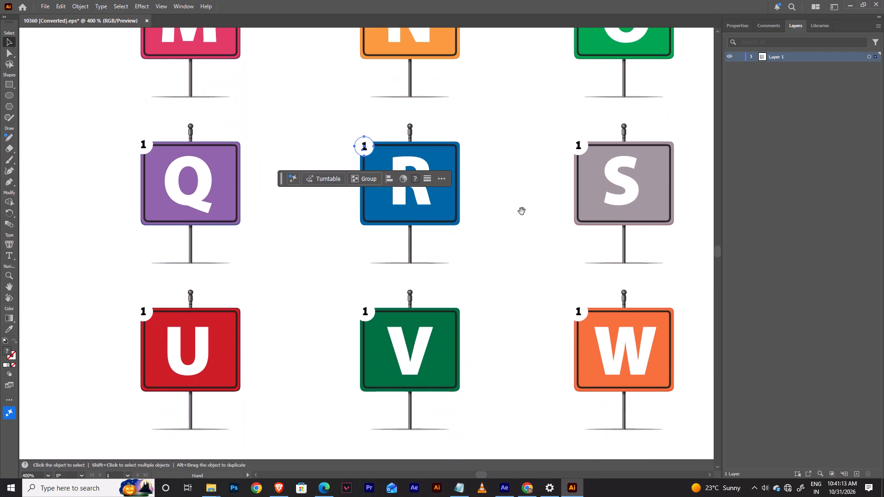
{"action": "left_click", "coordinate": [517, 191]}
{"action": "key", "text": "ctrl+minus"}
{"action": "key", "text": "ctrl+minus"}
{"action": "key", "text": "space"}
{"action": "key", "text": "space"}
{"action": "key", "text": "space"}
{"action": "key", "text": "space"}
{"action": "key", "text": "space"}
{"action": "key", "text": "space"}
{"action": "key", "text": "space"}
{"action": "key", "text": "space"}
{"action": "key", "text": "space"}
{"action": "key", "text": "space"}
{"action": "key", "text": "space"}
{"action": "key", "text": "space"}
{"action": "key", "text": "space"}
{"action": "key", "text": "space"}
{"action": "key", "text": "space"}
{"action": "key", "text": "space"}
{"action": "key", "text": "space"}
{"action": "key", "text": "space"}
{"action": "key", "text": "space"}
{"action": "key", "text": "space"}
{"action": "left_click_drag", "start_coordinate": [544, 161], "coordinate": [496, 218]}
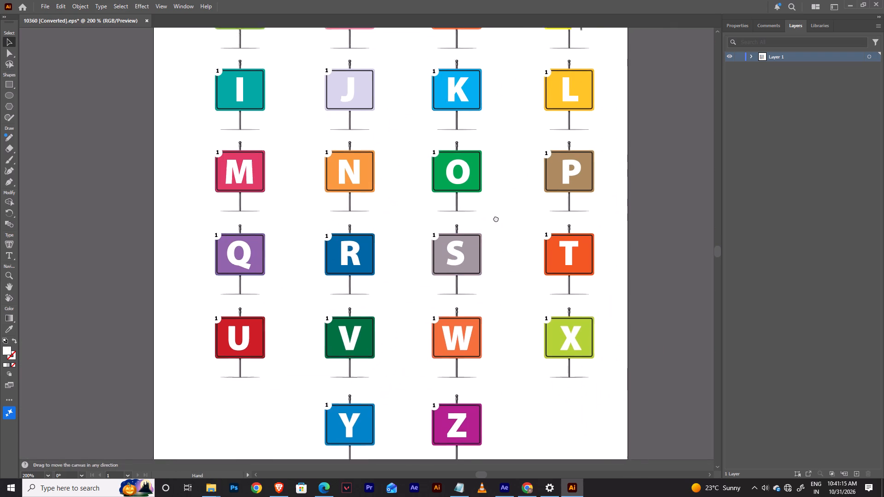
{"action": "left_click_drag", "start_coordinate": [496, 218], "coordinate": [483, 251]}
{"action": "left_click_drag", "start_coordinate": [488, 192], "coordinate": [490, 300]}
{"action": "left_click_drag", "start_coordinate": [496, 241], "coordinate": [502, 323]}
{"action": "left_click_drag", "start_coordinate": [511, 257], "coordinate": [513, 283]}
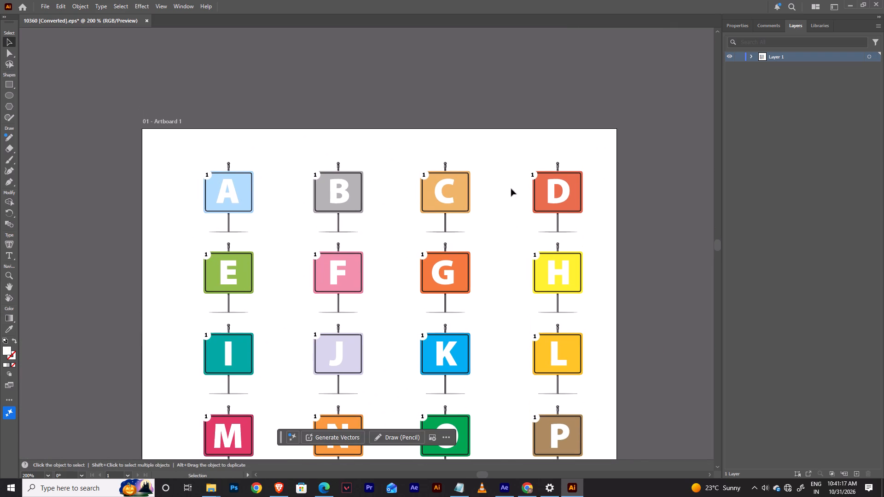
Change the number in the B sign's circle badge to 2 and deselect the text.
{"action": "key", "text": "ctrl+equal"}
{"action": "key", "text": "ctrl+equal"}
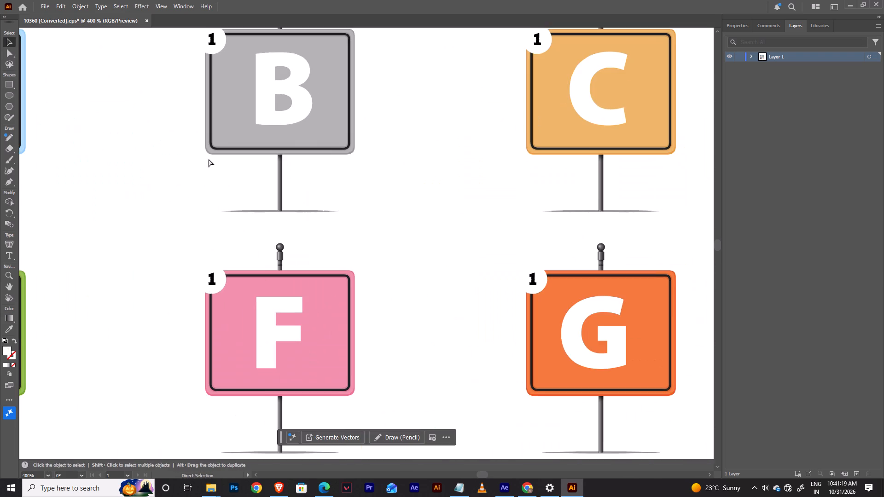
{"action": "key", "text": "ctrl+equal"}
{"action": "key", "text": "space"}
{"action": "key", "text": "space"}
{"action": "key", "text": "space"}
{"action": "key", "text": "space"}
{"action": "key", "text": "space"}
{"action": "key", "text": "space"}
{"action": "key", "text": "space"}
{"action": "left_click_drag", "start_coordinate": [182, 133], "coordinate": [624, 277]}
{"action": "key", "text": "space"}
{"action": "key", "text": "space"}
{"action": "key", "text": "space"}
{"action": "left_click_drag", "start_coordinate": [537, 185], "coordinate": [228, 202]}
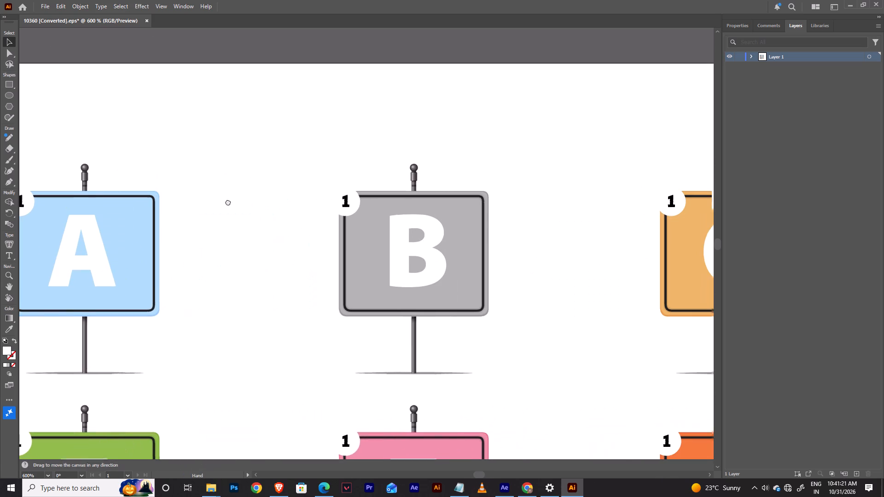
{"action": "left_click_drag", "start_coordinate": [228, 202], "coordinate": [228, 202]}
{"action": "double_click", "coordinate": [345, 203]}
{"action": "double_click", "coordinate": [346, 203]}
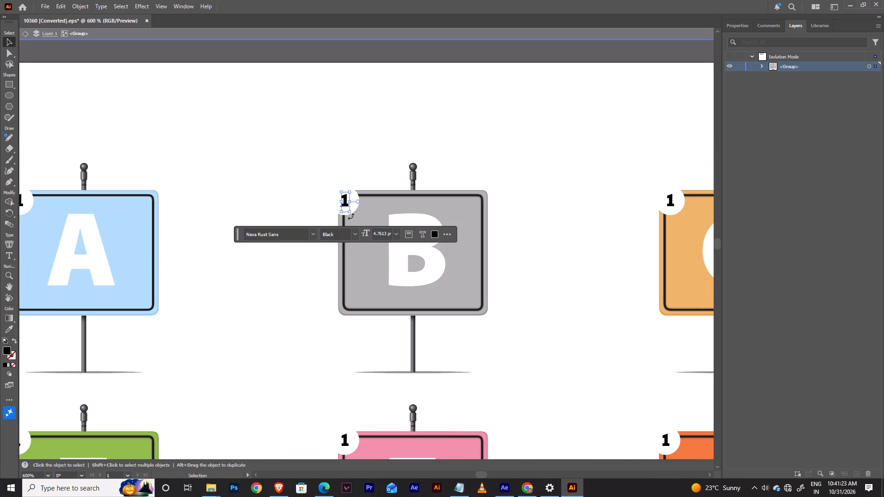
{"action": "double_click", "coordinate": [345, 204]}
{"action": "key", "text": "2"}
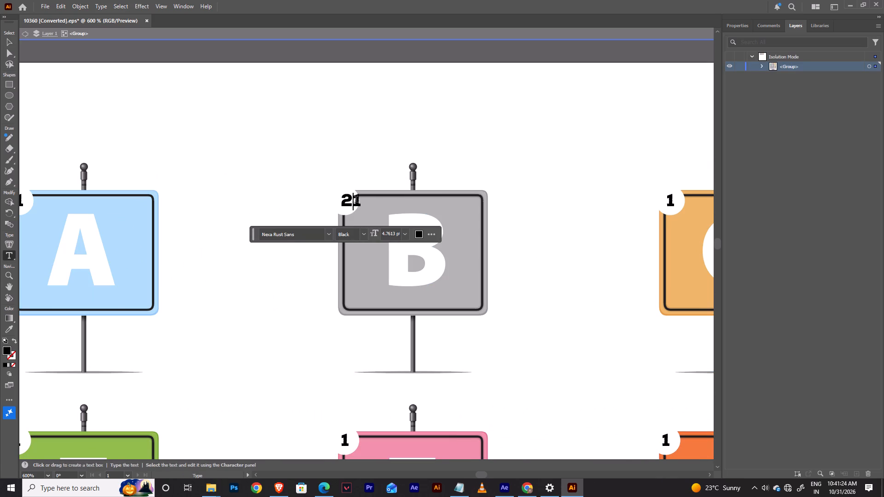
{"action": "left_click_drag", "start_coordinate": [355, 198], "coordinate": [364, 198]}
{"action": "key", "text": "BackSpace"}
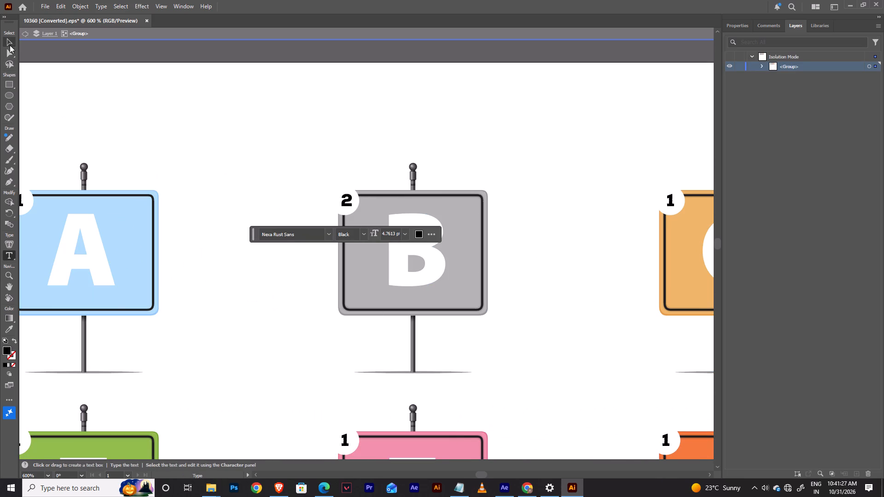
{"action": "left_click", "coordinate": [10, 45]}
{"action": "left_click", "coordinate": [227, 203]}
Nudge the number 2 on the B sign's badge slightly left and deselect it.
{"action": "left_click", "coordinate": [350, 202]}
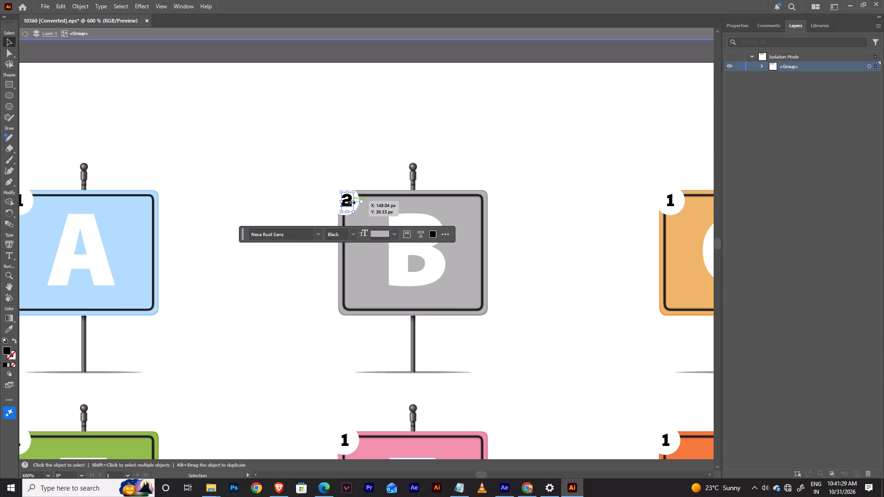
{"action": "key", "text": "Left"}
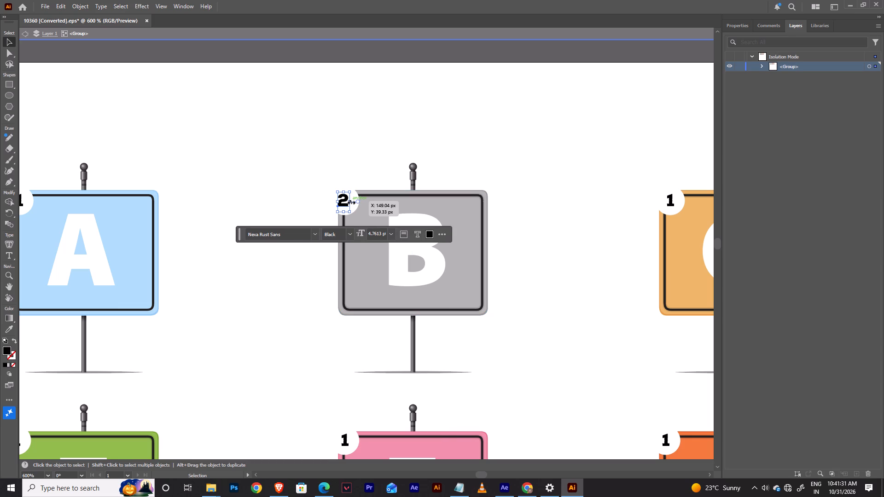
{"action": "left_click", "coordinate": [266, 203]}
Change the number in the C sign's circle badge to 3 and finish text editing.
{"action": "key", "text": "space"}
{"action": "key", "text": "space"}
{"action": "key", "text": "space"}
{"action": "key", "text": "space"}
{"action": "key", "text": "space"}
{"action": "left_click_drag", "start_coordinate": [543, 179], "coordinate": [158, 185]}
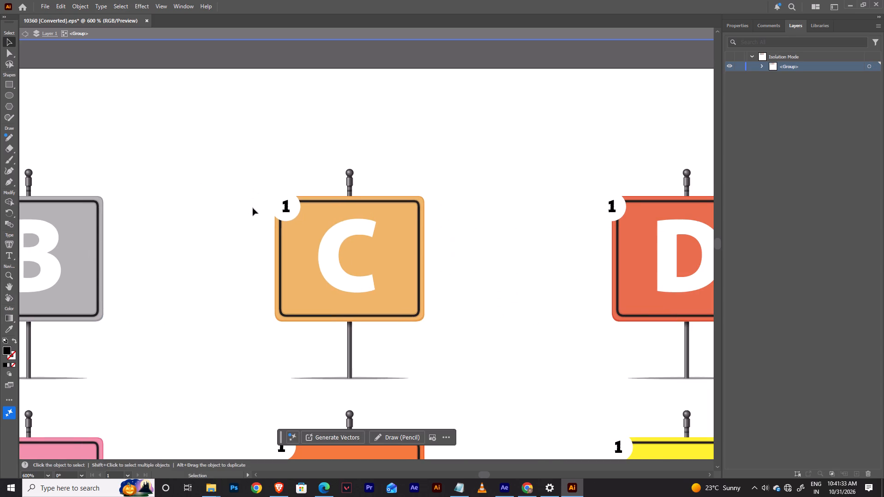
{"action": "left_click", "coordinate": [285, 206]}
{"action": "left_click", "coordinate": [289, 205]}
{"action": "key", "text": "ctrl+z"}
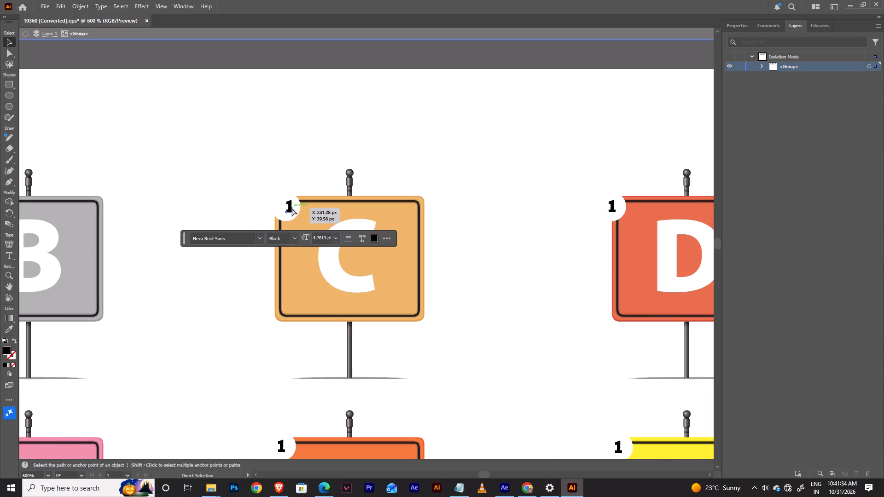
{"action": "key", "text": "ctrl+z"}
{"action": "double_click", "coordinate": [286, 208]}
{"action": "left_click", "coordinate": [286, 208]}
{"action": "left_click", "coordinate": [286, 208]}
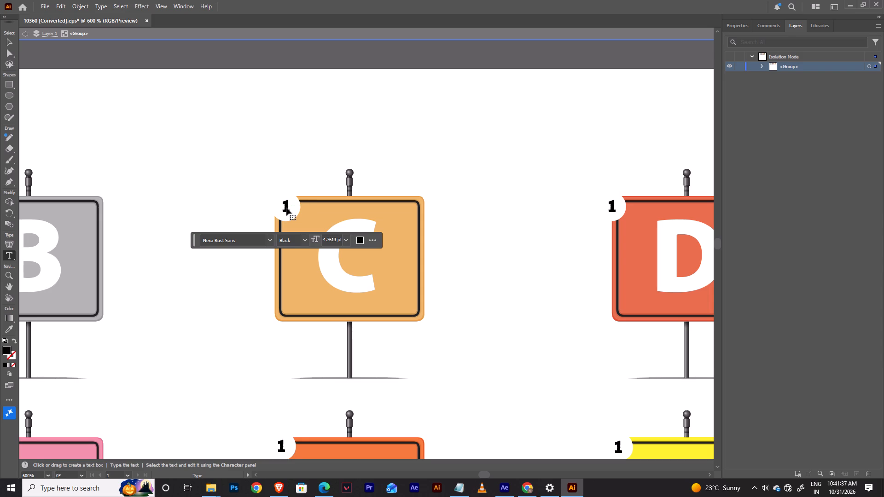
{"action": "key", "text": "3"}
{"action": "left_click", "coordinate": [12, 39]}
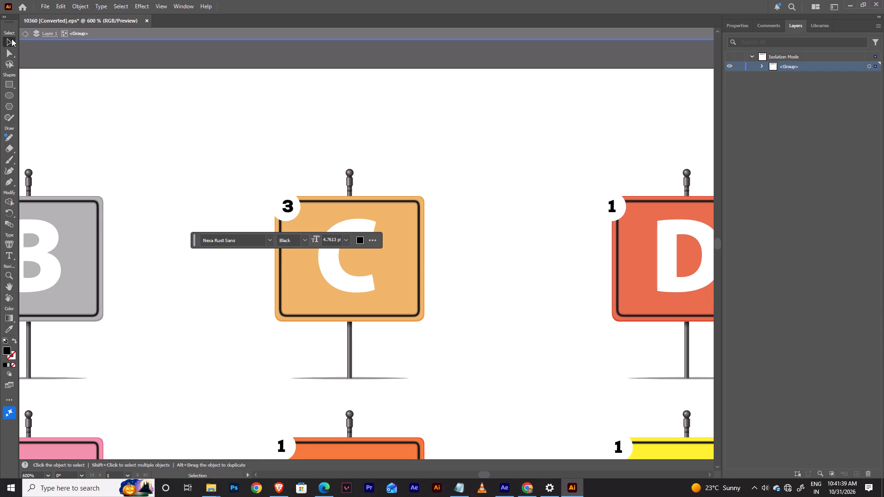
Shift the C sign's circle badge together with its number 3 slightly left over the sign's corner and deselect them.
{"action": "left_click", "coordinate": [279, 214], "text": "shift"}
{"action": "left_click", "coordinate": [274, 211], "text": "shift"}
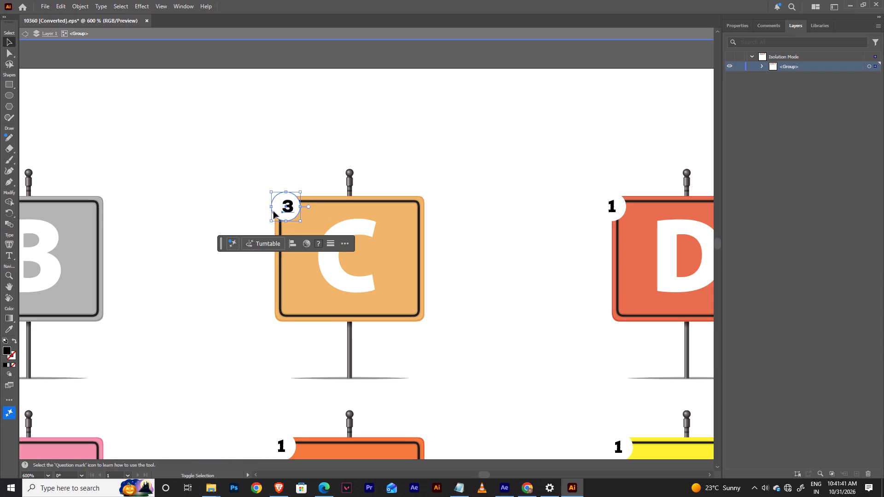
{"action": "key", "text": "shift+Left"}
{"action": "key", "text": "Right"}
{"action": "key", "text": "Right"}
{"action": "key", "text": "Right"}
{"action": "key", "text": "Right"}
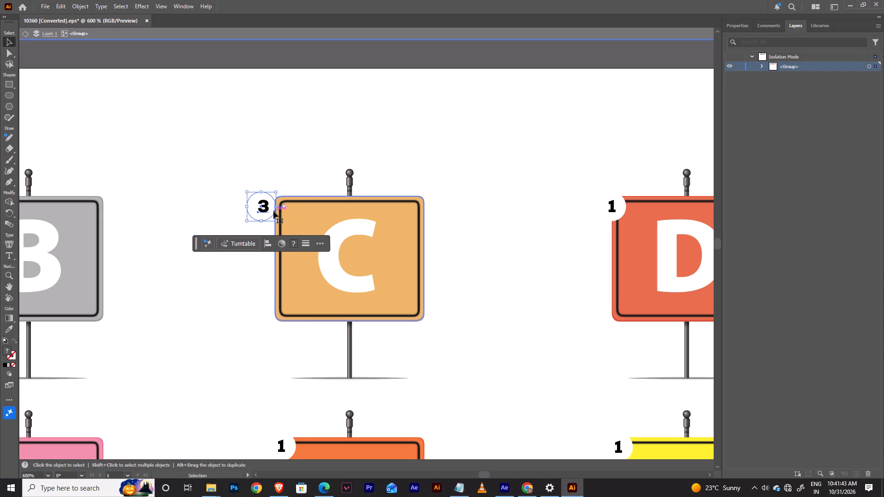
{"action": "key", "text": "Right"}
{"action": "key", "text": "Right"}
{"action": "key", "text": "Right"}
{"action": "key", "text": "Right"}
{"action": "key", "text": "Right"}
{"action": "key", "text": "Left"}
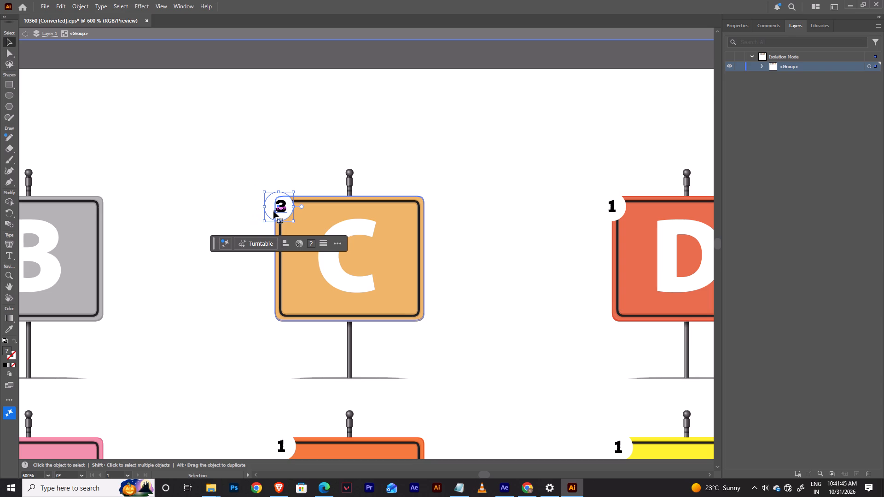
{"action": "key", "text": "Right"}
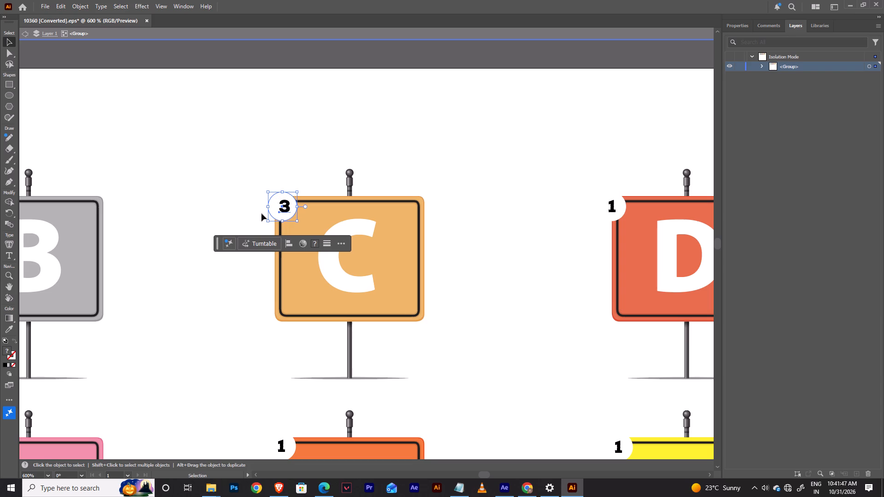
{"action": "left_click", "coordinate": [216, 213]}
Nudge the number 3 slightly left to centre it in the C sign's circle badge and deselect it.
{"action": "left_click", "coordinate": [288, 206]}
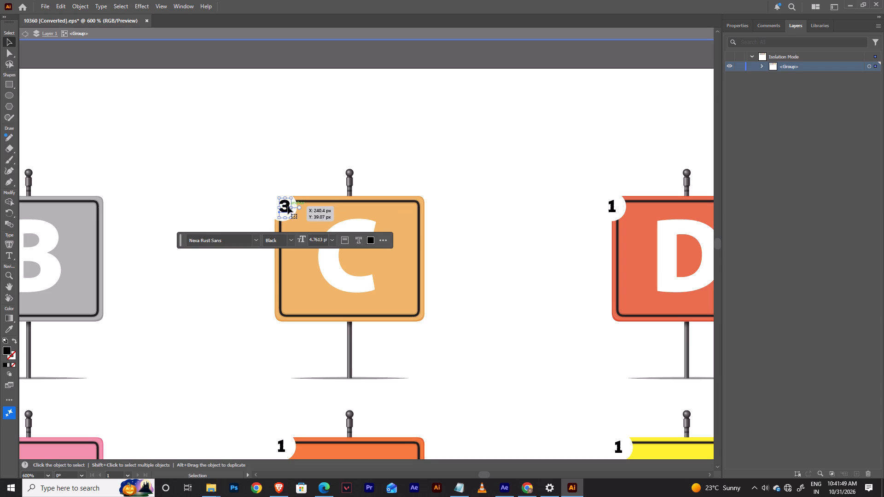
{"action": "key", "text": "Left"}
{"action": "key", "text": "Left"}
{"action": "key", "text": "Right"}
{"action": "left_click", "coordinate": [355, 157]}
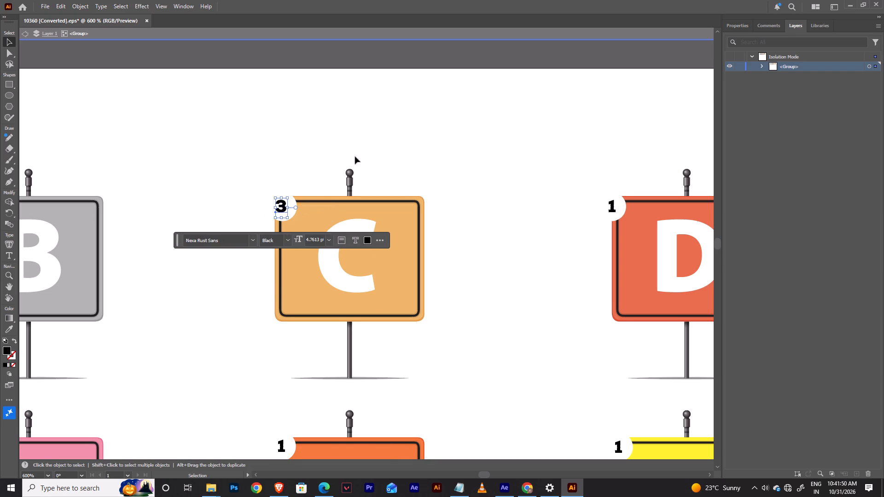
Review the number badges on the letter signs across the whole alphabet sheet.
{"action": "key", "text": "space"}
{"action": "key", "text": "space"}
{"action": "key", "text": "space"}
{"action": "key", "text": "space"}
{"action": "key", "text": "space"}
{"action": "key", "text": "space"}
{"action": "key", "text": "space"}
{"action": "key", "text": "space"}
{"action": "key", "text": "space"}
{"action": "key", "text": "space"}
{"action": "key", "text": "space"}
{"action": "key", "text": "space"}
{"action": "key", "text": "space"}
{"action": "key", "text": "space"}
{"action": "key", "text": "space"}
{"action": "key", "text": "space"}
{"action": "key", "text": "space"}
{"action": "key", "text": "space"}
{"action": "key", "text": "space"}
{"action": "key", "text": "space"}
{"action": "left_click_drag", "start_coordinate": [434, 163], "coordinate": [395, 115]}
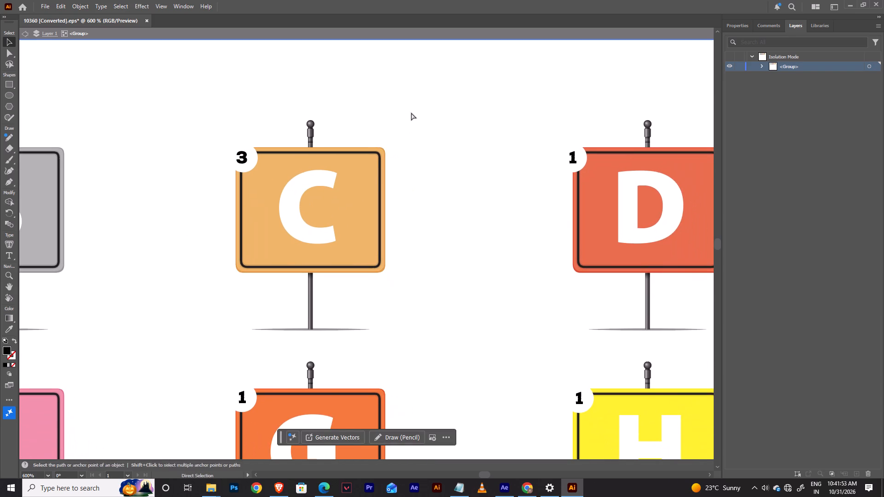
{"action": "key", "text": "ctrl+minus"}
{"action": "key", "text": "ctrl+minus"}
{"action": "key", "text": "ctrl+minus"}
{"action": "key", "text": "ctrl+minus"}
{"action": "key", "text": "space"}
{"action": "key", "text": "space"}
{"action": "key", "text": "space"}
{"action": "key", "text": "space"}
{"action": "key", "text": "space"}
{"action": "key", "text": "space"}
{"action": "key", "text": "space"}
{"action": "key", "text": "space"}
{"action": "key", "text": "space"}
{"action": "key", "text": "space"}
{"action": "key", "text": "space"}
{"action": "key", "text": "space"}
{"action": "key", "text": "space"}
{"action": "key", "text": "space"}
{"action": "key", "text": "space"}
{"action": "key", "text": "space"}
{"action": "key", "text": "space"}
{"action": "key", "text": "space"}
{"action": "key", "text": "space"}
{"action": "key", "text": "space"}
{"action": "left_click_drag", "start_coordinate": [582, 262], "coordinate": [568, 102]}
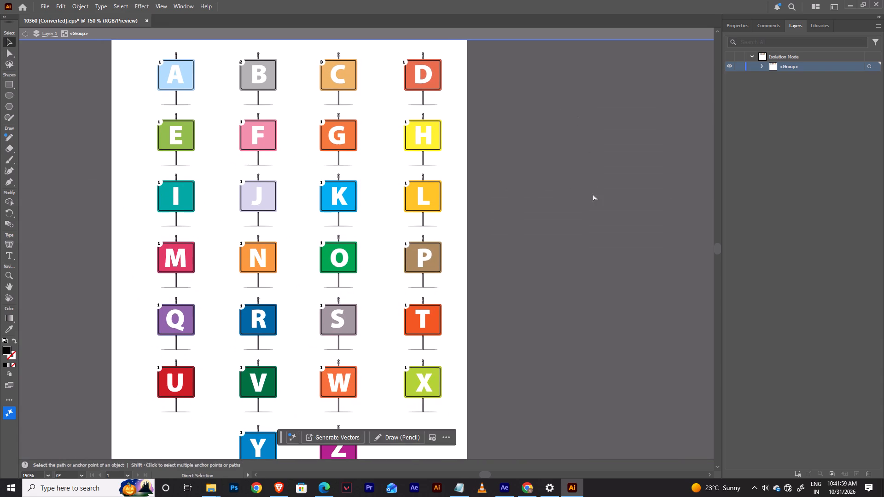
Draw a black-filled rectangle that covers the whole artboard and extends past its edges on all sides.
{"action": "key", "text": "ctrl+minus"}
{"action": "key", "text": "ctrl+minus"}
{"action": "left_click", "coordinate": [10, 81]}
{"action": "left_click_drag", "start_coordinate": [259, 124], "coordinate": [340, 200]}
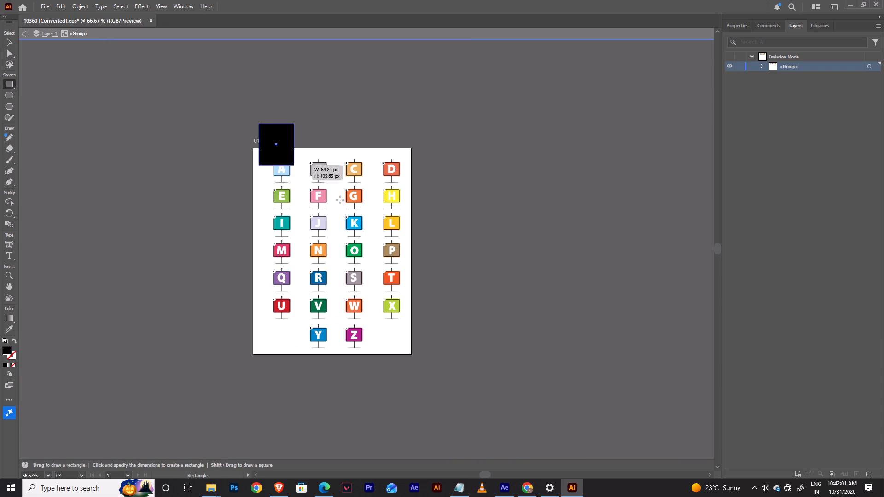
{"action": "left_click_drag", "start_coordinate": [340, 200], "coordinate": [487, 315]}
{"action": "key", "text": "ctrl+z"}
{"action": "left_click_drag", "start_coordinate": [239, 131], "coordinate": [472, 399]}
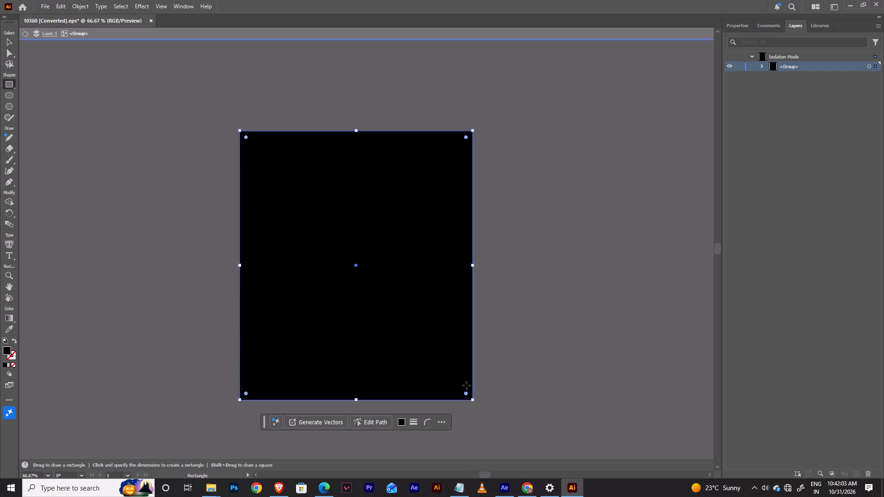
Send the black rectangle backward repeatedly until it sits behind all the letter signs, from A to Z, and their badges.
{"action": "key", "text": "ctrl+bracketleft"}
{"action": "key", "text": "ctrl+bracketleft"}
{"action": "key", "text": "ctrl+bracketleft"}
{"action": "key", "text": "ctrl+bracketleft"}
{"action": "key", "text": "ctrl+bracketleft"}
{"action": "key", "text": "ctrl+bracketleft"}
{"action": "key", "text": "ctrl+bracketleft"}
{"action": "key", "text": "ctrl+bracketleft"}
{"action": "key", "text": "ctrl+bracketleft"}
{"action": "key", "text": "ctrl+bracketleft"}
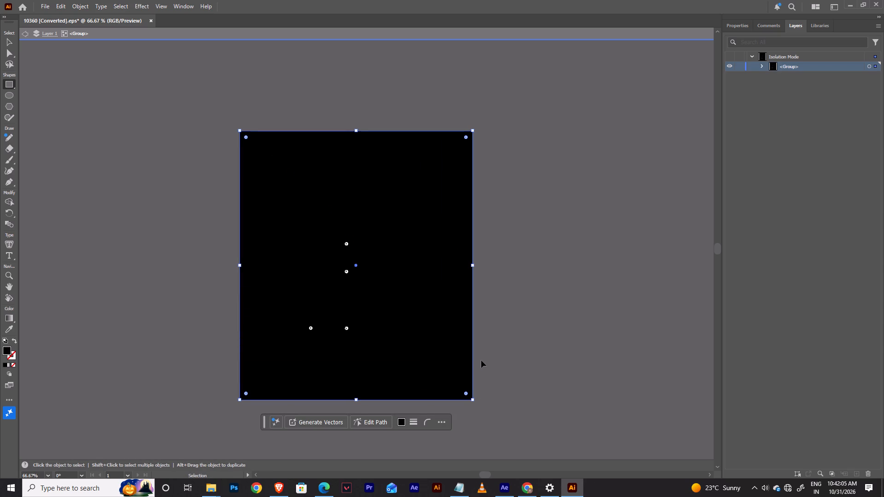
{"action": "key", "text": "ctrl+bracketleft"}
{"action": "key", "text": "ctrl+bracketleft"}
{"action": "key", "text": "ctrl+bracketleft"}
{"action": "key", "text": "ctrl+bracketleft"}
{"action": "key", "text": "ctrl+bracketleft"}
{"action": "key", "text": "ctrl+bracketleft"}
{"action": "key", "text": "ctrl+bracketleft"}
{"action": "key", "text": "ctrl+bracketleft"}
{"action": "key", "text": "ctrl+bracketleft"}
{"action": "key", "text": "ctrl+bracketleft"}
{"action": "key", "text": "ctrl+bracketleft"}
{"action": "key", "text": "ctrl+bracketleft"}
{"action": "key", "text": "ctrl+bracketleft"}
{"action": "key", "text": "ctrl+bracketleft"}
{"action": "key", "text": "ctrl+bracketleft"}
{"action": "key", "text": "ctrl+bracketleft"}
{"action": "key", "text": "ctrl+bracketleft"}
{"action": "key", "text": "ctrl+bracketleft"}
{"action": "key", "text": "ctrl+bracketleft"}
{"action": "key", "text": "ctrl+bracketleft"}
{"action": "key", "text": "ctrl+bracketleft"}
{"action": "key", "text": "ctrl+bracketleft"}
{"action": "key", "text": "ctrl+bracketleft"}
{"action": "key", "text": "ctrl+bracketleft"}
{"action": "key", "text": "ctrl+bracketleft"}
{"action": "key", "text": "ctrl+bracketleft"}
{"action": "key", "text": "ctrl+bracketleft"}
{"action": "key", "text": "ctrl+bracketleft"}
{"action": "key", "text": "ctrl+bracketleft"}
{"action": "key", "text": "ctrl+bracketleft"}
{"action": "key", "text": "ctrl+bracketleft"}
{"action": "key", "text": "ctrl+bracketleft"}
{"action": "key", "text": "ctrl+bracketleft"}
{"action": "key", "text": "ctrl+bracketleft"}
{"action": "key", "text": "ctrl+bracketleft"}
{"action": "key", "text": "ctrl+bracketleft"}
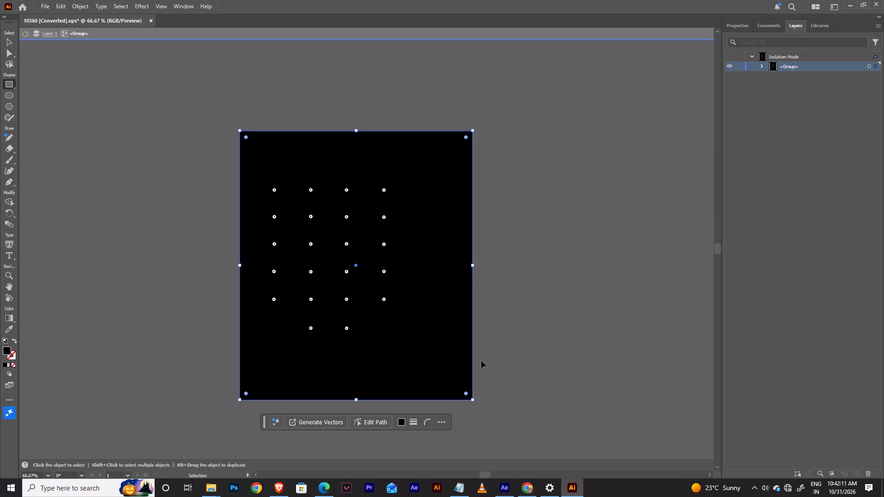
{"action": "key", "text": "ctrl+bracketleft"}
{"action": "key", "text": "ctrl+bracketleft"}
{"action": "key", "text": "ctrl+bracketleft"}
{"action": "key", "text": "ctrl+bracketleft"}
{"action": "key", "text": "ctrl+bracketleft"}
{"action": "key", "text": "ctrl+bracketleft"}
{"action": "key", "text": "ctrl+bracketleft"}
{"action": "key", "text": "ctrl+bracketleft"}
{"action": "key", "text": "ctrl+bracketleft"}
{"action": "key", "text": "ctrl+bracketleft"}
{"action": "key", "text": "ctrl+bracketleft"}
{"action": "key", "text": "ctrl+bracketleft"}
{"action": "key", "text": "ctrl+bracketleft"}
{"action": "key", "text": "ctrl+bracketleft"}
{"action": "key", "text": "ctrl+bracketleft"}
{"action": "key", "text": "ctrl+bracketleft"}
{"action": "key", "text": "ctrl+bracketleft"}
{"action": "key", "text": "ctrl+bracketleft"}
{"action": "key", "text": "ctrl+bracketleft"}
{"action": "key", "text": "ctrl+bracketleft"}
{"action": "key", "text": "ctrl+bracketleft"}
{"action": "key", "text": "ctrl+bracketleft"}
{"action": "key", "text": "ctrl+bracketleft"}
{"action": "key", "text": "ctrl+bracketleft"}
{"action": "key", "text": "ctrl+bracketleft"}
{"action": "key", "text": "ctrl+bracketleft"}
{"action": "key", "text": "ctrl+bracketleft"}
{"action": "key", "text": "ctrl+bracketleft"}
{"action": "key", "text": "ctrl+bracketleft"}
{"action": "key", "text": "ctrl+bracketleft"}
{"action": "key", "text": "ctrl+bracketleft"}
{"action": "key", "text": "ctrl+bracketleft"}
{"action": "key", "text": "ctrl+bracketleft"}
{"action": "key", "text": "ctrl+bracketleft"}
{"action": "key", "text": "ctrl+bracketleft"}
{"action": "key", "text": "ctrl+bracketleft"}
{"action": "key", "text": "ctrl+bracketleft"}
{"action": "key", "text": "ctrl+bracketleft"}
{"action": "key", "text": "ctrl+bracketleft"}
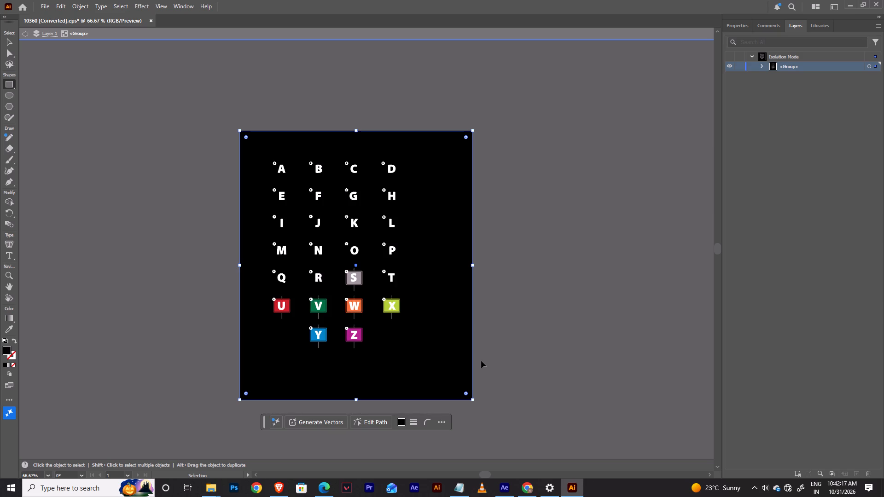
{"action": "key", "text": "ctrl+bracketleft"}
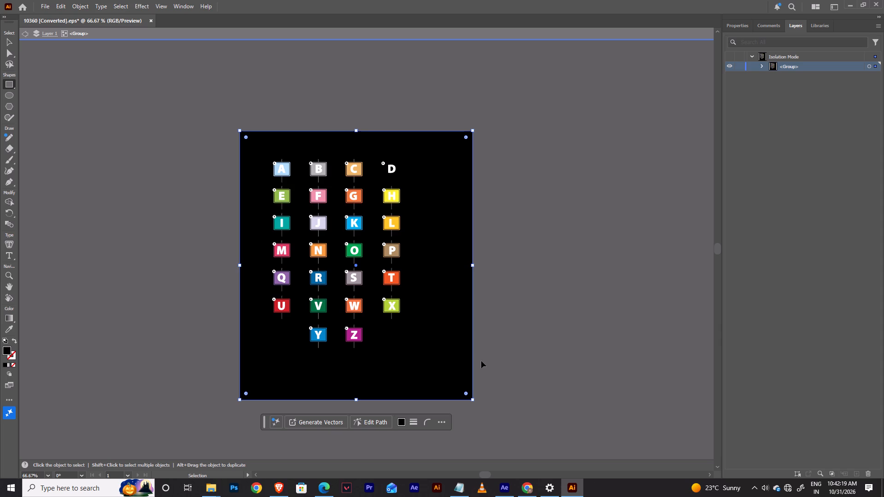
{"action": "key", "text": "ctrl+bracketleft"}
{"action": "key", "text": "ctrl+bracketleft"}
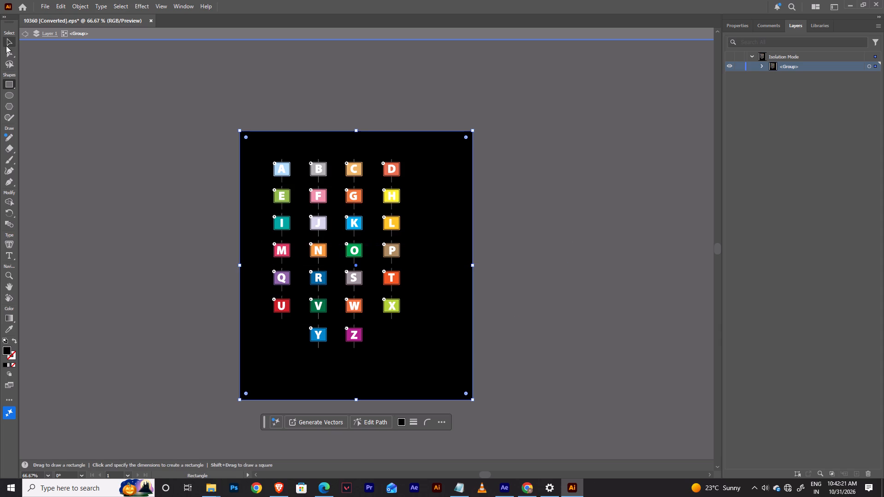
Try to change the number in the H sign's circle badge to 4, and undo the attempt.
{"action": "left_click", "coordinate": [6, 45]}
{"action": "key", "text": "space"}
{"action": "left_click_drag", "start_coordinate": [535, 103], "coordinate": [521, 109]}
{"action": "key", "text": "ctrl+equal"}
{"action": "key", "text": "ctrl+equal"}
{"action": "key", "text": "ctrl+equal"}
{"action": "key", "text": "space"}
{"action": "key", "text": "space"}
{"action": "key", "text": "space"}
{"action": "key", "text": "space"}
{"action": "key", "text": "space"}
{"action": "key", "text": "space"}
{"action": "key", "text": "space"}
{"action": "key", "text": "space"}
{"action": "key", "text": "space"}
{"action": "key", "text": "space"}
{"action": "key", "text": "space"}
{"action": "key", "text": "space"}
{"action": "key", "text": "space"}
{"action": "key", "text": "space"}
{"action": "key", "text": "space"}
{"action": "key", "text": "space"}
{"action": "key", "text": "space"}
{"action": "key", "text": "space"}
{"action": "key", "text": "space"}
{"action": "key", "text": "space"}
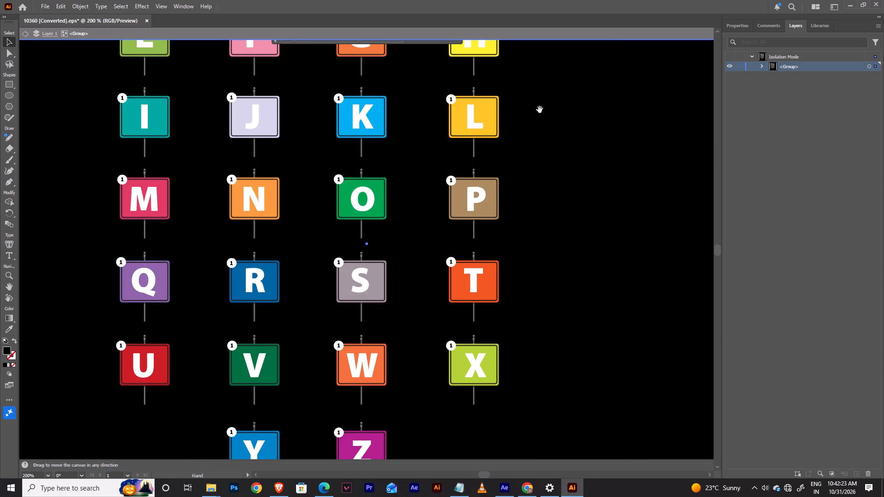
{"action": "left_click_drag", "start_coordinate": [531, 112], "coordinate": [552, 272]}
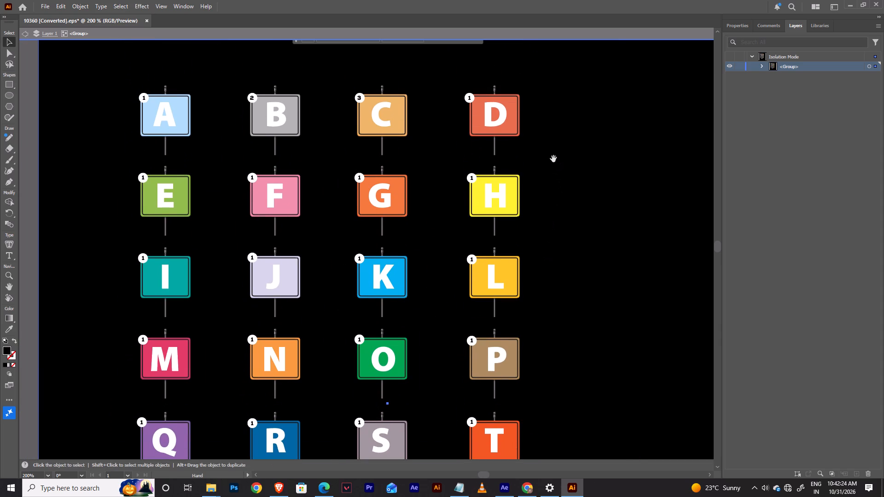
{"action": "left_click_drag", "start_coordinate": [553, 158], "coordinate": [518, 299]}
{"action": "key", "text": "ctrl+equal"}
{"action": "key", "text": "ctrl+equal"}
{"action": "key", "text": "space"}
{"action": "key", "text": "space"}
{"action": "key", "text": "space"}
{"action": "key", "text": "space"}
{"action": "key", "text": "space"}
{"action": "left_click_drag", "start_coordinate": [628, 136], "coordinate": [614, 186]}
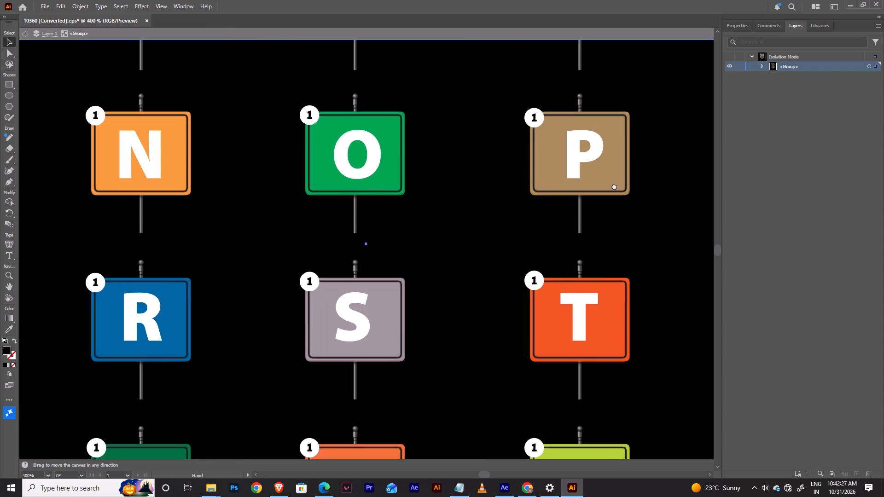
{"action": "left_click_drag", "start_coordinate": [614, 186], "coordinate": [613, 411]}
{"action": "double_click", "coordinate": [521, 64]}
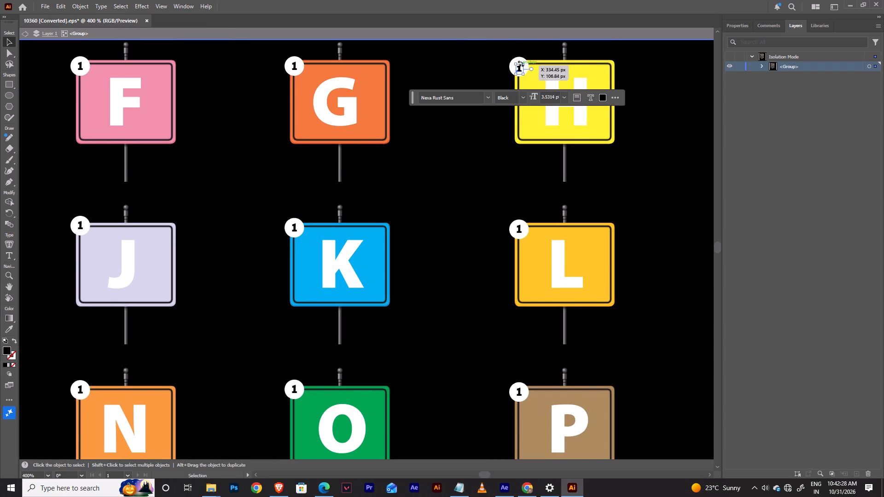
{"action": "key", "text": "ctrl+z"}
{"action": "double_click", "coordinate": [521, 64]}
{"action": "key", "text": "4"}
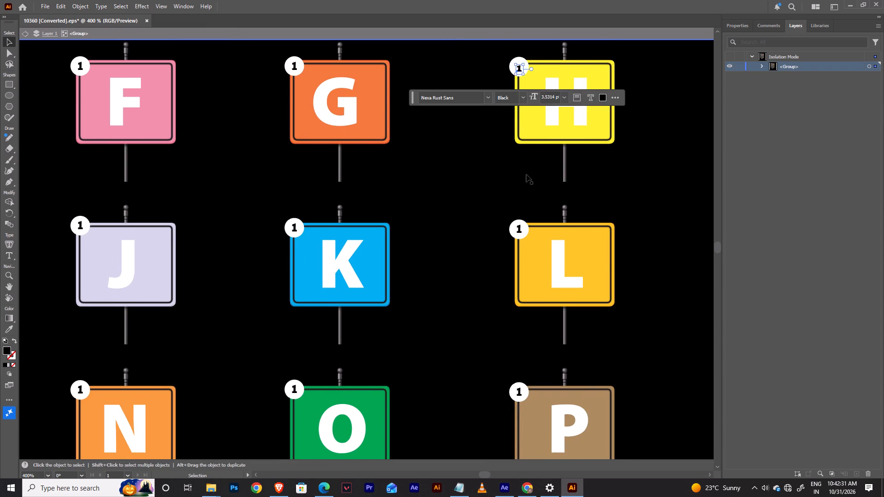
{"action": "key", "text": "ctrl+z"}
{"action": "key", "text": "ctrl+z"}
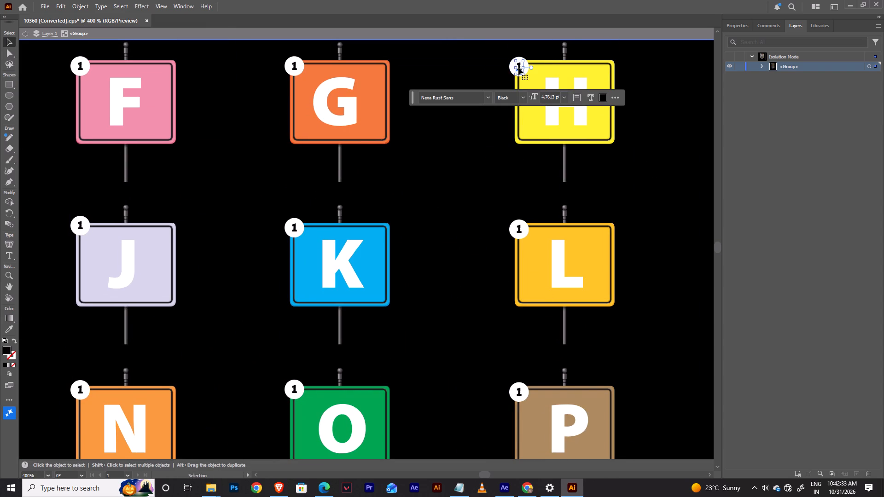
Replace the number in the H sign's circle badge with 4 and nudge it slightly left to centre it.
{"action": "double_click", "coordinate": [518, 68]}
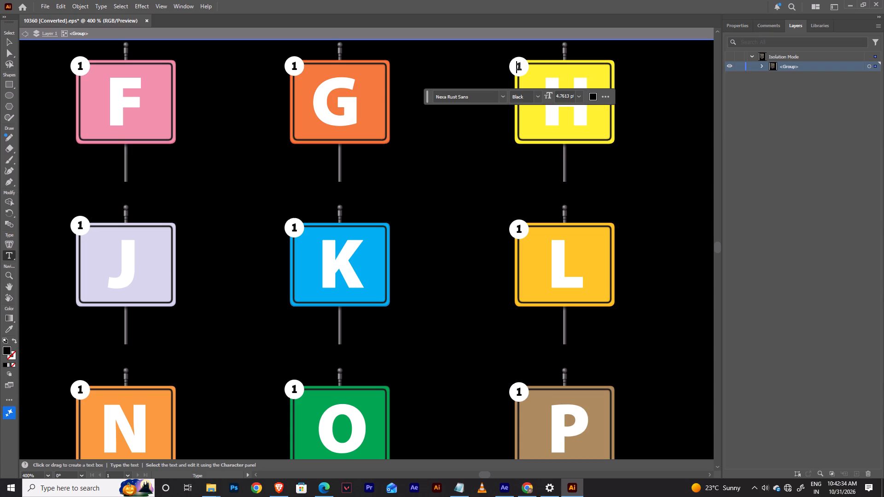
{"action": "left_click_drag", "start_coordinate": [520, 69], "coordinate": [526, 67]}
{"action": "left_click", "coordinate": [520, 69]}
{"action": "key", "text": "4"}
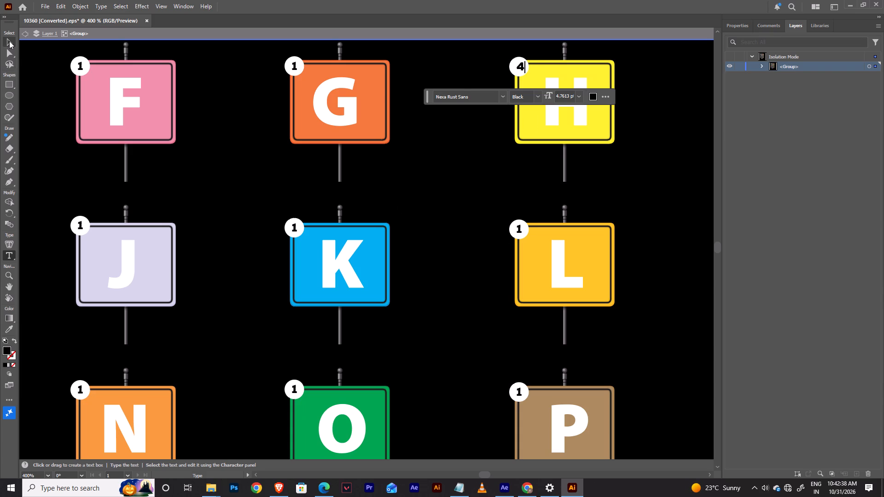
{"action": "left_click", "coordinate": [9, 41]}
{"action": "key", "text": "Left"}
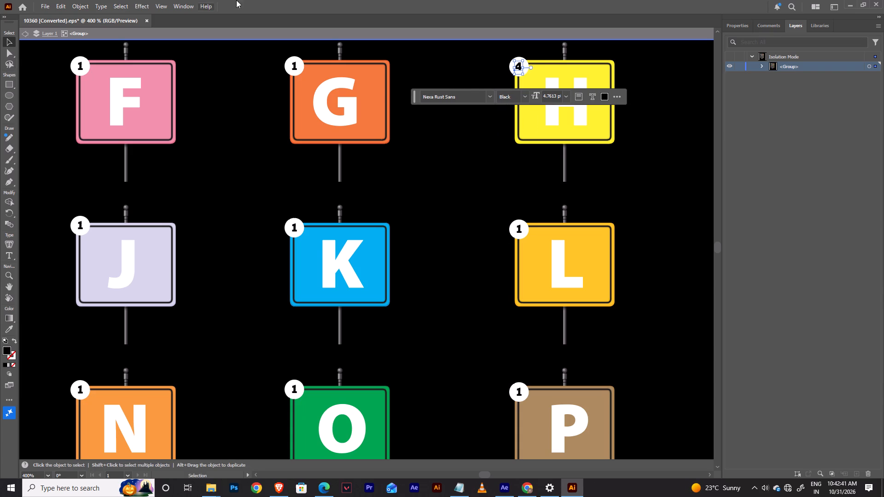
Replace the number in the I sign's circle badge with 5 and nudge it slightly left to centre it.
{"action": "key", "text": "space"}
{"action": "key", "text": "space"}
{"action": "key", "text": "space"}
{"action": "key", "text": "space"}
{"action": "key", "text": "space"}
{"action": "key", "text": "space"}
{"action": "key", "text": "space"}
{"action": "key", "text": "space"}
{"action": "key", "text": "space"}
{"action": "key", "text": "space"}
{"action": "key", "text": "space"}
{"action": "key", "text": "space"}
{"action": "key", "text": "space"}
{"action": "key", "text": "space"}
{"action": "left_click_drag", "start_coordinate": [52, 186], "coordinate": [507, 159]}
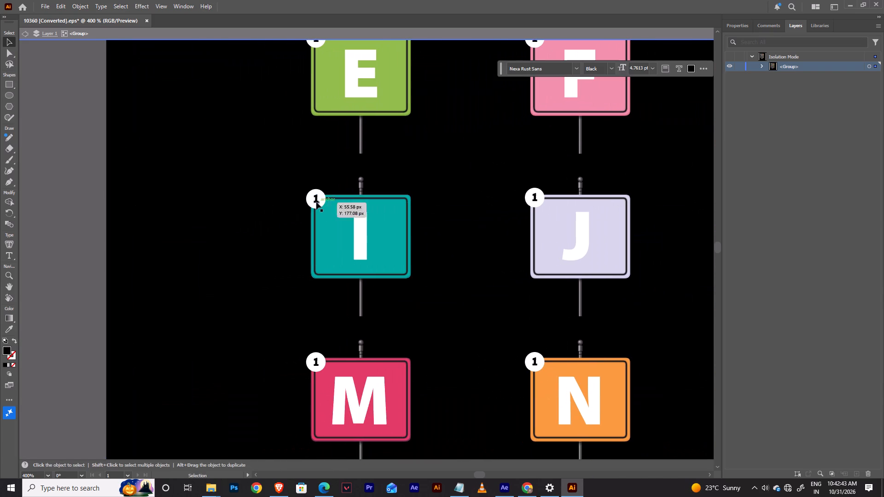
{"action": "double_click", "coordinate": [316, 202]}
{"action": "double_click", "coordinate": [316, 202]}
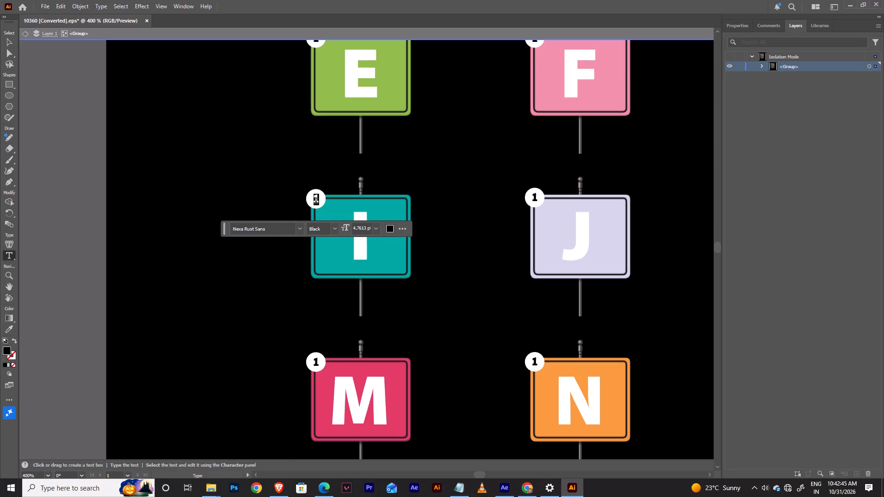
{"action": "key", "text": "5"}
{"action": "left_click", "coordinate": [6, 39]}
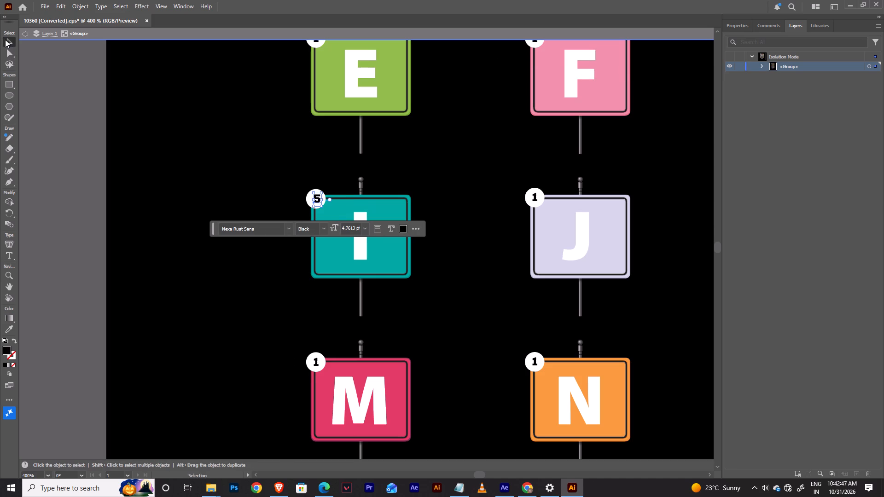
{"action": "key", "text": "Left"}
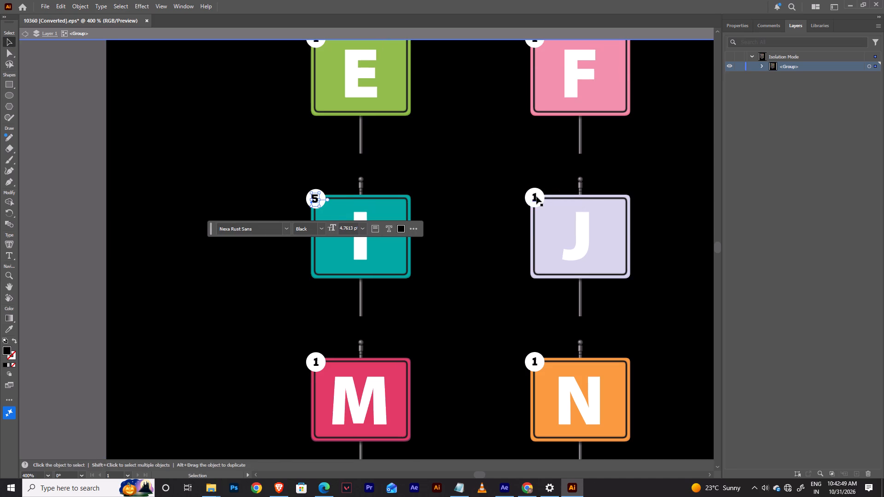
Replace the number in the J sign's circle badge with 6 and nudge it slightly left to centre it.
{"action": "double_click", "coordinate": [535, 196]}
{"action": "double_click", "coordinate": [535, 196]}
{"action": "key", "text": "6"}
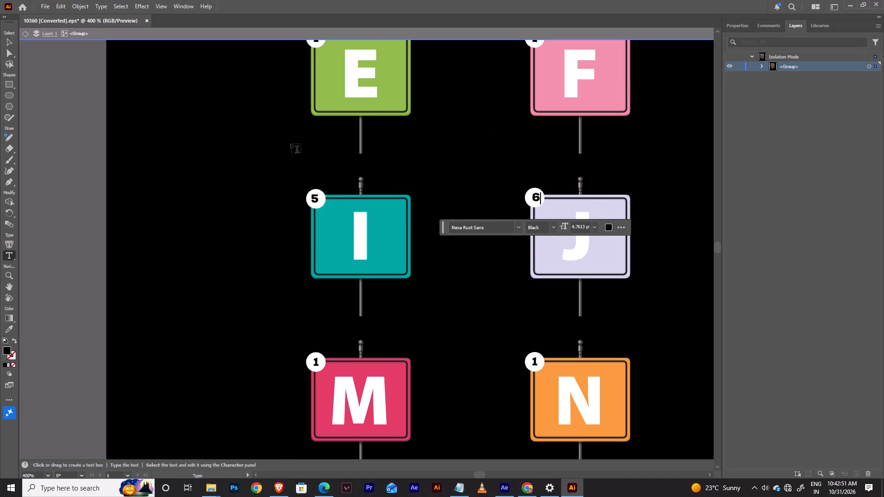
{"action": "left_click", "coordinate": [11, 42]}
{"action": "key", "text": "Left"}
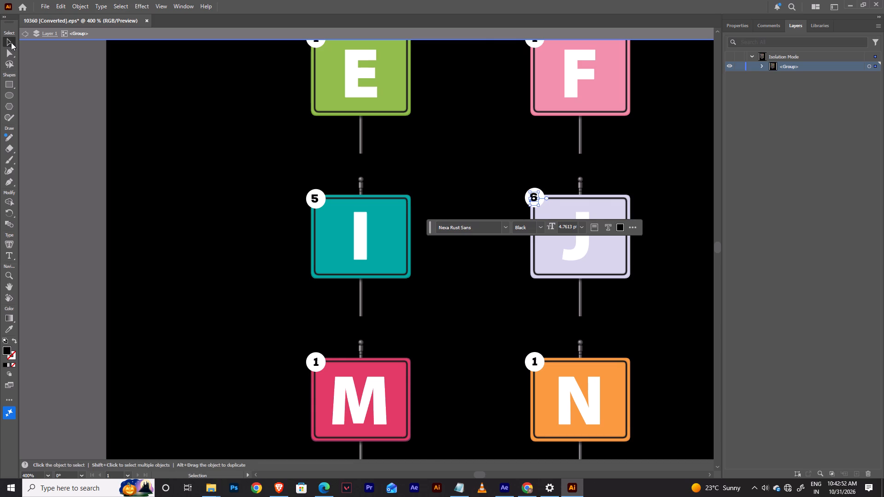
Replace the number in the K sign's circle badge with 7, keeping it centred in the circle.
{"action": "key", "text": "space"}
{"action": "key", "text": "space"}
{"action": "key", "text": "space"}
{"action": "key", "text": "space"}
{"action": "key", "text": "space"}
{"action": "key", "text": "space"}
{"action": "key", "text": "space"}
{"action": "key", "text": "space"}
{"action": "key", "text": "space"}
{"action": "key", "text": "space"}
{"action": "key", "text": "space"}
{"action": "key", "text": "space"}
{"action": "key", "text": "space"}
{"action": "key", "text": "space"}
{"action": "key", "text": "space"}
{"action": "left_click_drag", "start_coordinate": [564, 182], "coordinate": [546, 185]}
{"action": "key", "text": "space"}
{"action": "key", "text": "space"}
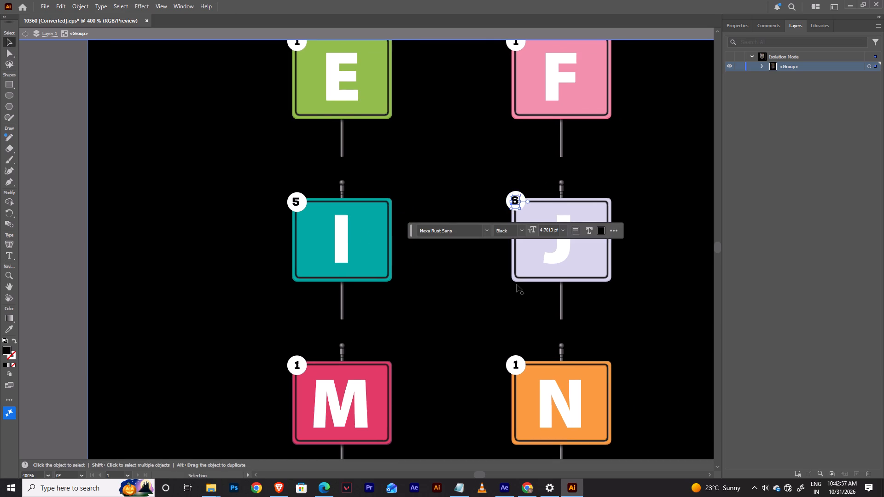
{"action": "key", "text": "space"}
{"action": "key", "text": "space"}
{"action": "key", "text": "space"}
{"action": "key", "text": "space"}
{"action": "key", "text": "space"}
{"action": "key", "text": "space"}
{"action": "key", "text": "space"}
{"action": "key", "text": "space"}
{"action": "key", "text": "space"}
{"action": "key", "text": "space"}
{"action": "left_click_drag", "start_coordinate": [676, 180], "coordinate": [229, 192]}
{"action": "double_click", "coordinate": [284, 214]}
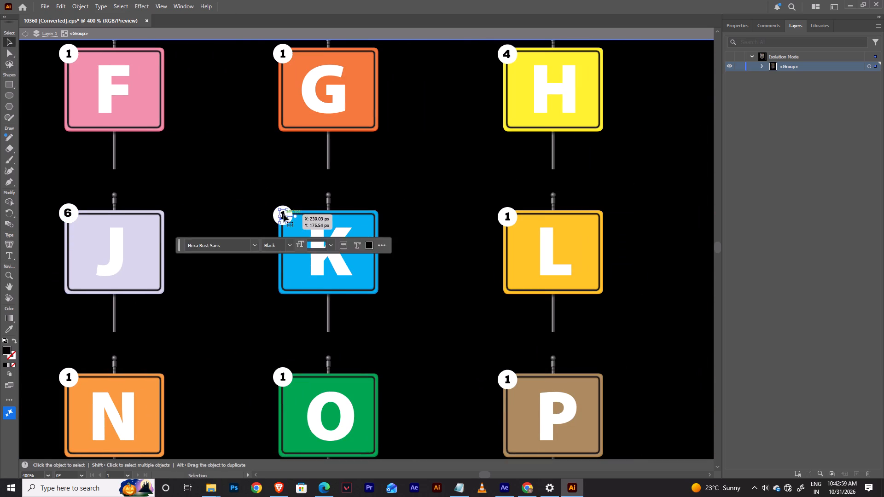
{"action": "left_click", "coordinate": [284, 214]}
{"action": "key", "text": "7"}
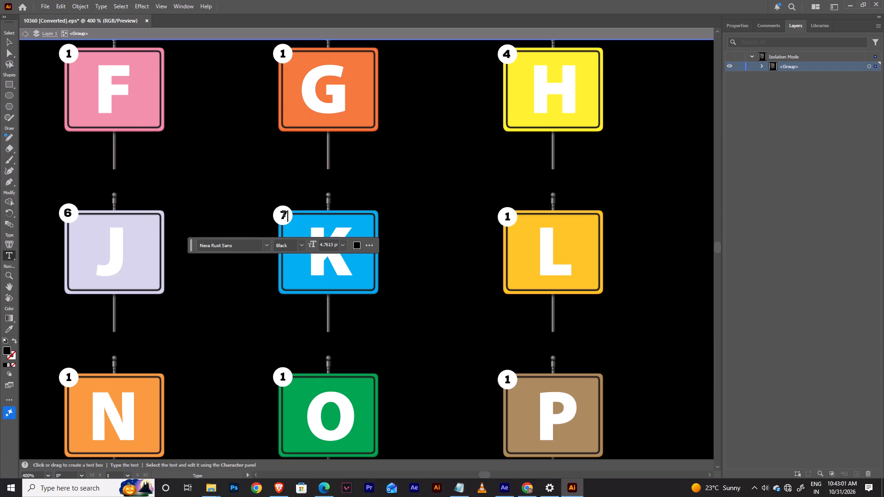
{"action": "left_click", "coordinate": [9, 40]}
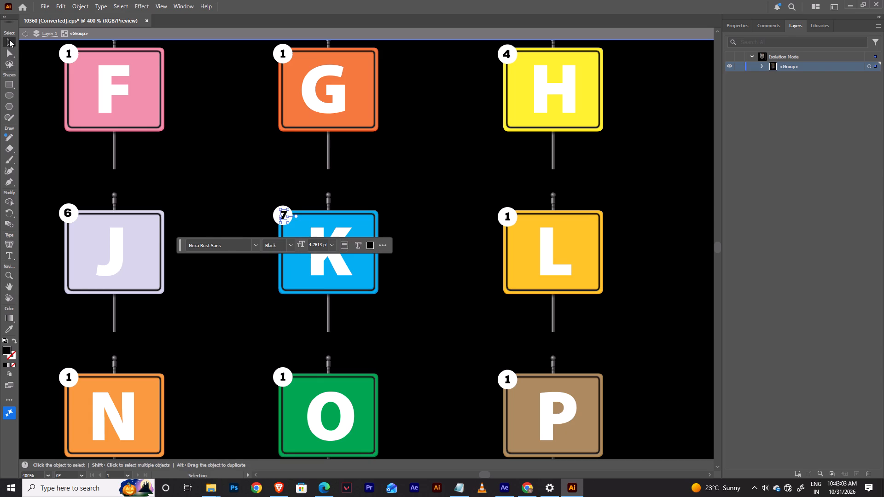
{"action": "key", "text": "Left"}
{"action": "key", "text": "Right"}
Replace the number in the L sign's circle badge with 8 and nudge it slightly left to centre it.
{"action": "double_click", "coordinate": [508, 217]}
{"action": "left_click", "coordinate": [508, 217]}
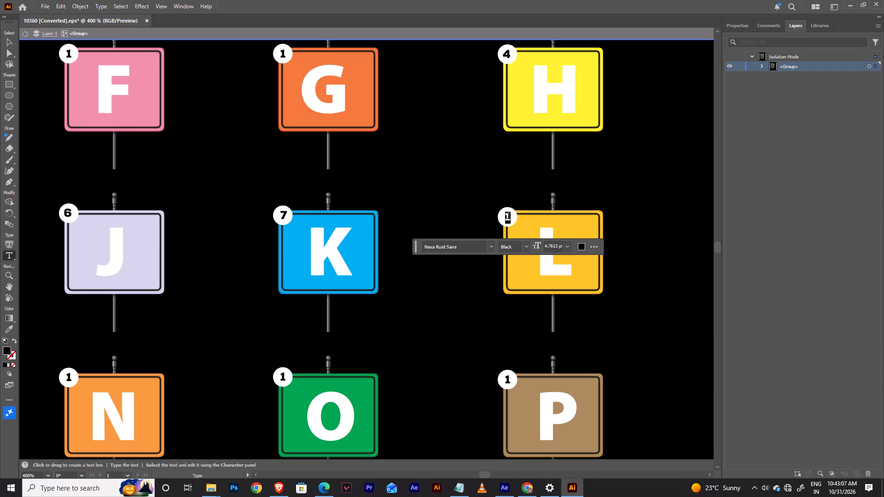
{"action": "key", "text": "8"}
{"action": "left_click", "coordinate": [12, 45]}
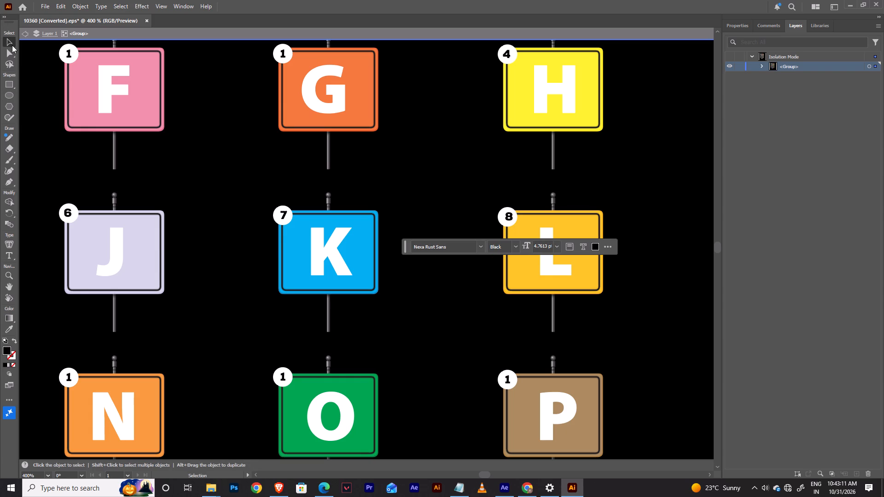
{"action": "key", "text": "Left"}
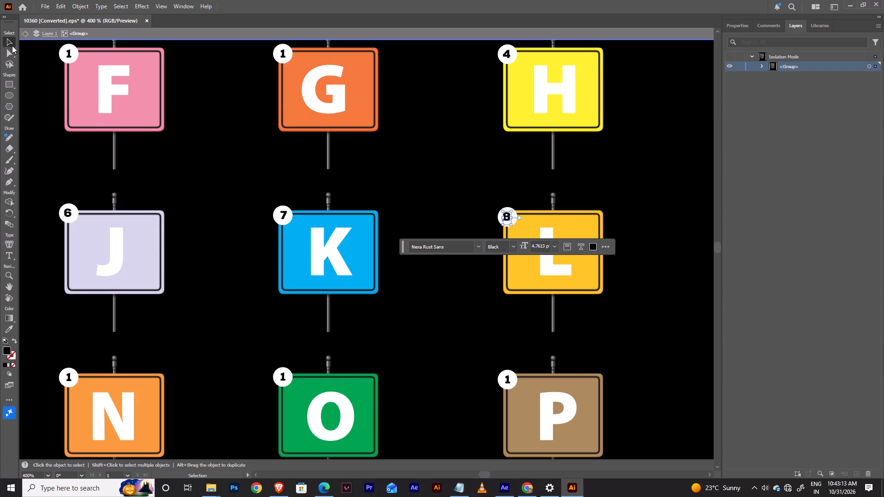
Replace the number in the M sign's circle badge with 9 and nudge it slightly left to centre it.
{"action": "key", "text": "space"}
{"action": "key", "text": "space"}
{"action": "key", "text": "space"}
{"action": "key", "text": "space"}
{"action": "key", "text": "space"}
{"action": "key", "text": "space"}
{"action": "key", "text": "space"}
{"action": "key", "text": "space"}
{"action": "key", "text": "space"}
{"action": "key", "text": "space"}
{"action": "key", "text": "space"}
{"action": "left_click_drag", "start_coordinate": [243, 327], "coordinate": [712, 181]}
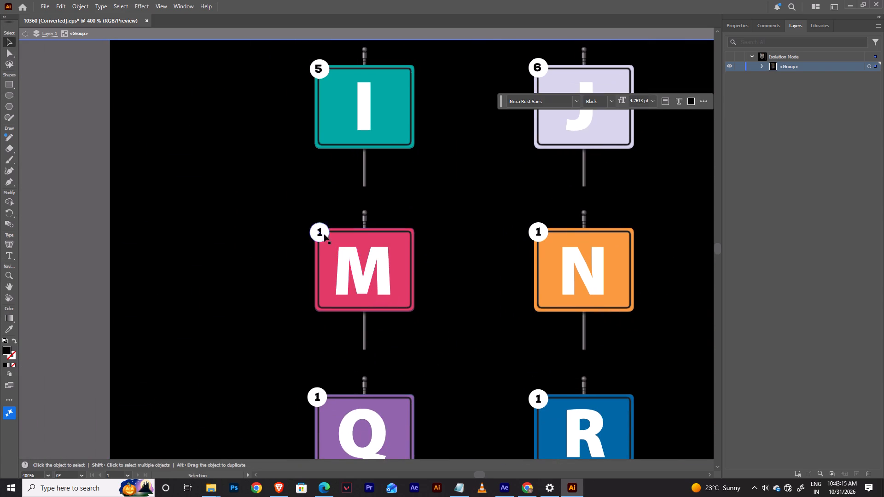
{"action": "double_click", "coordinate": [317, 232]}
{"action": "left_click", "coordinate": [318, 233]}
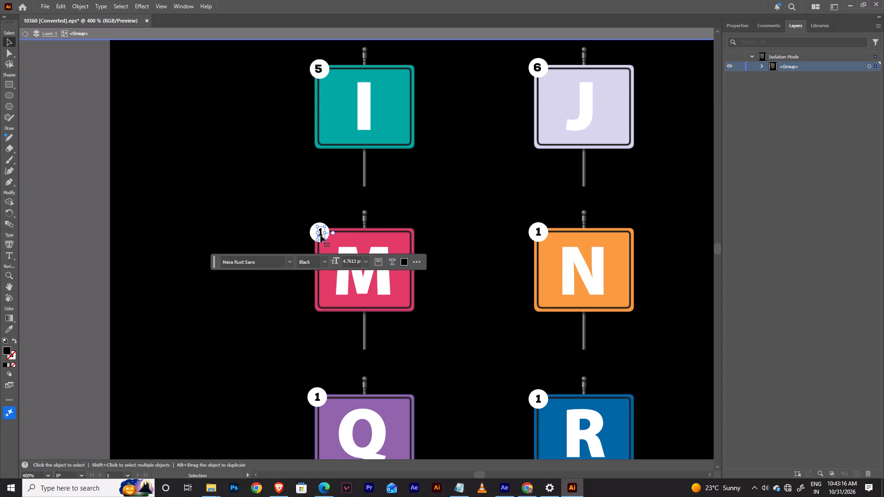
{"action": "key", "text": "ctrl+z"}
{"action": "key", "text": "ctrl+z"}
{"action": "double_click", "coordinate": [320, 234]}
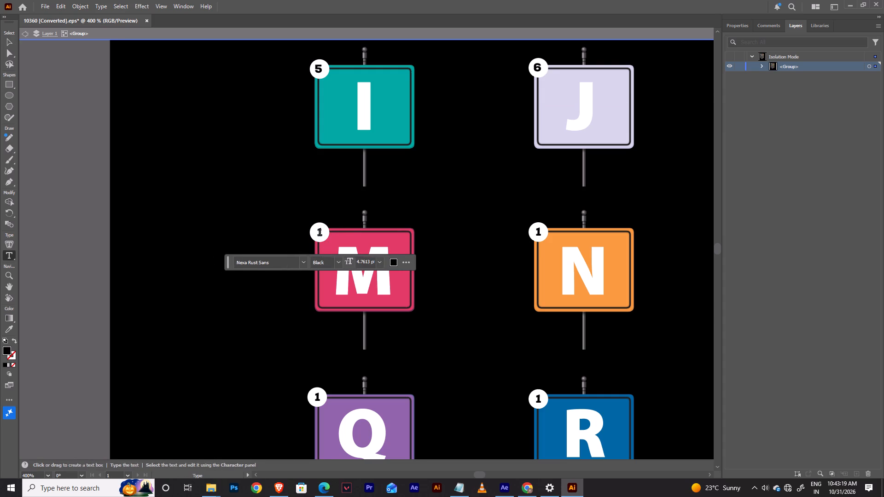
{"action": "left_click", "coordinate": [320, 234]}
{"action": "key", "text": "9"}
{"action": "left_click", "coordinate": [4, 38]}
{"action": "key", "text": "space"}
{"action": "key", "text": "space"}
{"action": "key", "text": "space"}
{"action": "key", "text": "space"}
{"action": "key", "text": "space"}
{"action": "key", "text": "space"}
{"action": "key", "text": "space"}
{"action": "key", "text": "space"}
{"action": "key", "text": "space"}
{"action": "key", "text": "space"}
{"action": "key", "text": "space"}
{"action": "key", "text": "space"}
{"action": "key", "text": "space"}
{"action": "key", "text": "space"}
{"action": "key", "text": "space"}
{"action": "key", "text": "space"}
{"action": "key", "text": "space"}
{"action": "key", "text": "space"}
{"action": "key", "text": "space"}
{"action": "key", "text": "space"}
{"action": "left_click_drag", "start_coordinate": [479, 146], "coordinate": [33, 162]}
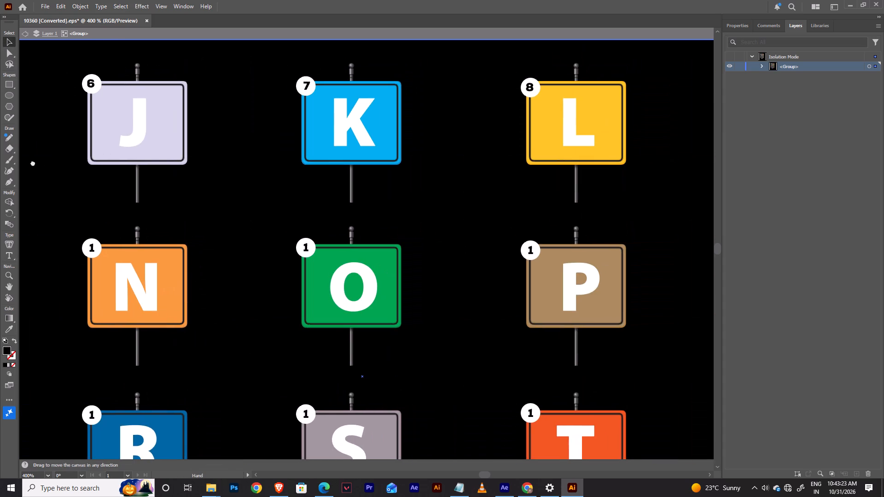
{"action": "left_click_drag", "start_coordinate": [33, 162], "coordinate": [206, 126]}
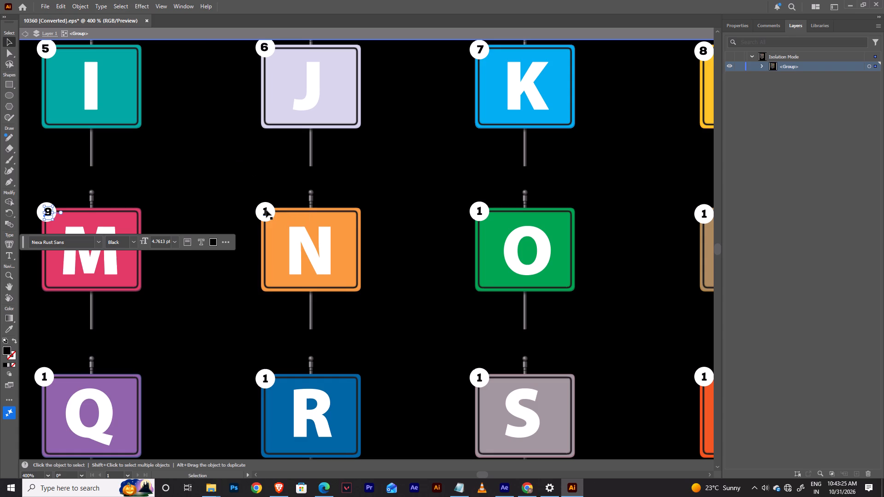
{"action": "key", "text": "Left"}
Replace the number in the N sign's circle badge with 10 and nudge it left towards the circle's centre.
{"action": "double_click", "coordinate": [264, 212]}
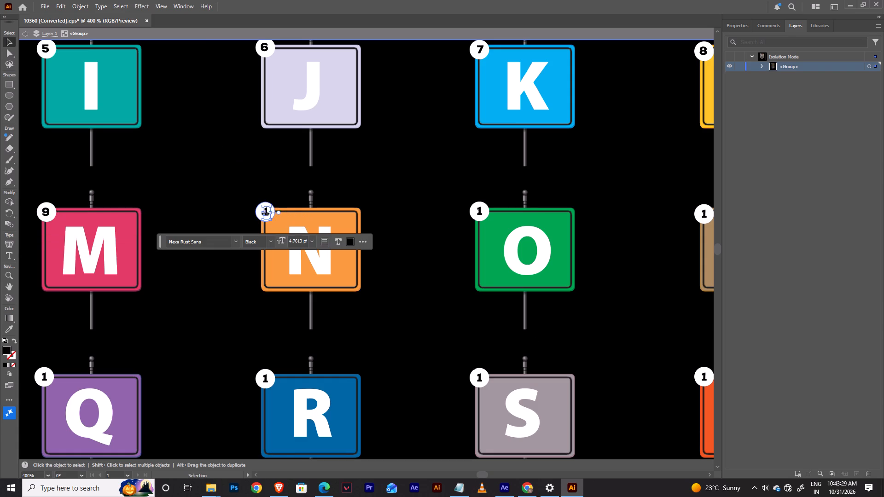
{"action": "key", "text": "ctrl+z"}
{"action": "double_click", "coordinate": [266, 213]}
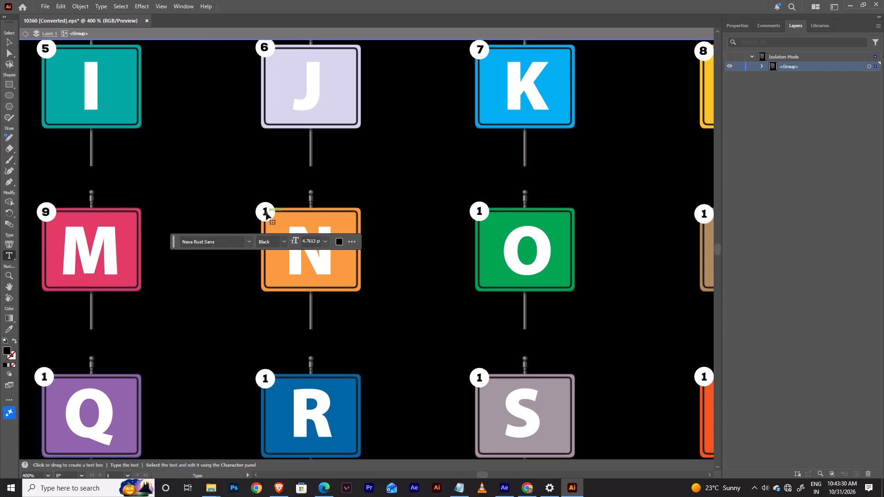
{"action": "left_click", "coordinate": [266, 213]}
{"action": "type", "text": "10"}
{"action": "left_click", "coordinate": [8, 39]}
{"action": "key", "text": "Left"}
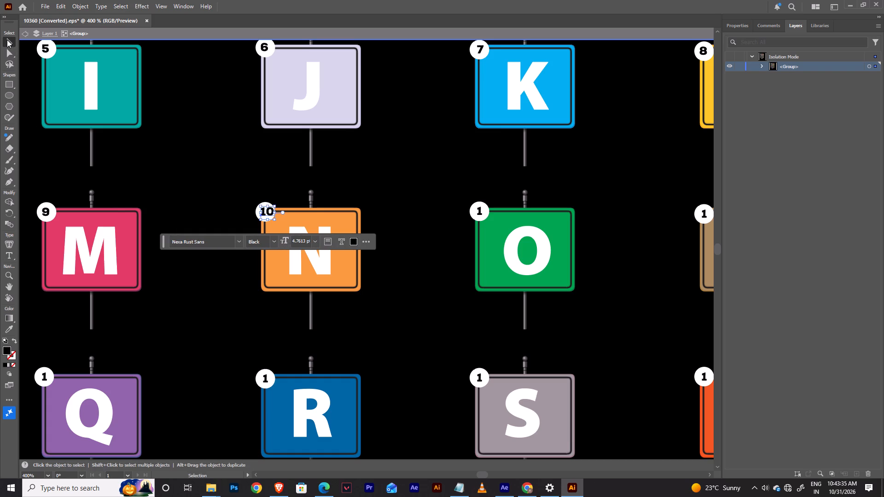
{"action": "key", "text": "Left"}
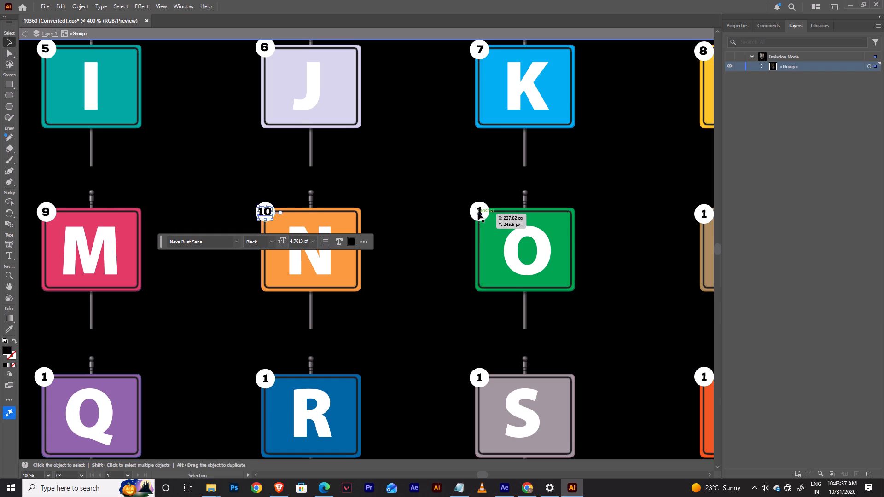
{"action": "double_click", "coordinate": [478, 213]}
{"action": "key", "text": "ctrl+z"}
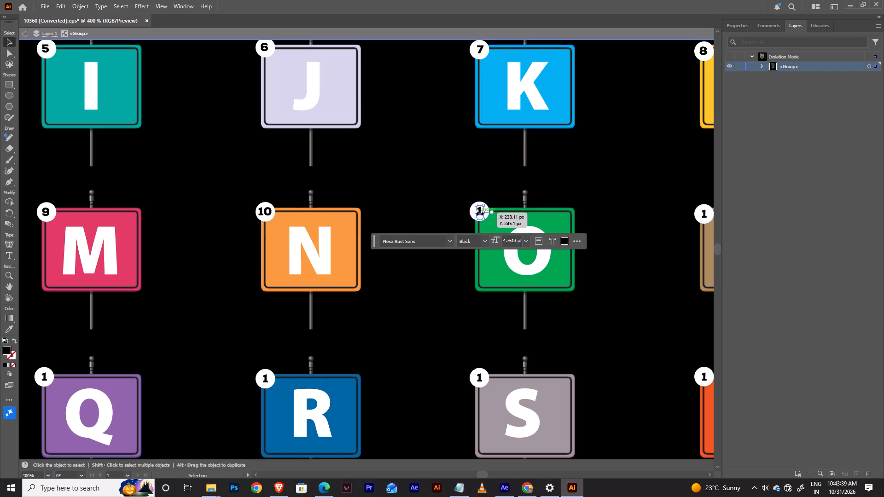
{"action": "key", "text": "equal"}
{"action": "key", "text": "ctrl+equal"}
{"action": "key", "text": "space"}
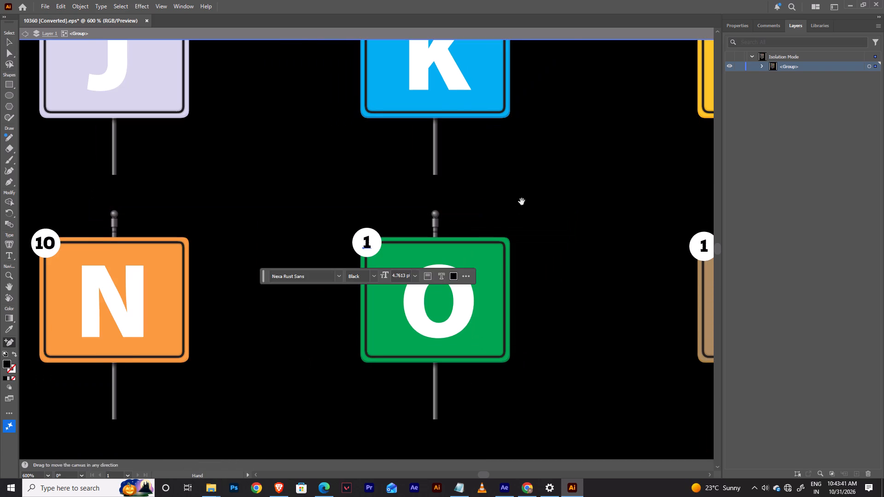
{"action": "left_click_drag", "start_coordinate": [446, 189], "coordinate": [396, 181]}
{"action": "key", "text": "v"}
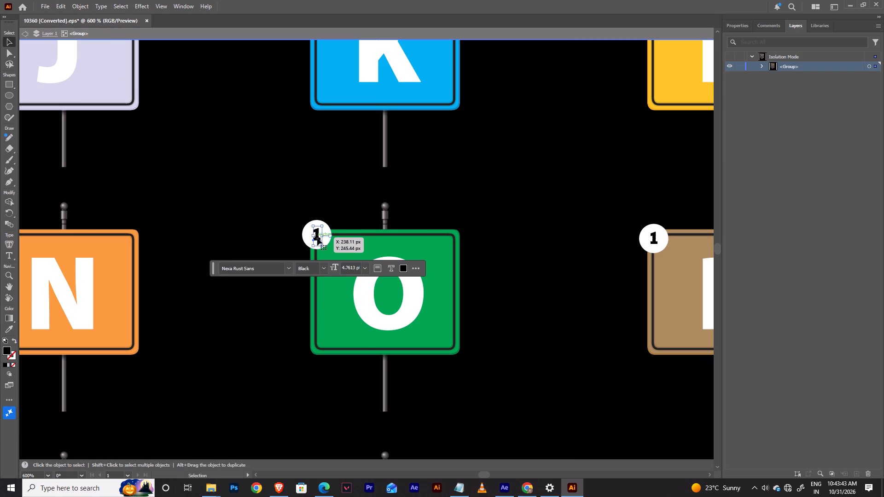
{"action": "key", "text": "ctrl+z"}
Nudge the 10 in the N sign's circle badge slightly left to centre it in the circle.
{"action": "key", "text": "space"}
{"action": "key", "text": "space"}
{"action": "key", "text": "space"}
{"action": "key", "text": "space"}
{"action": "key", "text": "space"}
{"action": "key", "text": "space"}
{"action": "left_click_drag", "start_coordinate": [224, 216], "coordinate": [446, 223]}
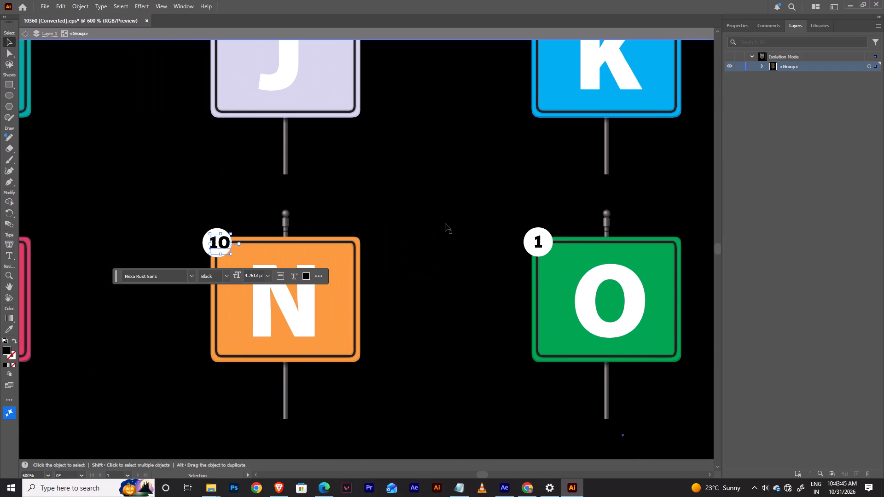
{"action": "key", "text": "Left"}
Change the number in the O sign's circle badge to 11 and nudge it left towards the circle's centre.
{"action": "key", "text": "space"}
{"action": "left_click_drag", "start_coordinate": [506, 216], "coordinate": [410, 213]}
{"action": "double_click", "coordinate": [441, 241]}
{"action": "left_click", "coordinate": [445, 241]}
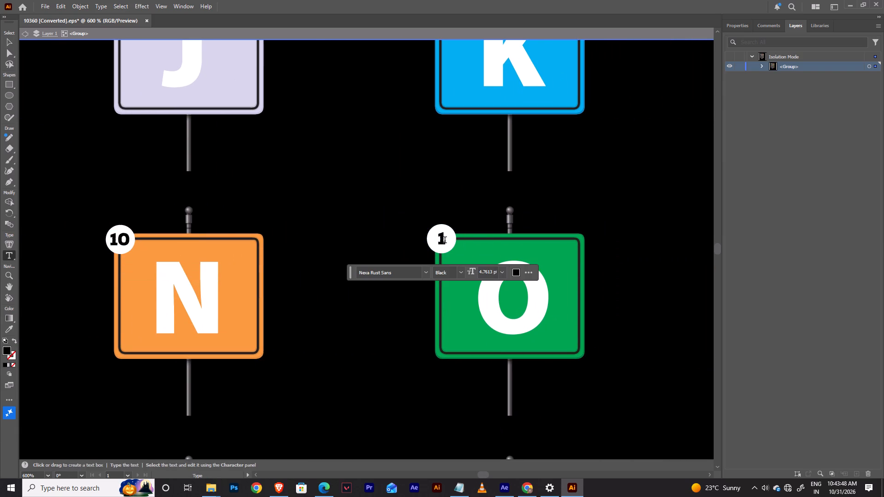
{"action": "key", "text": "1"}
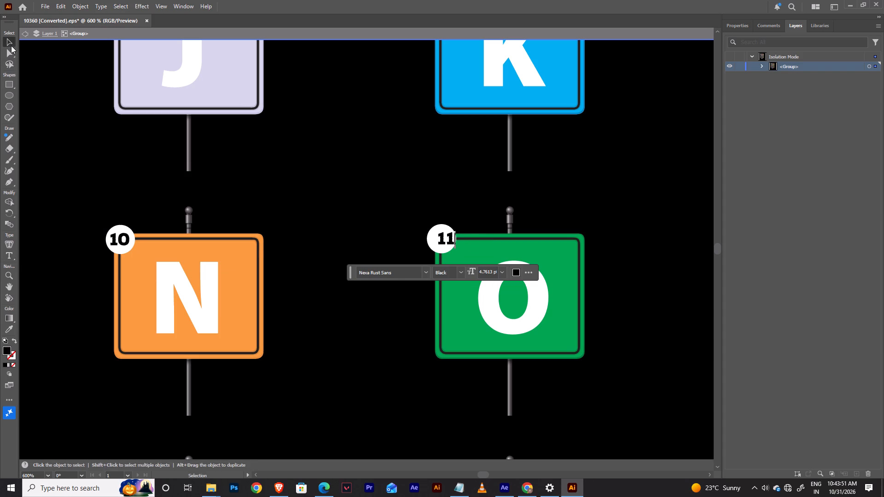
{"action": "left_click", "coordinate": [11, 46]}
{"action": "key", "text": "Left"}
{"action": "key", "text": "Left"}
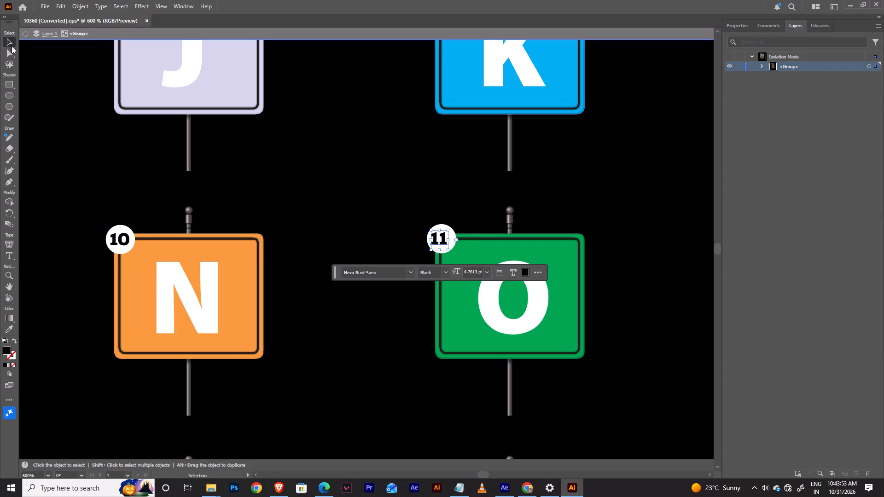
{"action": "key", "text": "Right"}
{"action": "key", "text": "Left"}
Move the 11 in the O sign's circle badge slightly right and down to centre it more precisely.
{"action": "left_click", "coordinate": [395, 220]}
{"action": "key", "text": "space"}
{"action": "key", "text": "space"}
{"action": "key", "text": "space"}
{"action": "left_click_drag", "start_coordinate": [417, 205], "coordinate": [360, 215]}
{"action": "key", "text": "ctrl+equal"}
{"action": "key", "text": "ctrl+equal"}
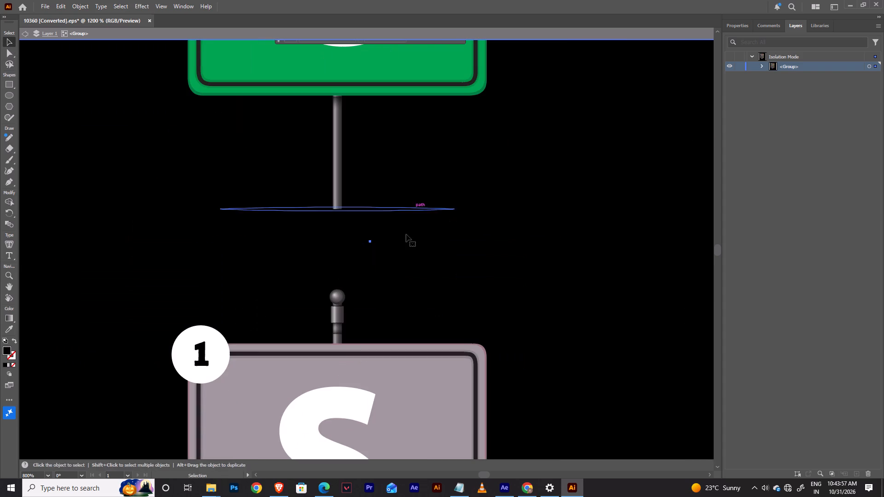
{"action": "key", "text": "space"}
{"action": "key", "text": "space"}
{"action": "key", "text": "space"}
{"action": "key", "text": "space"}
{"action": "key", "text": "space"}
{"action": "key", "text": "space"}
{"action": "key", "text": "space"}
{"action": "key", "text": "space"}
{"action": "key", "text": "space"}
{"action": "key", "text": "space"}
{"action": "key", "text": "space"}
{"action": "key", "text": "space"}
{"action": "key", "text": "space"}
{"action": "key", "text": "space"}
{"action": "key", "text": "space"}
{"action": "key", "text": "space"}
{"action": "key", "text": "space"}
{"action": "key", "text": "space"}
{"action": "key", "text": "space"}
{"action": "key", "text": "space"}
{"action": "left_click_drag", "start_coordinate": [389, 244], "coordinate": [444, 480]}
{"action": "left_click_drag", "start_coordinate": [467, 309], "coordinate": [481, 439]}
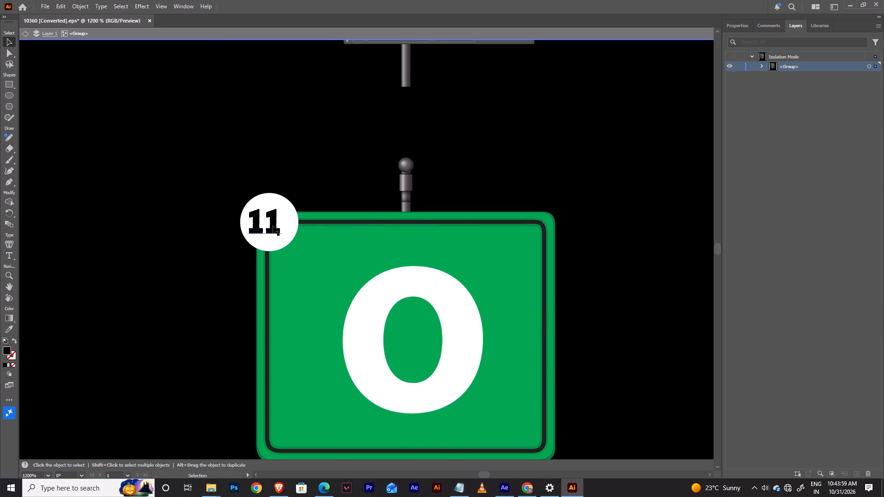
{"action": "left_click_drag", "start_coordinate": [270, 225], "coordinate": [275, 225]}
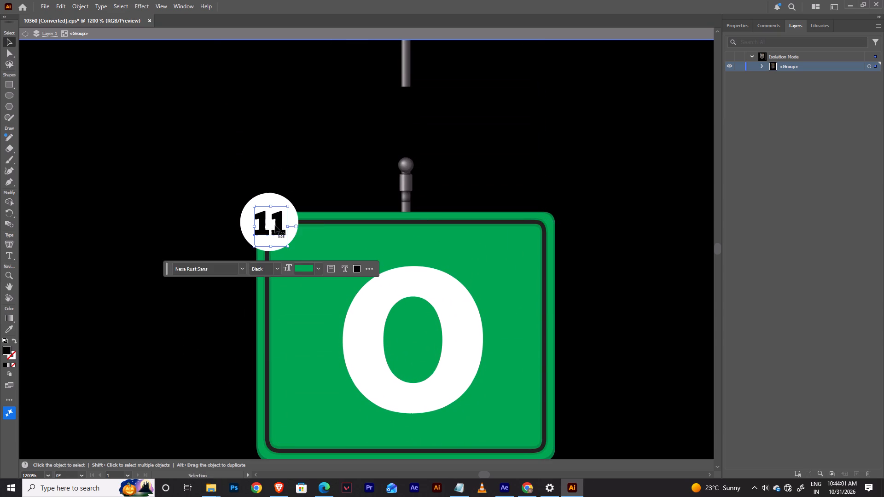
Change the number in the P sign's circle badge to 12 and move it left to centre it in the circle.
{"action": "key", "text": "space"}
{"action": "key", "text": "space"}
{"action": "key", "text": "space"}
{"action": "key", "text": "space"}
{"action": "key", "text": "space"}
{"action": "key", "text": "space"}
{"action": "key", "text": "space"}
{"action": "key", "text": "space"}
{"action": "key", "text": "space"}
{"action": "key", "text": "space"}
{"action": "key", "text": "space"}
{"action": "key", "text": "space"}
{"action": "key", "text": "space"}
{"action": "key", "text": "space"}
{"action": "key", "text": "space"}
{"action": "key", "text": "space"}
{"action": "left_click_drag", "start_coordinate": [588, 317], "coordinate": [231, 306]}
{"action": "left_click_drag", "start_coordinate": [477, 273], "coordinate": [410, 272]}
{"action": "double_click", "coordinate": [521, 223]}
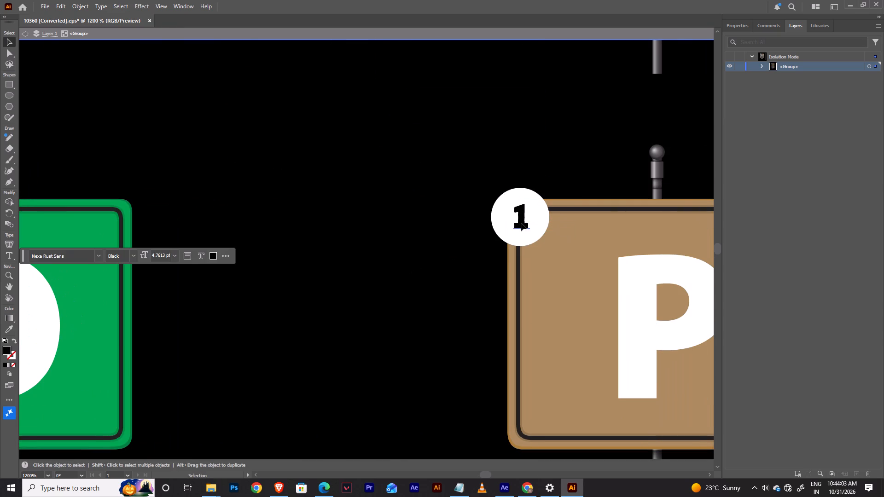
{"action": "left_click", "coordinate": [521, 221]}
{"action": "type", "text": "12"}
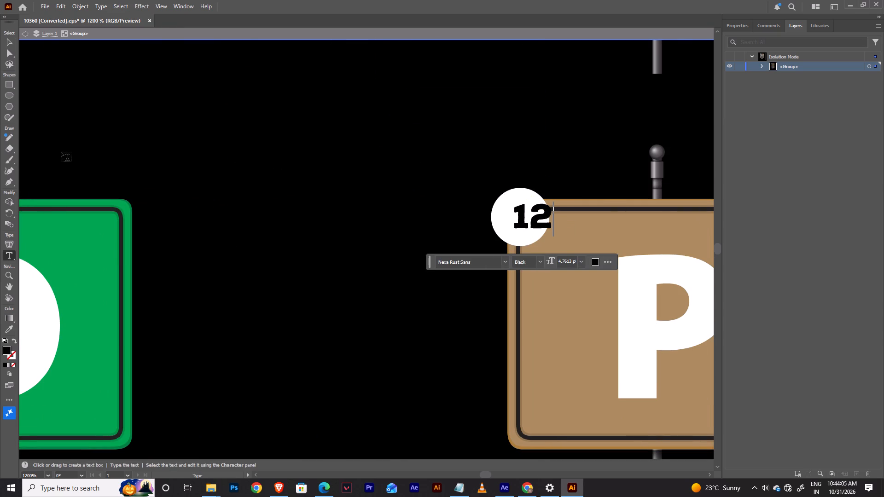
{"action": "left_click", "coordinate": [9, 40]}
{"action": "left_click_drag", "start_coordinate": [534, 221], "coordinate": [523, 223]}
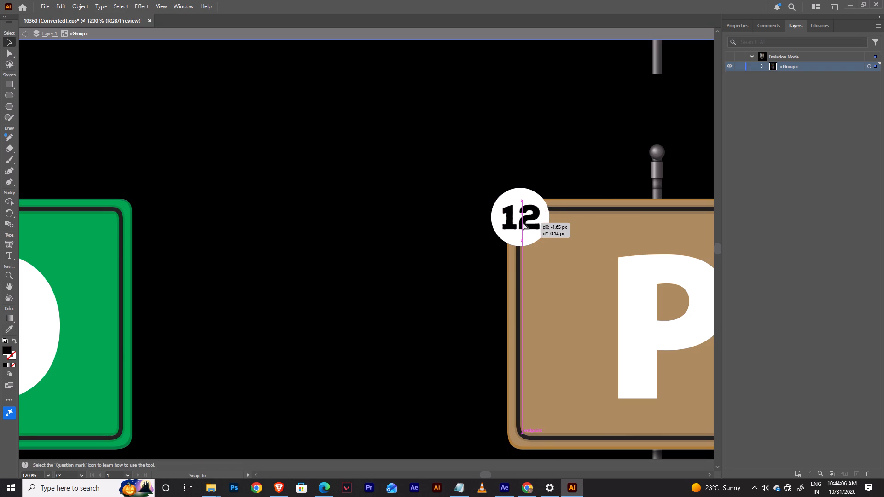
{"action": "left_click_drag", "start_coordinate": [523, 223], "coordinate": [521, 221]}
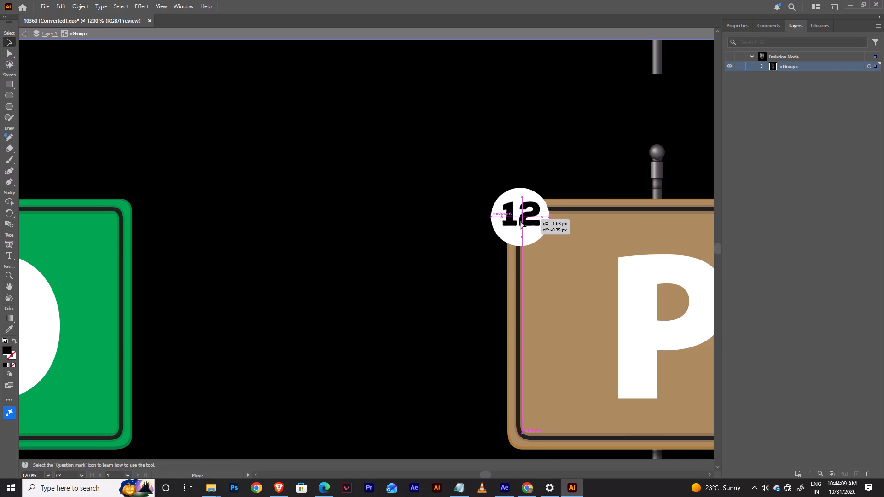
{"action": "left_click_drag", "start_coordinate": [521, 221], "coordinate": [521, 222]}
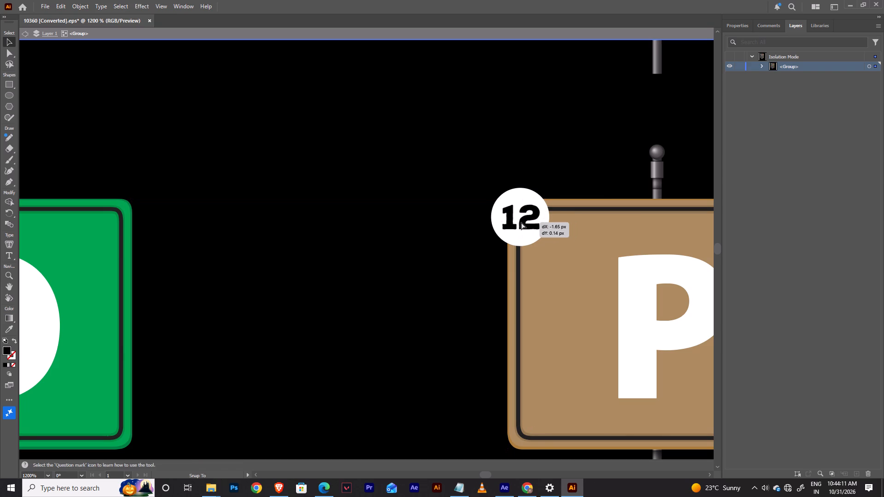
{"action": "left_click_drag", "start_coordinate": [521, 222], "coordinate": [519, 223]}
Change the number in the Q sign's circle badge to 13 and move it left towards the circle's centre.
{"action": "key", "text": "space"}
{"action": "key", "text": "space"}
{"action": "key", "text": "space"}
{"action": "key", "text": "space"}
{"action": "key", "text": "space"}
{"action": "key", "text": "space"}
{"action": "key", "text": "space"}
{"action": "key", "text": "space"}
{"action": "key", "text": "space"}
{"action": "key", "text": "space"}
{"action": "key", "text": "space"}
{"action": "key", "text": "space"}
{"action": "key", "text": "space"}
{"action": "key", "text": "space"}
{"action": "key", "text": "space"}
{"action": "key", "text": "space"}
{"action": "key", "text": "space"}
{"action": "key", "text": "space"}
{"action": "key", "text": "space"}
{"action": "key", "text": "space"}
{"action": "left_click_drag", "start_coordinate": [427, 355], "coordinate": [545, 149]}
{"action": "left_click_drag", "start_coordinate": [192, 323], "coordinate": [473, 185]}
{"action": "left_click_drag", "start_coordinate": [124, 329], "coordinate": [462, 219]}
{"action": "left_click_drag", "start_coordinate": [197, 305], "coordinate": [184, 306]}
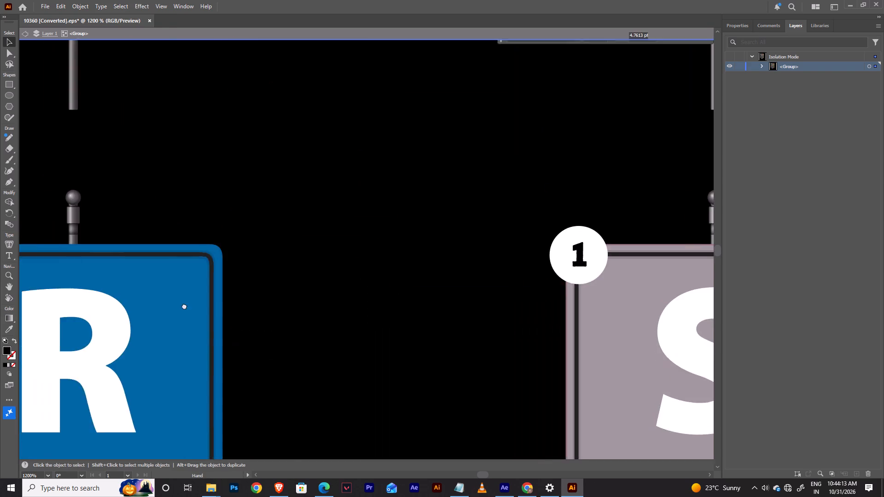
{"action": "left_click_drag", "start_coordinate": [184, 306], "coordinate": [692, 186]}
{"action": "left_click_drag", "start_coordinate": [142, 299], "coordinate": [494, 260]}
{"action": "left_click_drag", "start_coordinate": [188, 305], "coordinate": [445, 381]}
{"action": "double_click", "coordinate": [365, 173]}
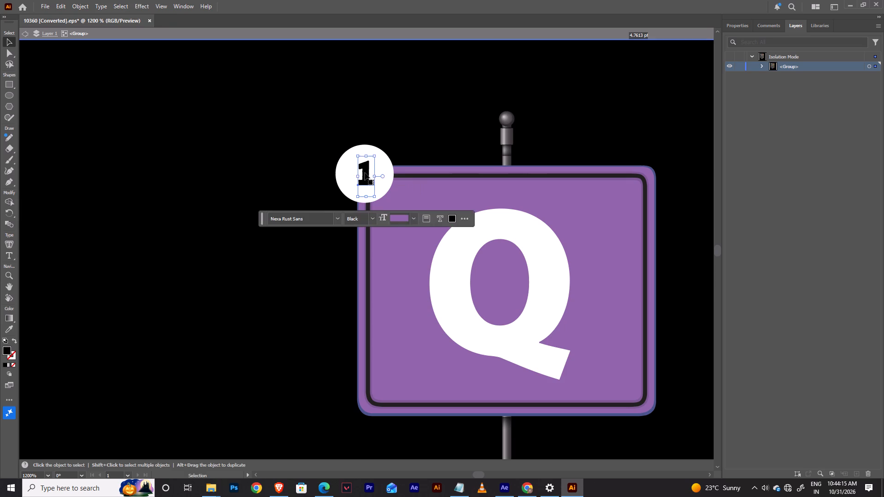
{"action": "left_click", "coordinate": [365, 173]}
{"action": "type", "text": "13"}
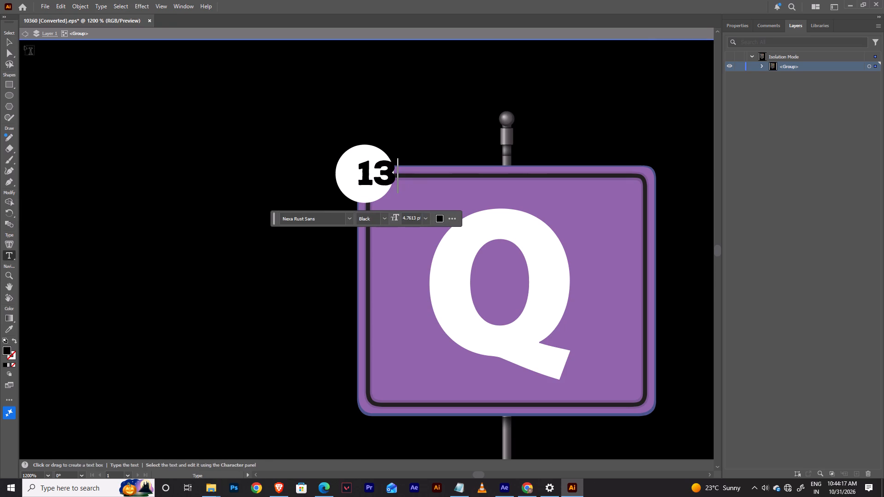
{"action": "left_click", "coordinate": [12, 45]}
{"action": "left_click_drag", "start_coordinate": [382, 171], "coordinate": [370, 173]}
Nudge the Q sign's white circle badge slightly down and line its 13 up with the circle's centre.
{"action": "left_click", "coordinate": [372, 150]}
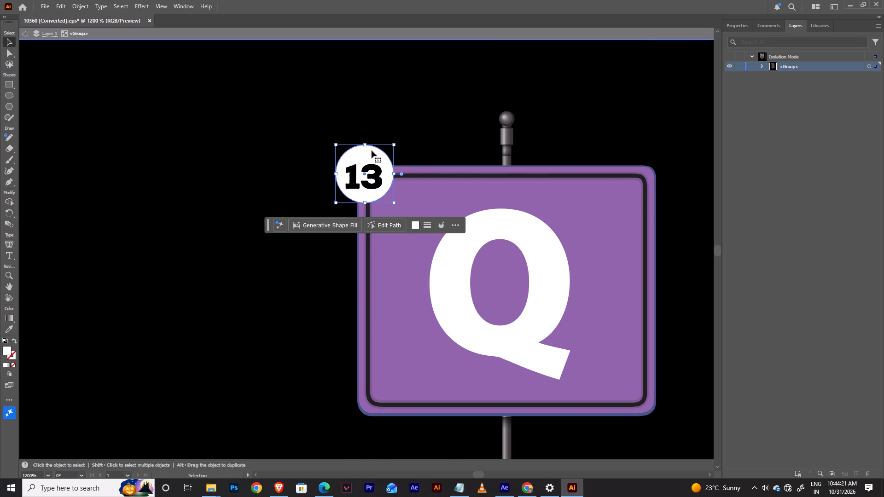
{"action": "key", "text": "Down"}
{"action": "key", "text": "Up"}
{"action": "key", "text": "Down"}
{"action": "key", "text": "Up"}
{"action": "key", "text": "Down"}
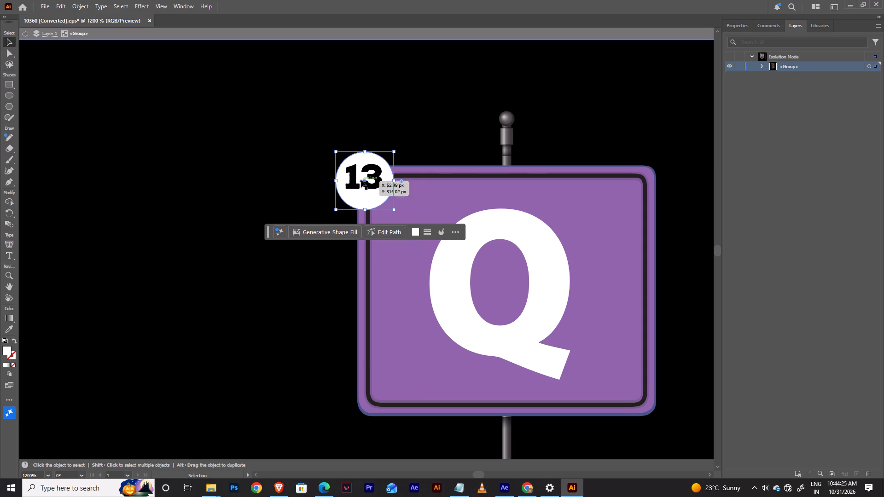
{"action": "left_click", "coordinate": [373, 175]}
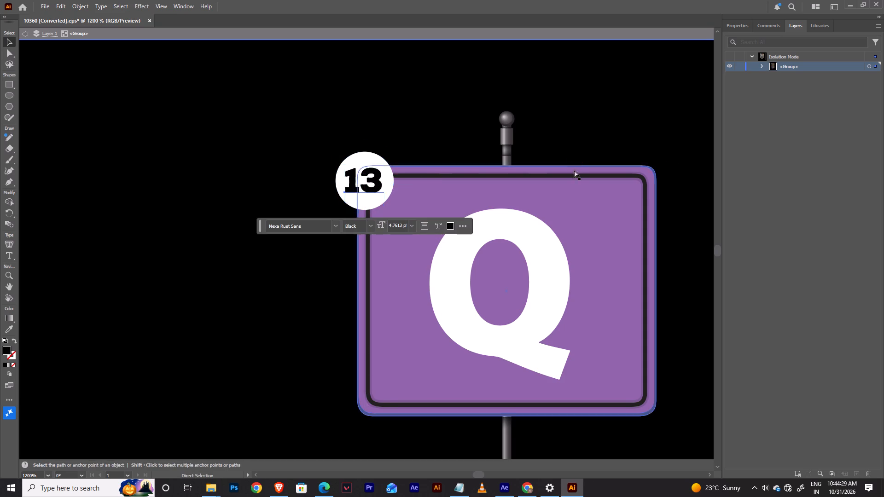
Change the number in the R sign's circle badge to 14.
{"action": "key", "text": "ctrl+minus"}
{"action": "key", "text": "ctrl+minus"}
{"action": "key", "text": "ctrl+minus"}
{"action": "key", "text": "ctrl+minus"}
{"action": "key", "text": "space"}
{"action": "key", "text": "space"}
{"action": "key", "text": "space"}
{"action": "key", "text": "space"}
{"action": "key", "text": "space"}
{"action": "key", "text": "space"}
{"action": "key", "text": "space"}
{"action": "key", "text": "space"}
{"action": "key", "text": "space"}
{"action": "key", "text": "space"}
{"action": "key", "text": "space"}
{"action": "key", "text": "space"}
{"action": "key", "text": "space"}
{"action": "key", "text": "space"}
{"action": "key", "text": "space"}
{"action": "key", "text": "space"}
{"action": "key", "text": "space"}
{"action": "key", "text": "space"}
{"action": "key", "text": "space"}
{"action": "key", "text": "space"}
{"action": "left_click_drag", "start_coordinate": [661, 196], "coordinate": [357, 336]}
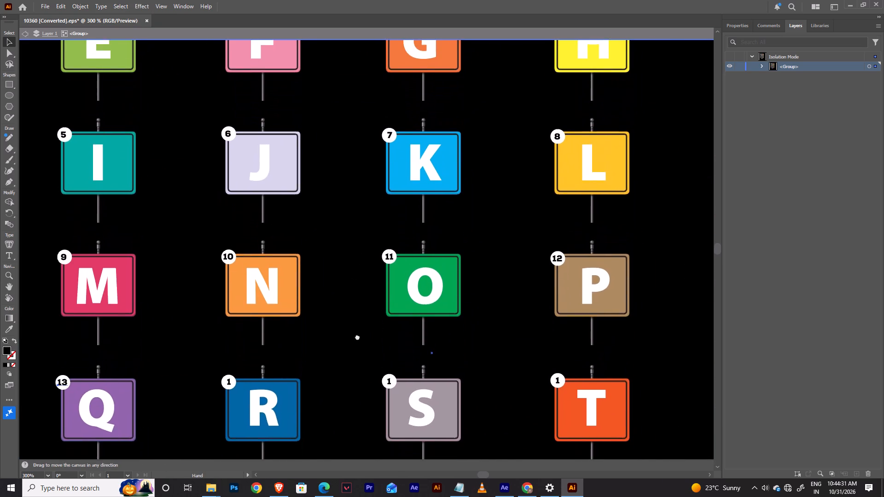
{"action": "left_click_drag", "start_coordinate": [357, 336], "coordinate": [410, 145]}
{"action": "key", "text": "ctrl+minus"}
{"action": "key", "text": "ctrl+equal"}
{"action": "key", "text": "ctrl+equal"}
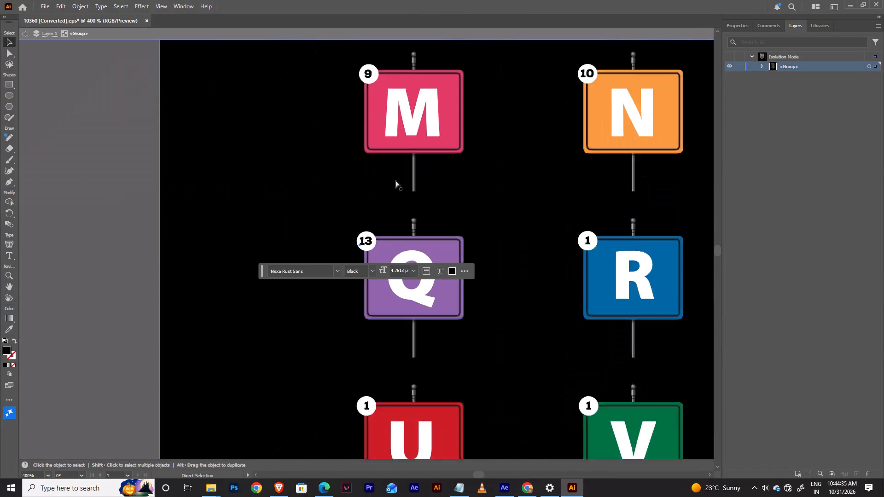
{"action": "key", "text": "ctrl+equal"}
{"action": "key", "text": "space"}
{"action": "key", "text": "space"}
{"action": "key", "text": "space"}
{"action": "key", "text": "space"}
{"action": "left_click_drag", "start_coordinate": [620, 208], "coordinate": [310, 208]}
{"action": "double_click", "coordinate": [388, 242]}
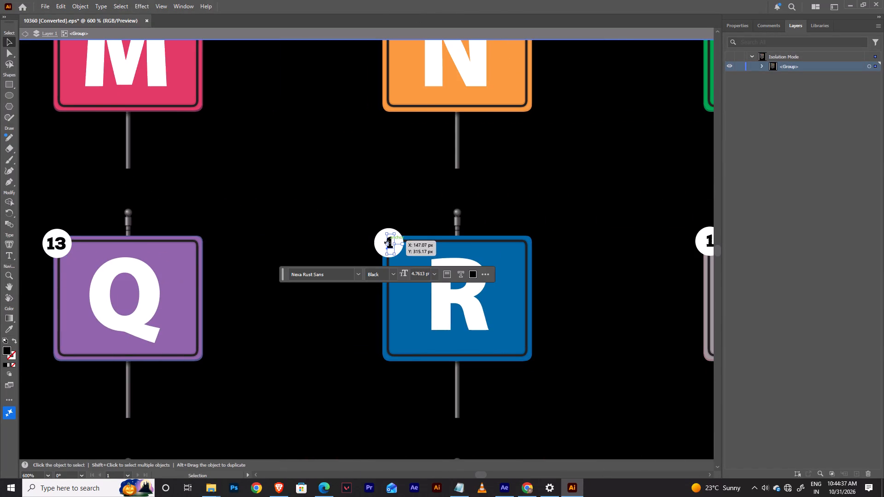
{"action": "key", "text": "ctrl+z"}
{"action": "key", "text": "ctrl+equal"}
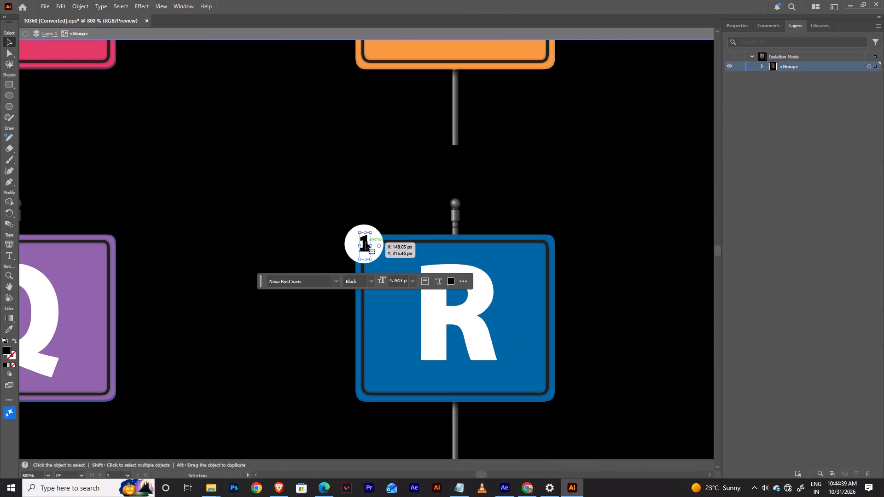
{"action": "double_click", "coordinate": [365, 243]}
{"action": "type", "text": "14"}
{"action": "double_click", "coordinate": [366, 242]}
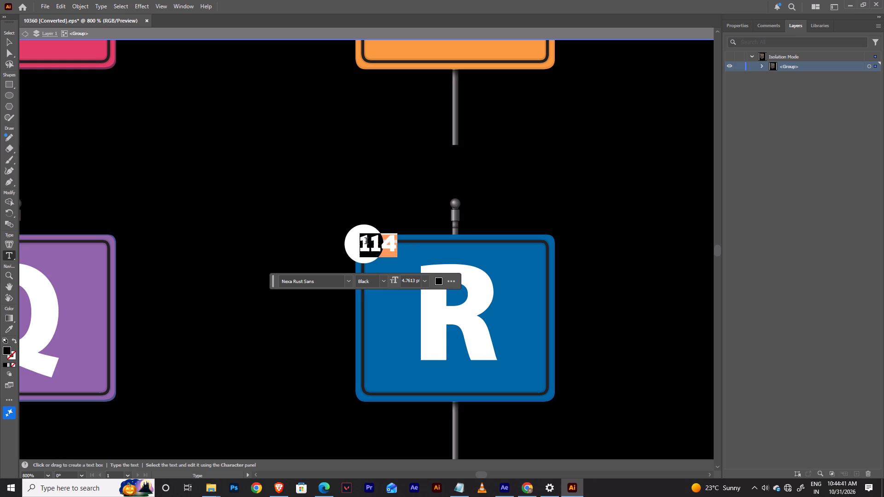
{"action": "type", "text": "14"}
{"action": "left_click", "coordinate": [14, 42]}
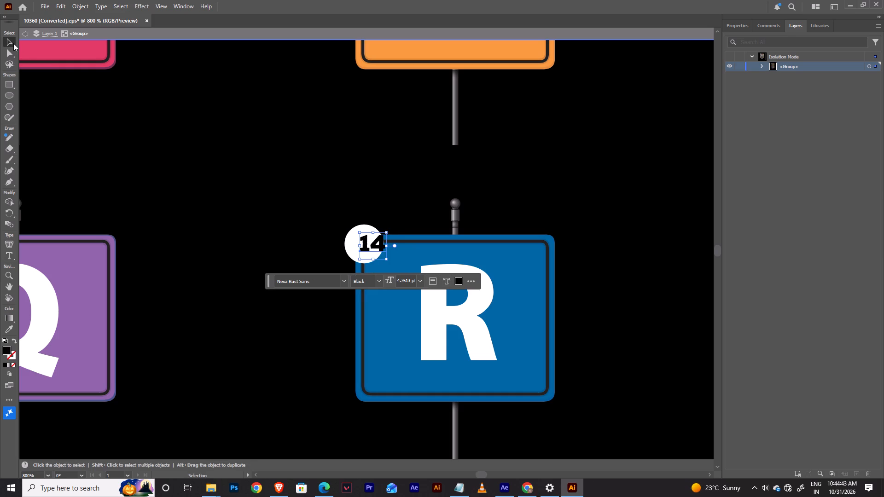
Shift the 14 in the R sign's circle badge slightly left to centre it in the circle.
{"action": "key", "text": "shift+Left"}
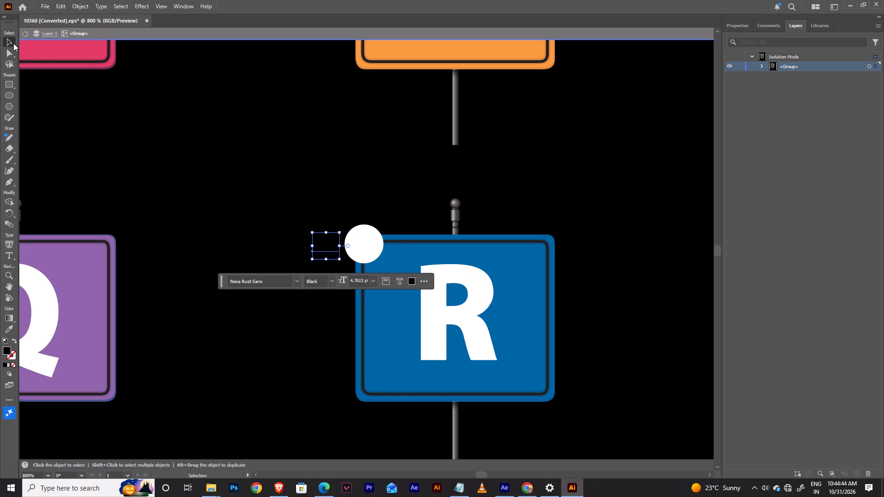
{"action": "key", "text": "Right"}
{"action": "key", "text": "Right"}
{"action": "key", "text": "Right"}
{"action": "key", "text": "Right"}
{"action": "key", "text": "Right"}
{"action": "key", "text": "Right"}
{"action": "key", "text": "Right"}
{"action": "key", "text": "Right"}
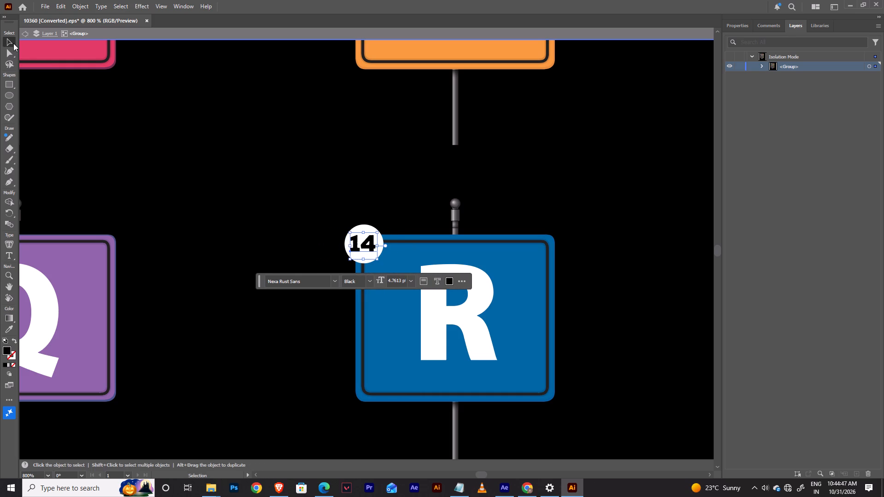
Change the number in the S sign's circle badge to 15 and nudge it left towards the circle's centre.
{"action": "key", "text": "space"}
{"action": "key", "text": "space"}
{"action": "key", "text": "space"}
{"action": "key", "text": "space"}
{"action": "key", "text": "space"}
{"action": "key", "text": "space"}
{"action": "key", "text": "space"}
{"action": "key", "text": "space"}
{"action": "left_click_drag", "start_coordinate": [589, 187], "coordinate": [170, 181]}
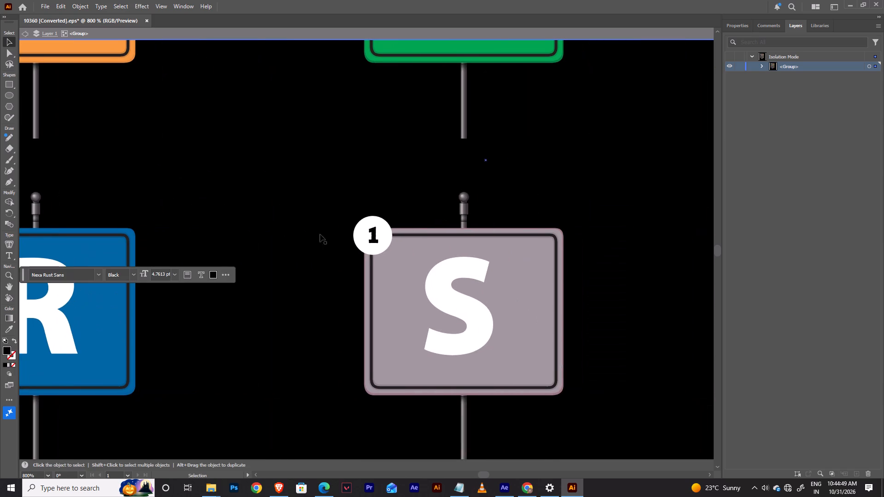
{"action": "double_click", "coordinate": [375, 233]}
{"action": "left_click", "coordinate": [374, 234]}
{"action": "type", "text": "15"}
{"action": "left_click", "coordinate": [11, 43]}
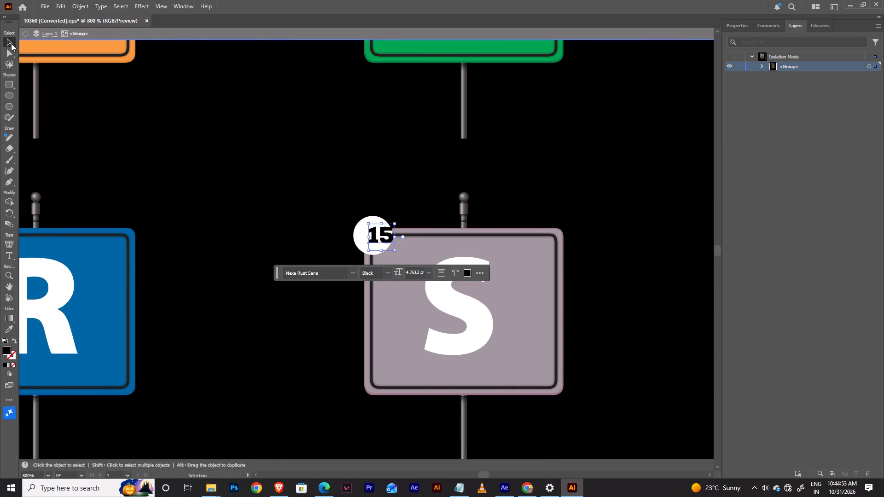
{"action": "key", "text": "Left"}
{"action": "key", "text": "Left"}
{"action": "key", "text": "Right"}
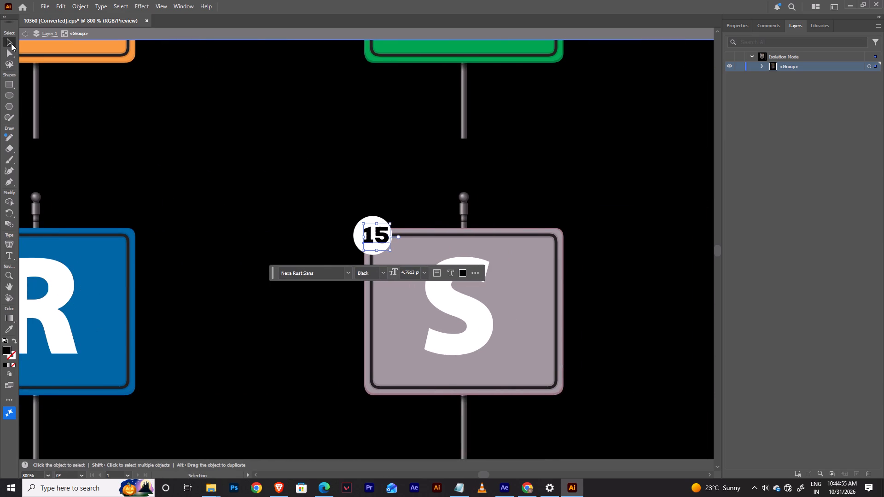
{"action": "key", "text": "Left"}
Change the number in the T sign's circle badge to 16 and nudge it left to centre it in the circle.
{"action": "key", "text": "space"}
{"action": "key", "text": "space"}
{"action": "key", "text": "space"}
{"action": "key", "text": "space"}
{"action": "key", "text": "space"}
{"action": "key", "text": "space"}
{"action": "key", "text": "space"}
{"action": "key", "text": "space"}
{"action": "left_click_drag", "start_coordinate": [574, 165], "coordinate": [81, 158]}
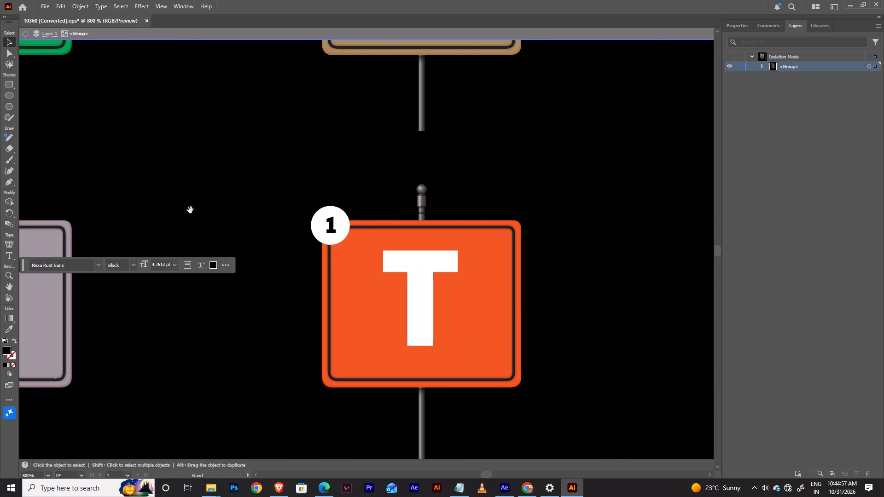
{"action": "double_click", "coordinate": [330, 226]}
{"action": "left_click", "coordinate": [330, 226]}
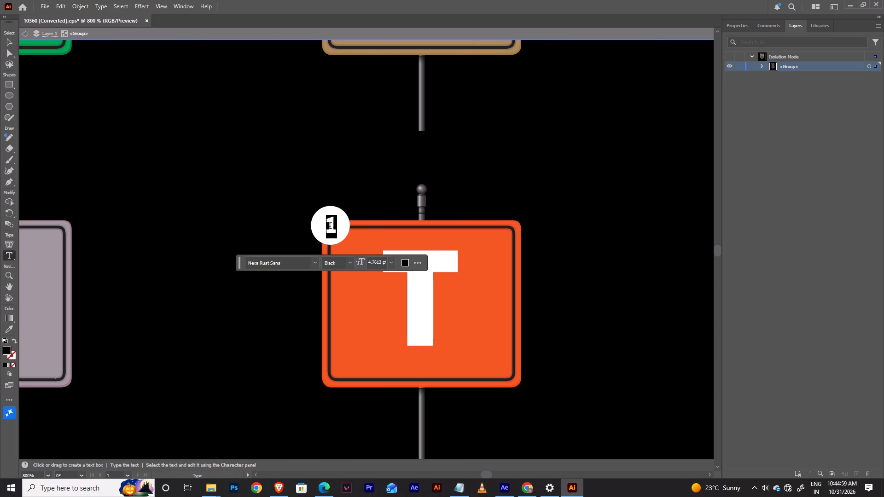
{"action": "type", "text": "16"}
{"action": "left_click", "coordinate": [13, 42]}
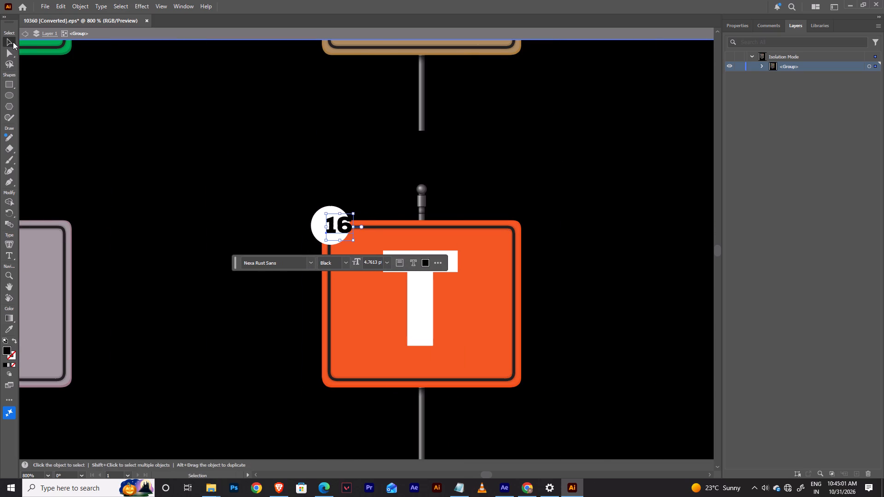
{"action": "key", "text": "Left"}
{"action": "key", "text": "Left"}
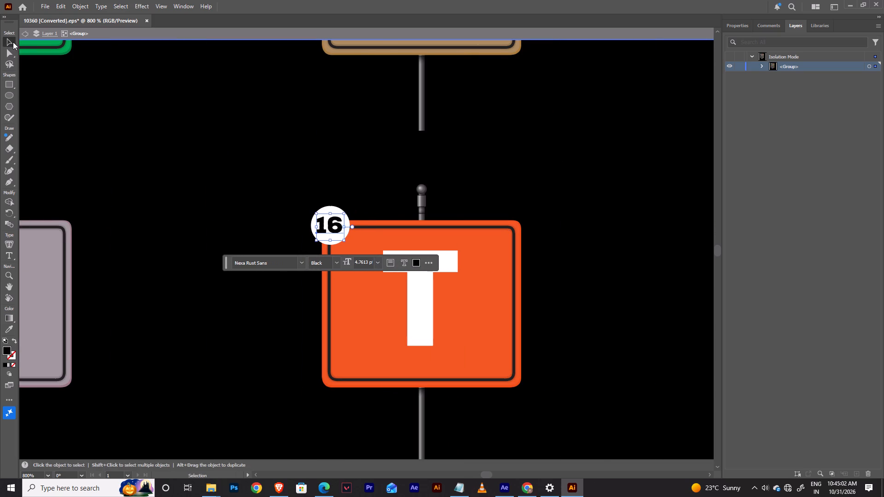
Nudge the T sign's white circle badge and its 16 together slightly down, leaving nothing selected.
{"action": "key", "text": "ctrl+equal"}
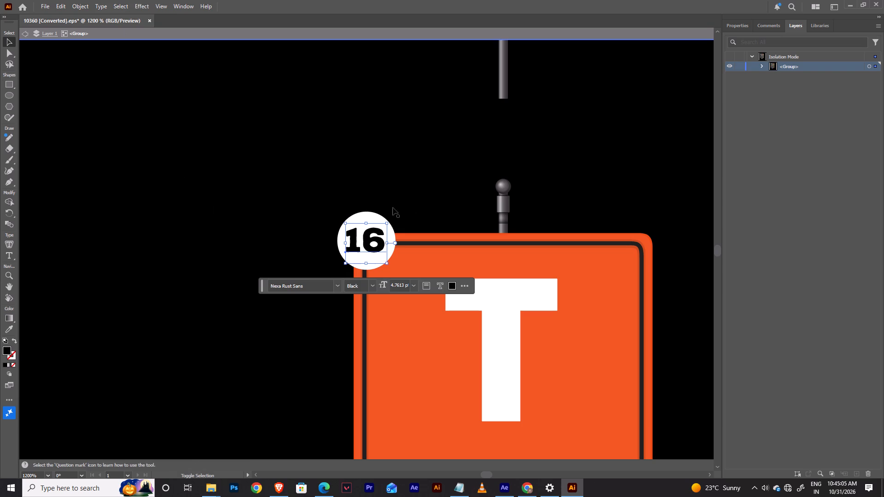
{"action": "left_click", "coordinate": [374, 211], "text": "shift"}
{"action": "key", "text": "Down"}
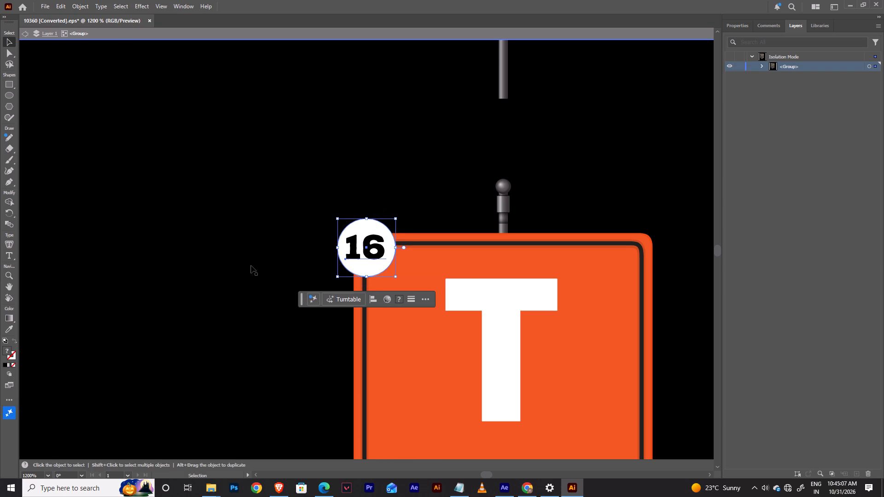
{"action": "left_click", "coordinate": [237, 266]}
{"action": "left_click", "coordinate": [375, 245]}
{"action": "left_click", "coordinate": [446, 202]}
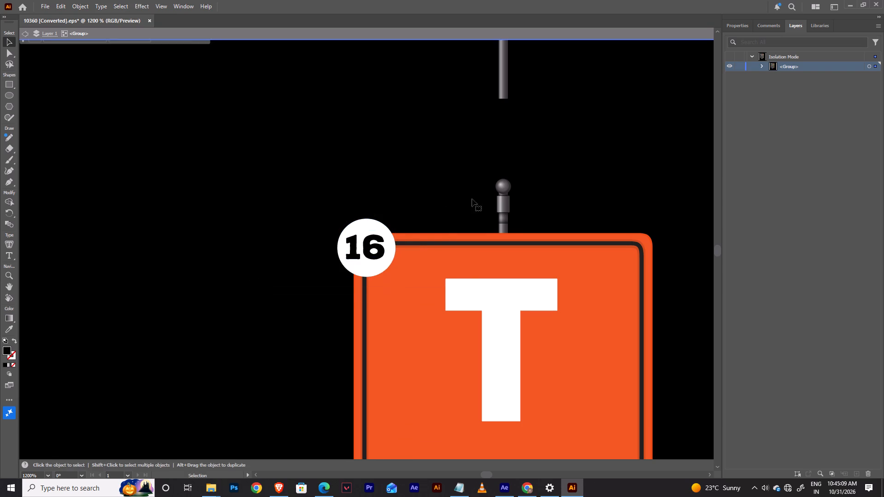
Change the number in the U sign's circle badge to 17 and nudge it left towards the circle's centre.
{"action": "key", "text": "space"}
{"action": "left_click_drag", "start_coordinate": [488, 182], "coordinate": [440, 178]}
{"action": "key", "text": "ctrl+minus"}
{"action": "key", "text": "ctrl+minus"}
{"action": "key", "text": "ctrl+minus"}
{"action": "key", "text": "ctrl+minus"}
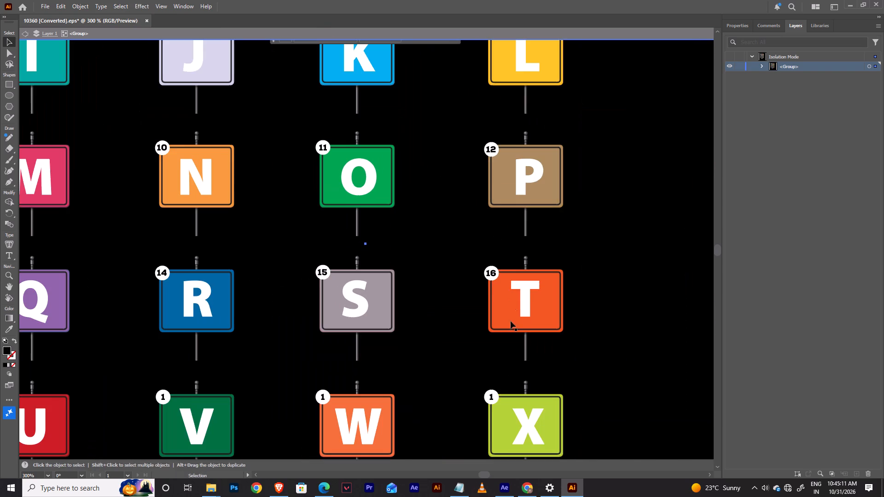
{"action": "key", "text": "space"}
{"action": "key", "text": "space"}
{"action": "key", "text": "space"}
{"action": "key", "text": "space"}
{"action": "key", "text": "space"}
{"action": "key", "text": "space"}
{"action": "key", "text": "space"}
{"action": "key", "text": "space"}
{"action": "key", "text": "space"}
{"action": "key", "text": "space"}
{"action": "key", "text": "space"}
{"action": "key", "text": "space"}
{"action": "key", "text": "space"}
{"action": "key", "text": "space"}
{"action": "key", "text": "space"}
{"action": "key", "text": "space"}
{"action": "key", "text": "space"}
{"action": "key", "text": "space"}
{"action": "key", "text": "space"}
{"action": "key", "text": "space"}
{"action": "left_click_drag", "start_coordinate": [500, 350], "coordinate": [656, 257]}
{"action": "left_click_drag", "start_coordinate": [420, 294], "coordinate": [490, 267]}
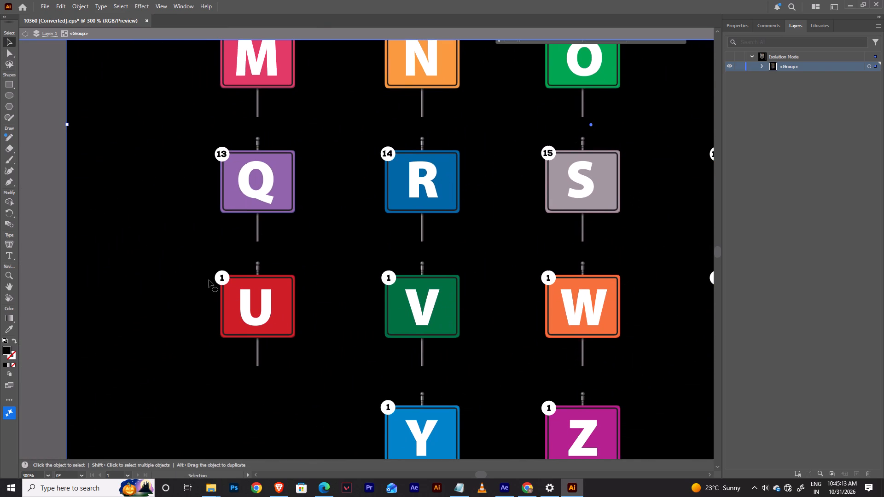
{"action": "key", "text": "ctrl+equal"}
{"action": "key", "text": "ctrl+equal"}
{"action": "key", "text": "ctrl+equal"}
{"action": "key", "text": "space"}
{"action": "key", "text": "space"}
{"action": "key", "text": "space"}
{"action": "key", "text": "space"}
{"action": "key", "text": "space"}
{"action": "key", "text": "space"}
{"action": "key", "text": "space"}
{"action": "key", "text": "space"}
{"action": "key", "text": "space"}
{"action": "key", "text": "space"}
{"action": "key", "text": "space"}
{"action": "key", "text": "space"}
{"action": "key", "text": "space"}
{"action": "key", "text": "space"}
{"action": "left_click_drag", "start_coordinate": [134, 357], "coordinate": [488, 139]}
{"action": "left_click_drag", "start_coordinate": [377, 268], "coordinate": [538, 71]}
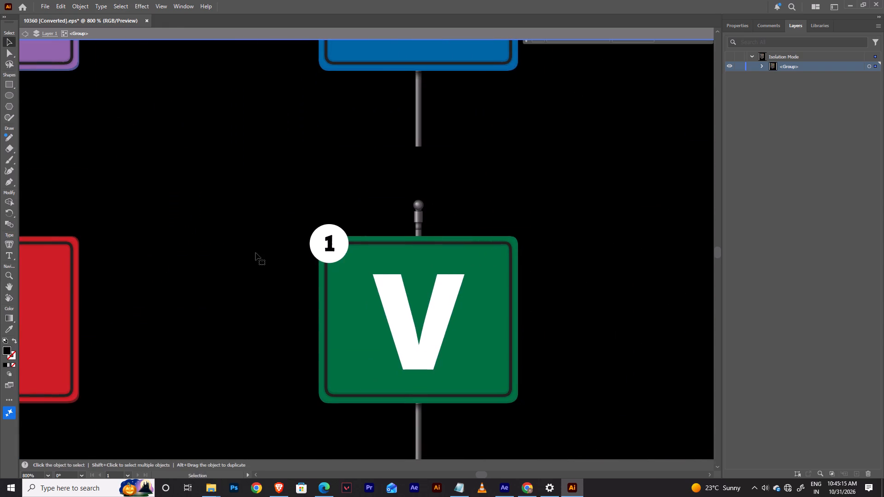
{"action": "key", "text": "space"}
{"action": "key", "text": "space"}
{"action": "key", "text": "space"}
{"action": "key", "text": "space"}
{"action": "key", "text": "space"}
{"action": "key", "text": "space"}
{"action": "key", "text": "space"}
{"action": "key", "text": "space"}
{"action": "key", "text": "space"}
{"action": "key", "text": "space"}
{"action": "key", "text": "space"}
{"action": "key", "text": "space"}
{"action": "key", "text": "space"}
{"action": "key", "text": "space"}
{"action": "key", "text": "space"}
{"action": "key", "text": "space"}
{"action": "left_click_drag", "start_coordinate": [210, 254], "coordinate": [626, 162]}
{"action": "left_click_drag", "start_coordinate": [546, 177], "coordinate": [643, 252]}
{"action": "double_click", "coordinate": [397, 220]}
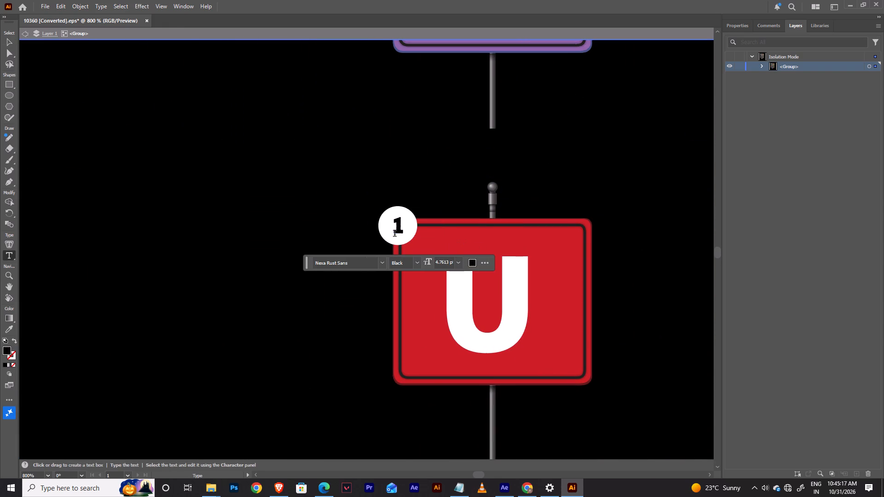
{"action": "double_click", "coordinate": [394, 233]}
{"action": "type", "text": "17"}
{"action": "left_click", "coordinate": [9, 40]}
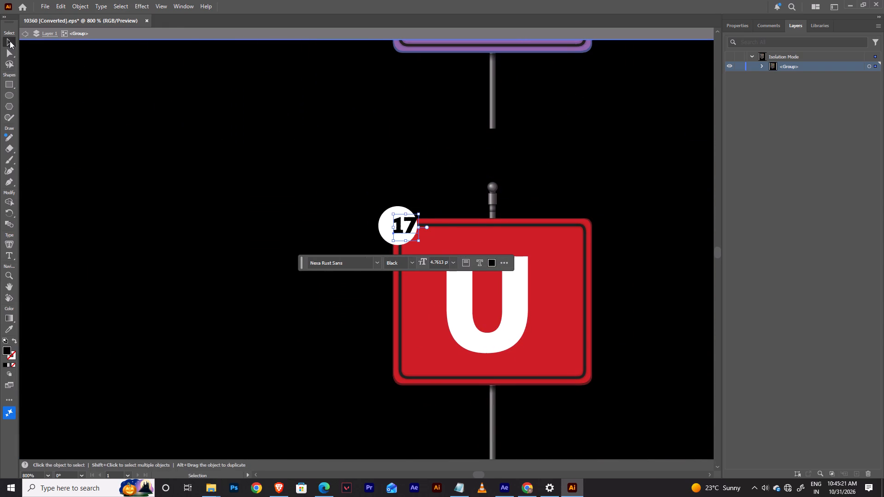
{"action": "key", "text": "Left"}
{"action": "key", "text": "Left"}
{"action": "key", "text": "Right"}
{"action": "key", "text": "Left"}
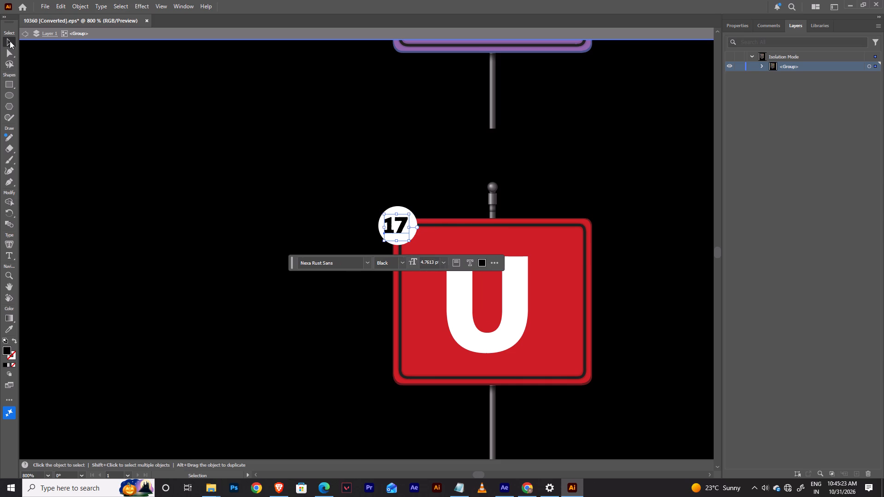
{"action": "key", "text": "Right"}
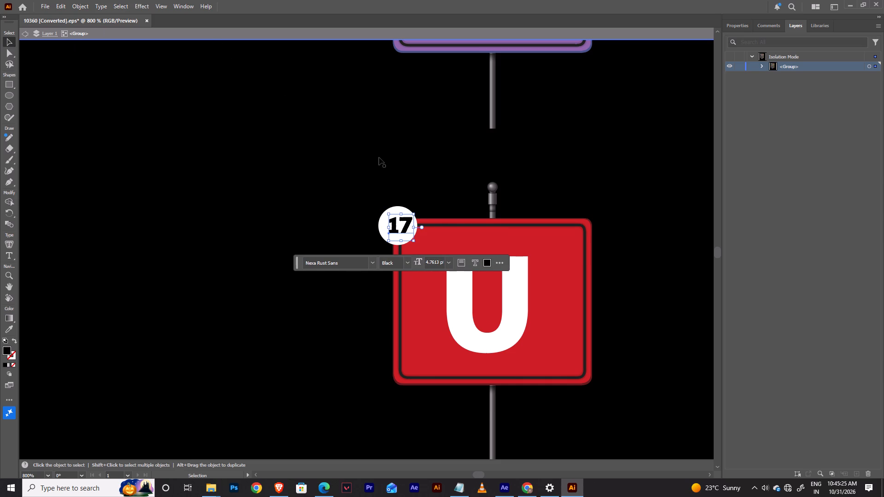
Nudge the U sign's white circle badge slightly right behind the 17.
{"action": "scroll", "coordinate": [378, 153], "scroll_direction": "up", "scroll_amount": 2}
{"action": "key", "text": "ctrl+equal"}
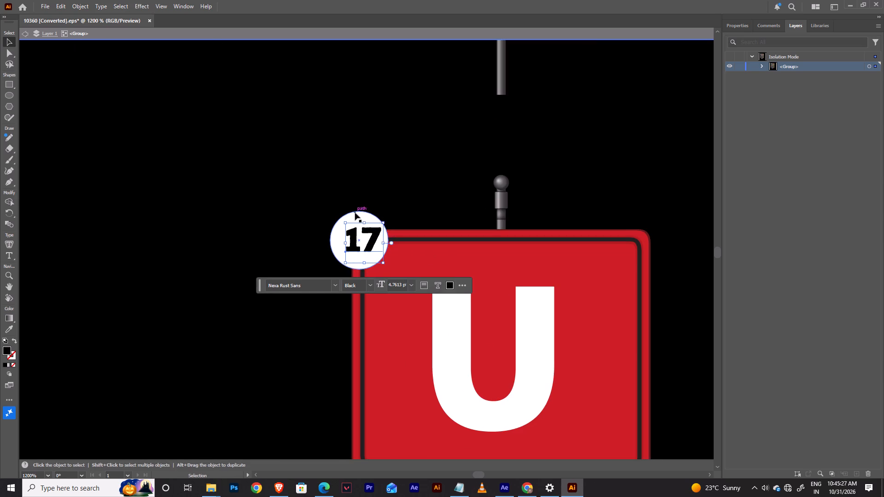
{"action": "left_click", "coordinate": [355, 213]}
{"action": "key", "text": "Right"}
{"action": "key", "text": "Down"}
{"action": "key", "text": "Up"}
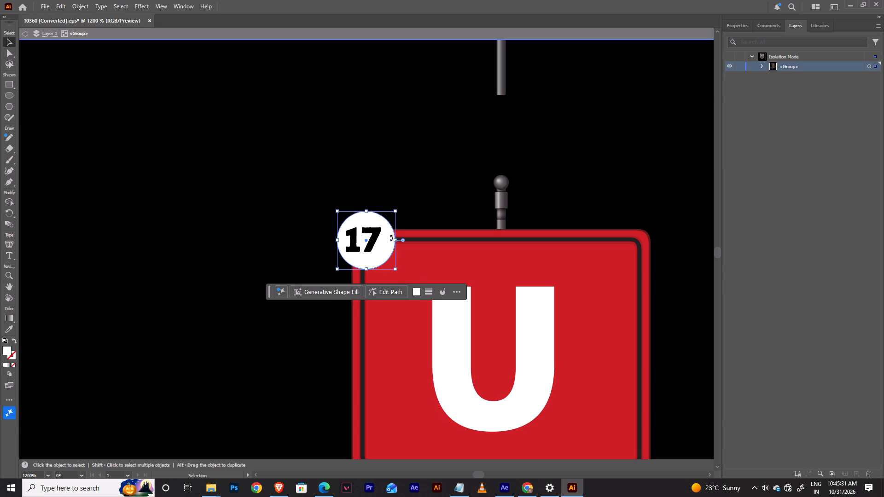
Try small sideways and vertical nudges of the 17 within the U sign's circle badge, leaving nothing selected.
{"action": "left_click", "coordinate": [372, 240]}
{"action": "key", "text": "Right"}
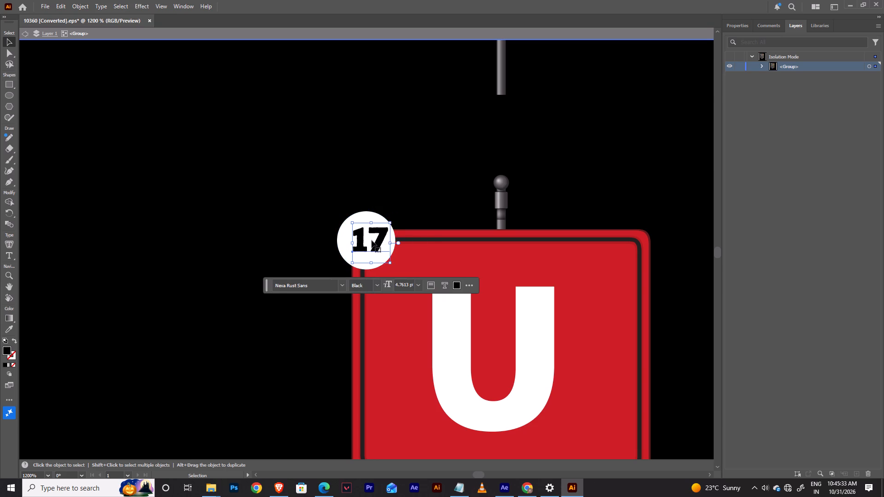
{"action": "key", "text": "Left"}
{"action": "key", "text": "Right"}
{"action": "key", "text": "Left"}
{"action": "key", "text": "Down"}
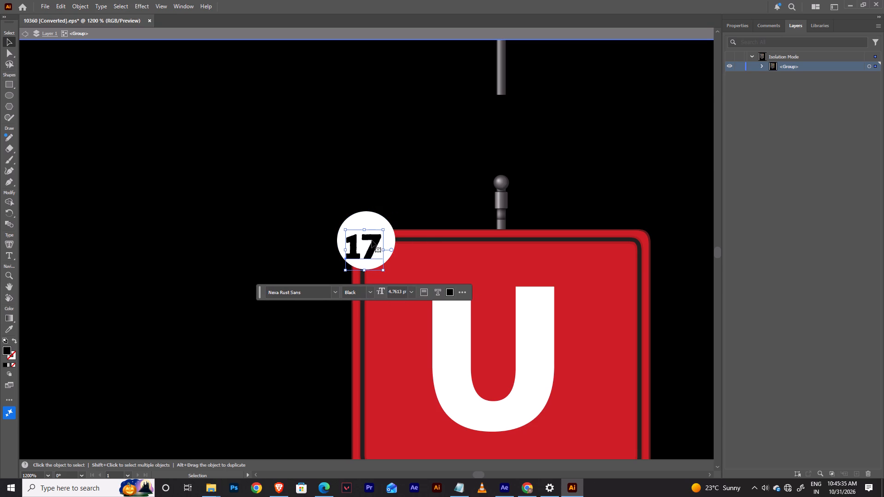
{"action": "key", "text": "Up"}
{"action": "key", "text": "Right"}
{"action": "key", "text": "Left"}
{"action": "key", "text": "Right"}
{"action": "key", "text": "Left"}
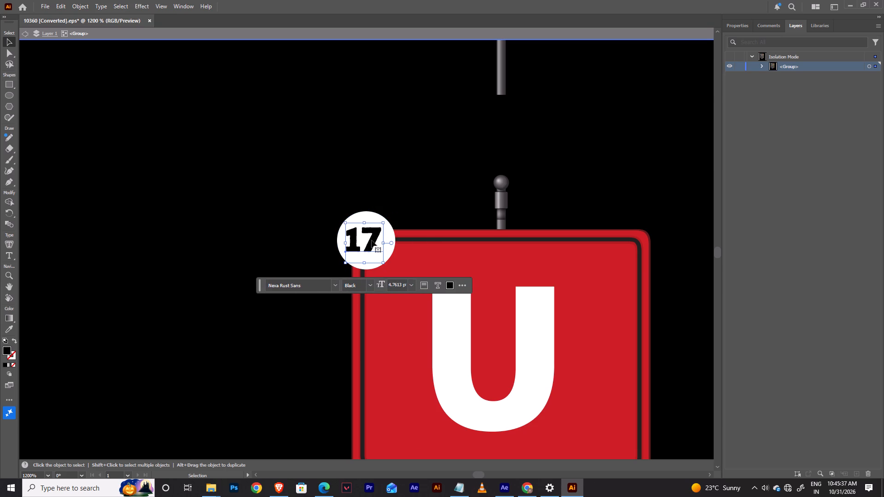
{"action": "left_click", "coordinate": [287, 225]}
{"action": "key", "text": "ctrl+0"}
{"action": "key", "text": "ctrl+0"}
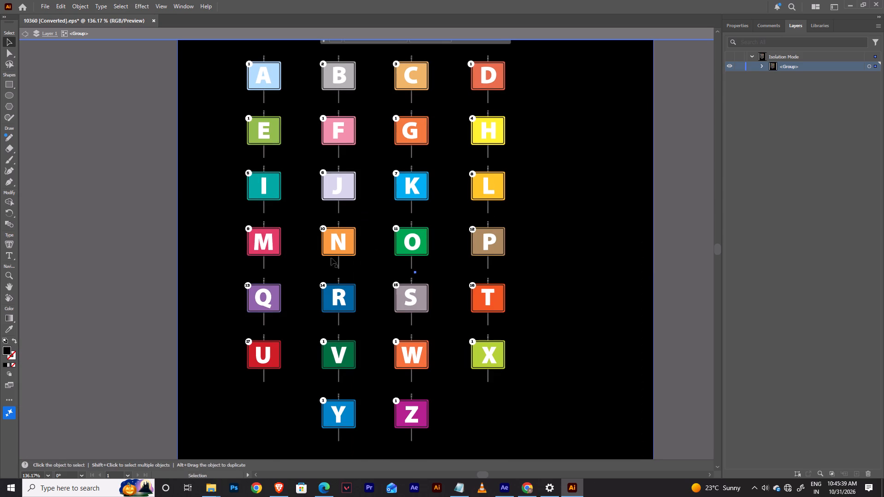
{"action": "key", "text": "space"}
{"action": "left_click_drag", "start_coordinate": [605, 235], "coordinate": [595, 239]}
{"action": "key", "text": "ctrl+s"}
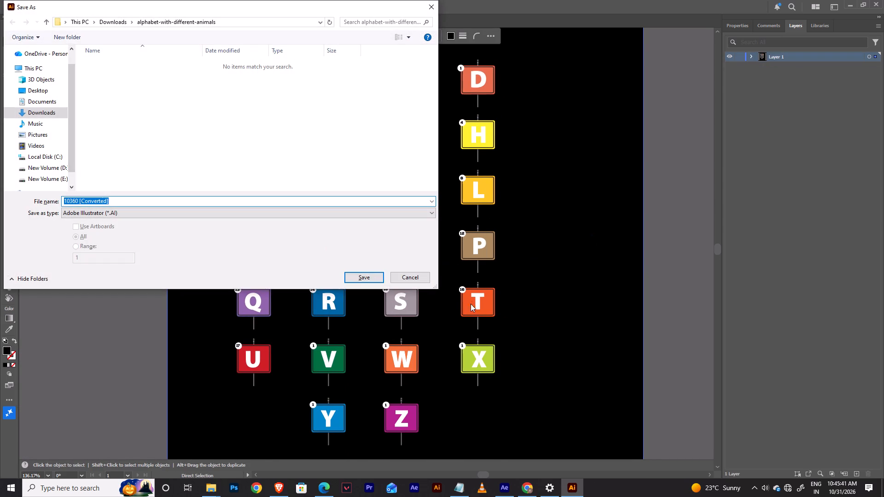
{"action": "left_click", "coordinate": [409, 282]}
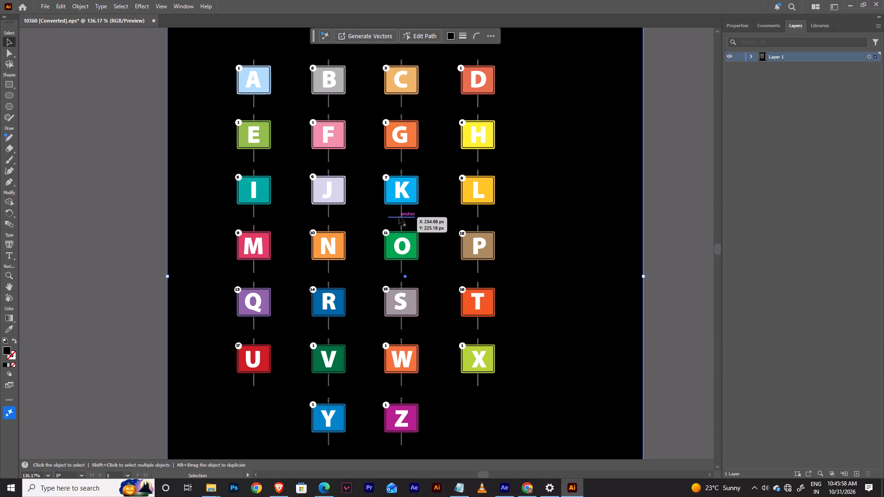
Change the number in the D sign's circle badge to 3.
{"action": "scroll", "coordinate": [392, 211], "scroll_direction": "up", "scroll_amount": 2}
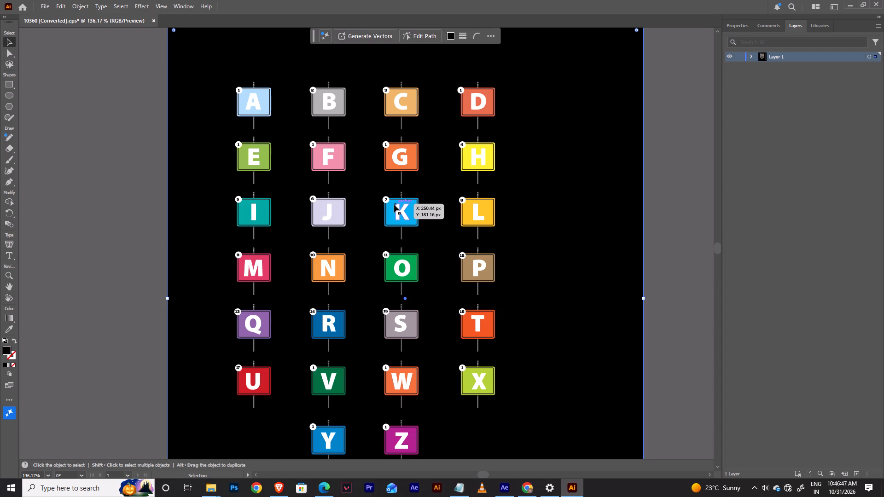
{"action": "key", "text": "space"}
{"action": "key", "text": "space"}
{"action": "key", "text": "space"}
{"action": "key", "text": "space"}
{"action": "key", "text": "space"}
{"action": "key", "text": "space"}
{"action": "left_click", "coordinate": [559, 149]}
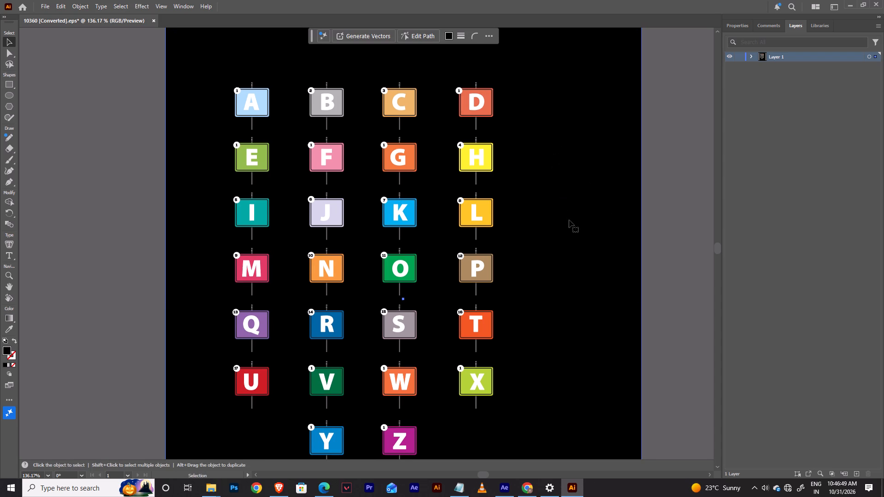
{"action": "key", "text": "ctrl+equal"}
{"action": "key", "text": "ctrl+equal"}
{"action": "key", "text": "space"}
{"action": "key", "text": "space"}
{"action": "key", "text": "space"}
{"action": "key", "text": "space"}
{"action": "key", "text": "space"}
{"action": "key", "text": "space"}
{"action": "key", "text": "space"}
{"action": "key", "text": "space"}
{"action": "key", "text": "space"}
{"action": "key", "text": "space"}
{"action": "key", "text": "space"}
{"action": "key", "text": "space"}
{"action": "left_click_drag", "start_coordinate": [554, 101], "coordinate": [560, 316]}
{"action": "left_click_drag", "start_coordinate": [571, 210], "coordinate": [580, 274]}
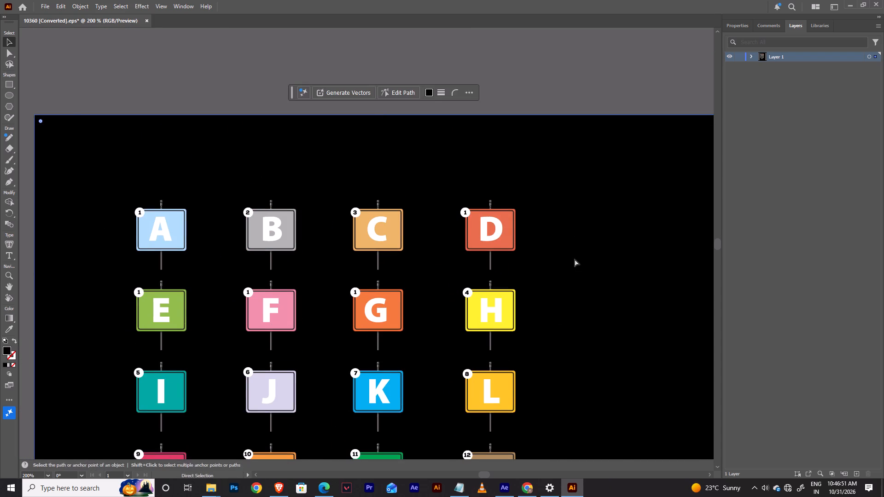
{"action": "key", "text": "ctrl+equal"}
{"action": "key", "text": "ctrl+equal"}
{"action": "key", "text": "space"}
{"action": "key", "text": "space"}
{"action": "key", "text": "space"}
{"action": "key", "text": "space"}
{"action": "key", "text": "space"}
{"action": "key", "text": "space"}
{"action": "key", "text": "space"}
{"action": "key", "text": "space"}
{"action": "key", "text": "space"}
{"action": "key", "text": "space"}
{"action": "key", "text": "space"}
{"action": "key", "text": "space"}
{"action": "key", "text": "space"}
{"action": "key", "text": "space"}
{"action": "key", "text": "space"}
{"action": "key", "text": "space"}
{"action": "key", "text": "space"}
{"action": "key", "text": "space"}
{"action": "key", "text": "space"}
{"action": "key", "text": "space"}
{"action": "left_click_drag", "start_coordinate": [603, 100], "coordinate": [575, 373]}
{"action": "left_click", "coordinate": [587, 179]}
{"action": "left_click_drag", "start_coordinate": [587, 181], "coordinate": [590, 266]}
{"action": "left_click_drag", "start_coordinate": [549, 143], "coordinate": [511, 342]}
{"action": "double_click", "coordinate": [467, 185]}
{"action": "key", "text": "3"}
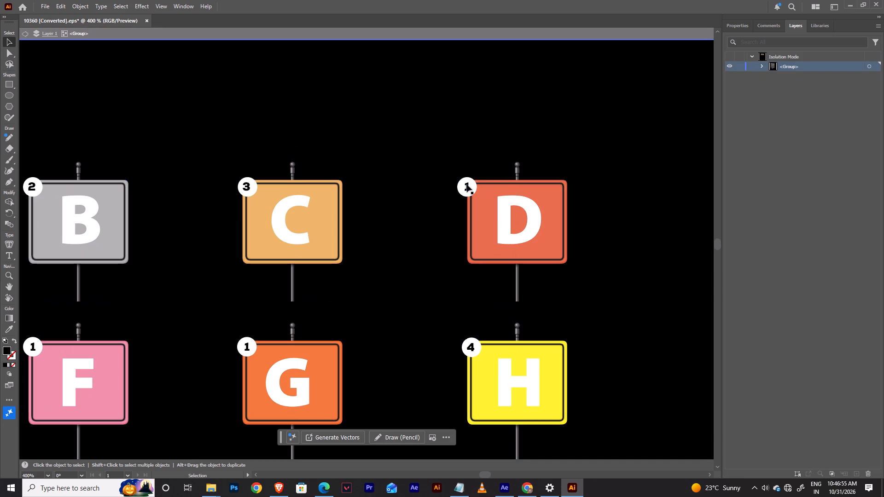
{"action": "double_click", "coordinate": [467, 185]}
{"action": "double_click", "coordinate": [467, 185]}
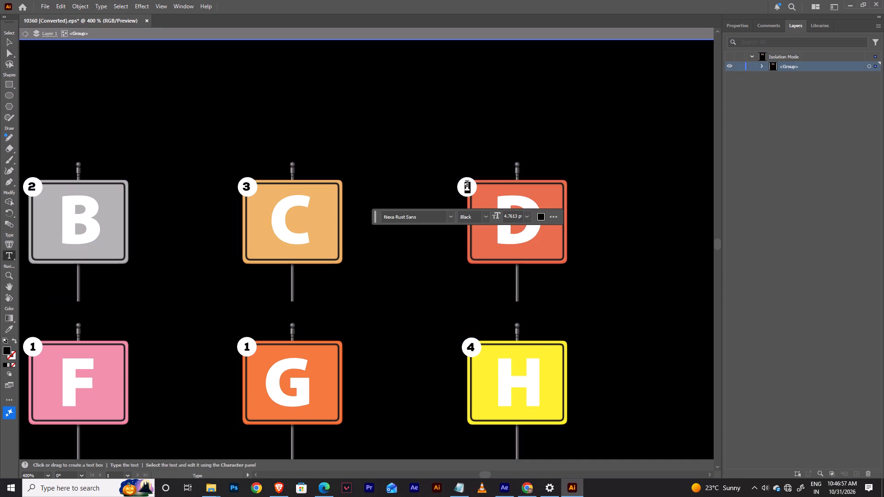
{"action": "key", "text": "3"}
{"action": "left_click", "coordinate": [5, 37]}
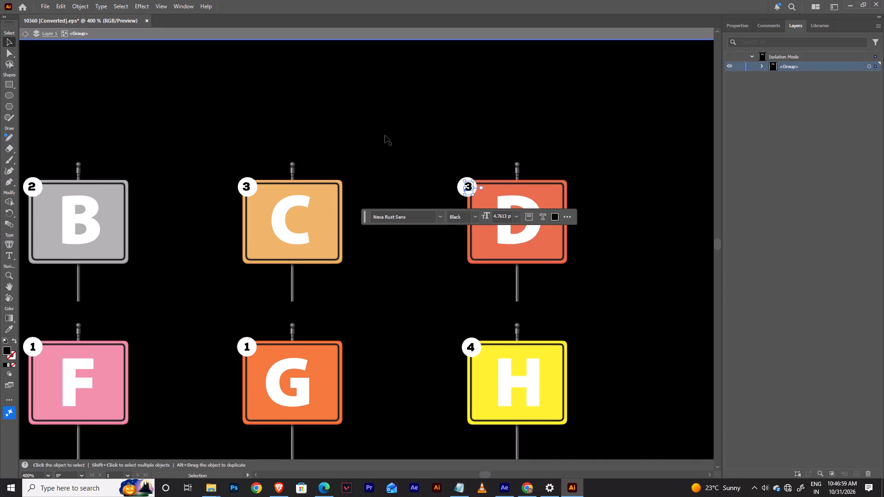
{"action": "key", "text": "space"}
{"action": "left_click_drag", "start_coordinate": [521, 135], "coordinate": [515, 136]}
{"action": "key", "text": "ctrl+equal"}
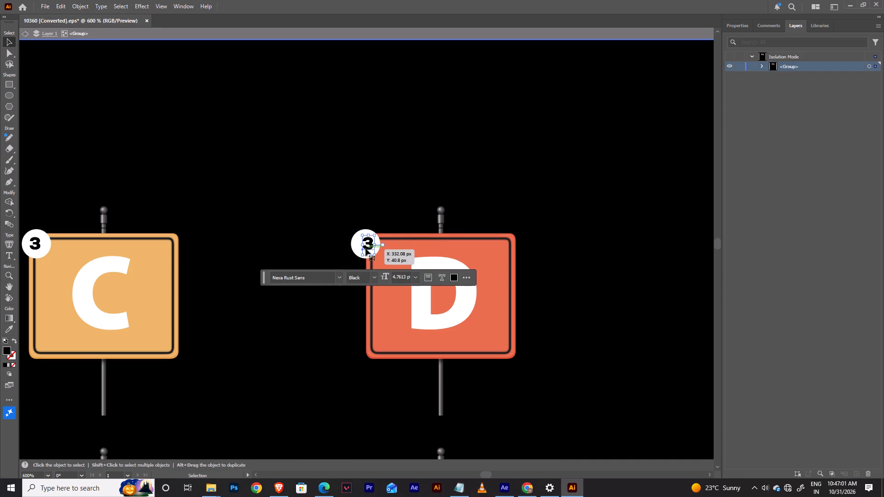
Change the number in the D sign's circle badge to 4 and nudge it slightly left.
{"action": "double_click", "coordinate": [366, 248]}
{"action": "left_click", "coordinate": [366, 246]}
{"action": "type", "text": "54"}
{"action": "key", "text": "BackSpace"}
{"action": "key", "text": "BackSpace"}
{"action": "key", "text": "4"}
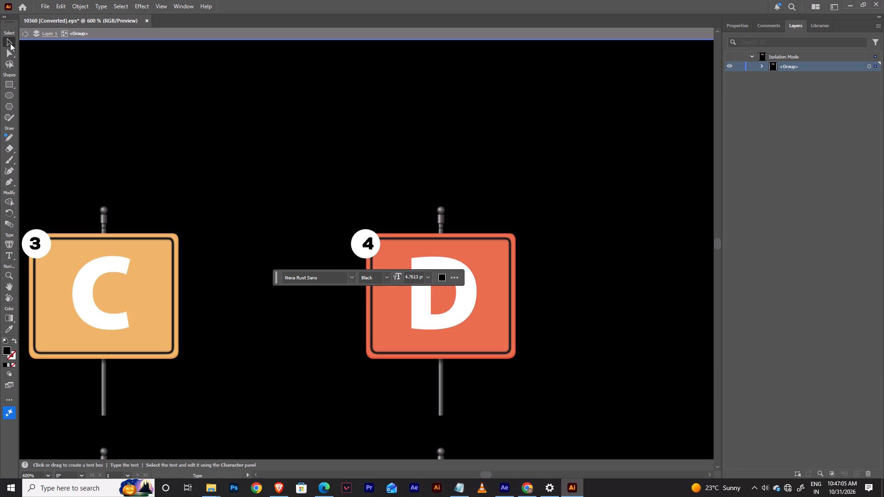
{"action": "left_click", "coordinate": [10, 43]}
{"action": "key", "text": "Left"}
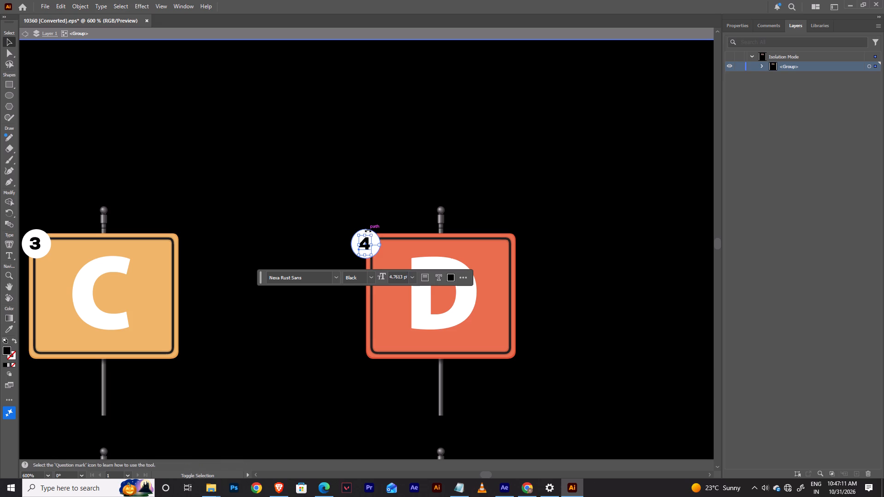
Nudge the D sign's white circle badge together with its 4 two steps right and one step up, leaving nothing selected.
{"action": "key", "text": "ctrl+equal"}
{"action": "key", "text": "ctrl+equal"}
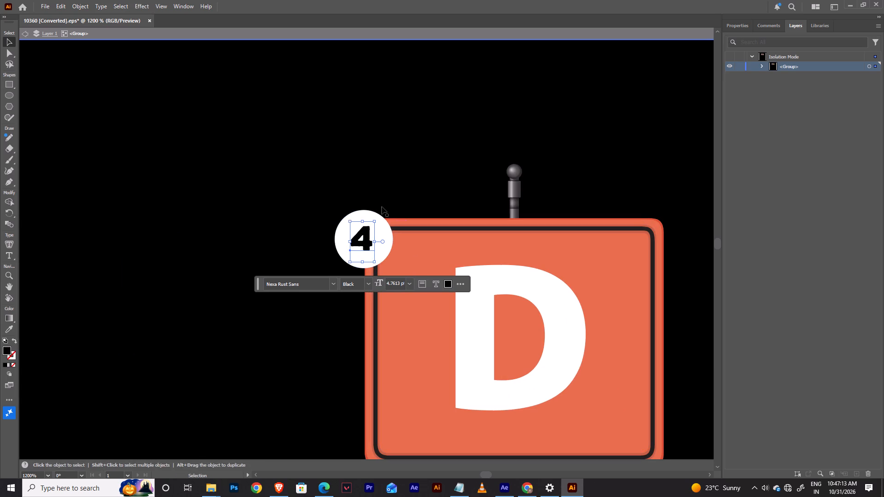
{"action": "left_click", "coordinate": [361, 215], "text": "shift"}
{"action": "left_click", "coordinate": [368, 212], "text": "shift"}
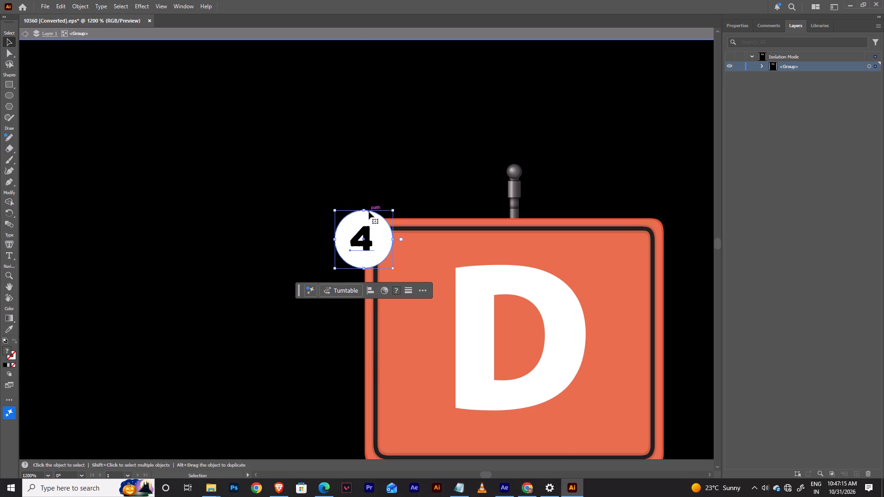
{"action": "key", "text": "Right"}
{"action": "key", "text": "Right"}
{"action": "key", "text": "Up"}
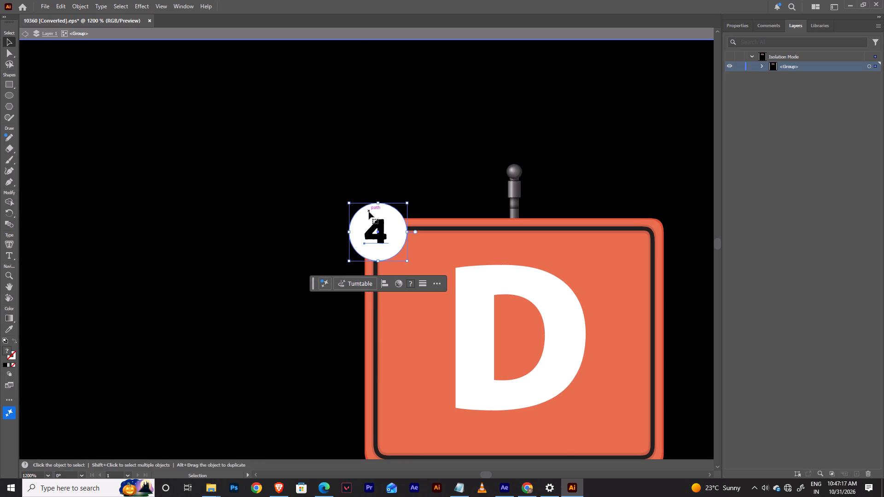
{"action": "key", "text": "Left"}
{"action": "key", "text": "Right"}
{"action": "left_click", "coordinate": [386, 175]}
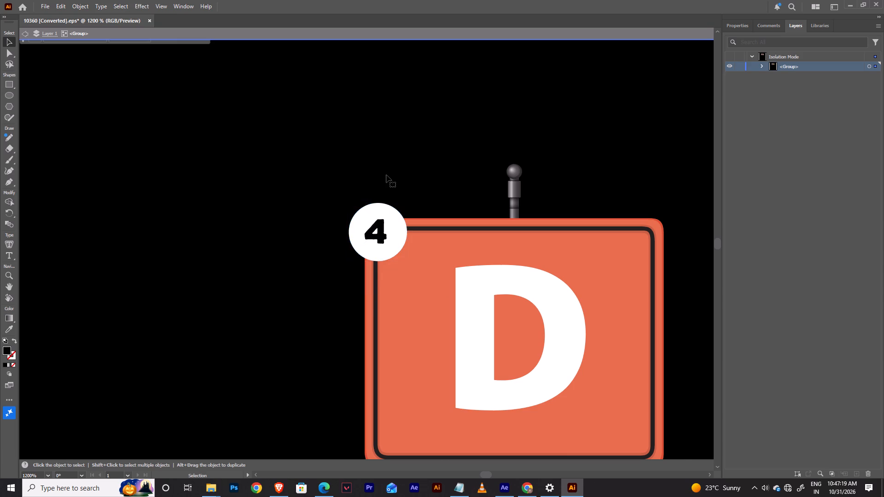
Change the number in the E sign's circle badge to 5 and nudge it slightly left.
{"action": "key", "text": "ctrl+minus"}
{"action": "key", "text": "ctrl+minus"}
{"action": "key", "text": "space"}
{"action": "key", "text": "space"}
{"action": "key", "text": "space"}
{"action": "key", "text": "space"}
{"action": "key", "text": "space"}
{"action": "key", "text": "space"}
{"action": "key", "text": "space"}
{"action": "key", "text": "space"}
{"action": "key", "text": "space"}
{"action": "key", "text": "space"}
{"action": "key", "text": "space"}
{"action": "key", "text": "space"}
{"action": "key", "text": "space"}
{"action": "key", "text": "space"}
{"action": "key", "text": "space"}
{"action": "key", "text": "space"}
{"action": "key", "text": "space"}
{"action": "key", "text": "space"}
{"action": "key", "text": "space"}
{"action": "key", "text": "space"}
{"action": "left_click_drag", "start_coordinate": [140, 267], "coordinate": [712, 243]}
{"action": "left_click_drag", "start_coordinate": [394, 230], "coordinate": [530, 397]}
{"action": "left_click_drag", "start_coordinate": [496, 311], "coordinate": [552, 433]}
{"action": "left_click_drag", "start_coordinate": [588, 259], "coordinate": [594, 303]}
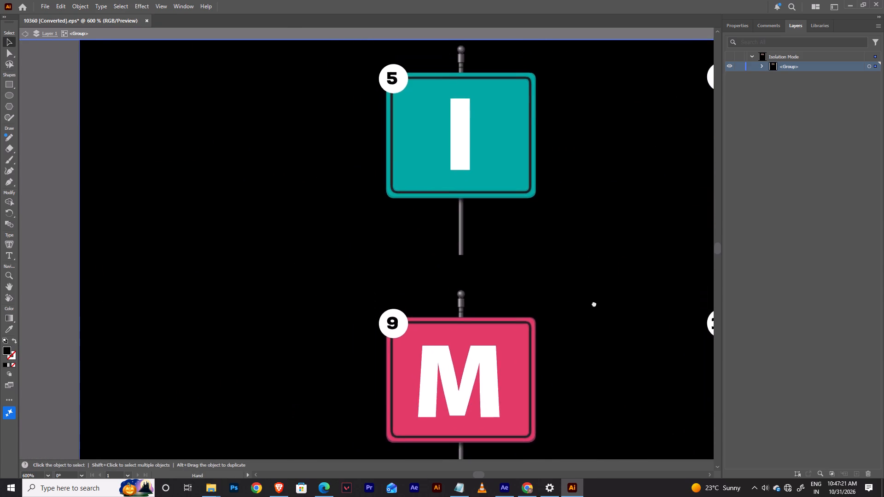
{"action": "left_click_drag", "start_coordinate": [594, 303], "coordinate": [605, 455]}
{"action": "left_click_drag", "start_coordinate": [619, 333], "coordinate": [489, 496]}
{"action": "left_click_drag", "start_coordinate": [477, 353], "coordinate": [448, 463]}
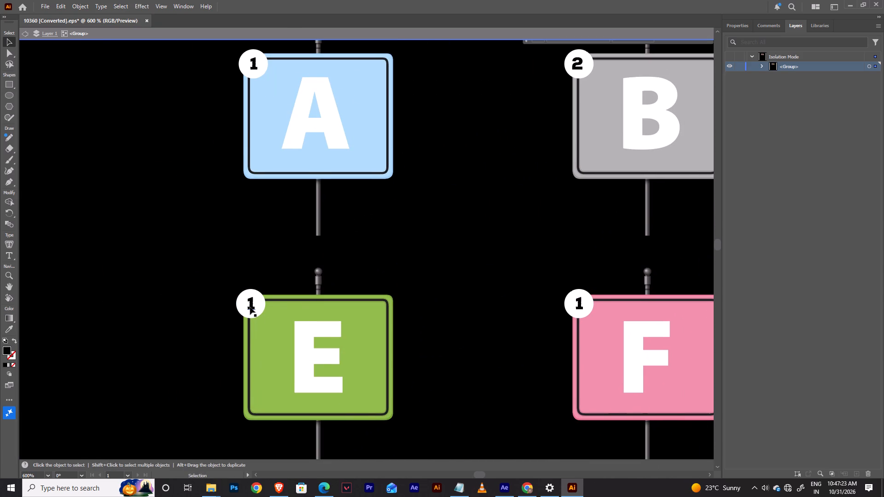
{"action": "double_click", "coordinate": [250, 307]}
{"action": "left_click", "coordinate": [250, 307]}
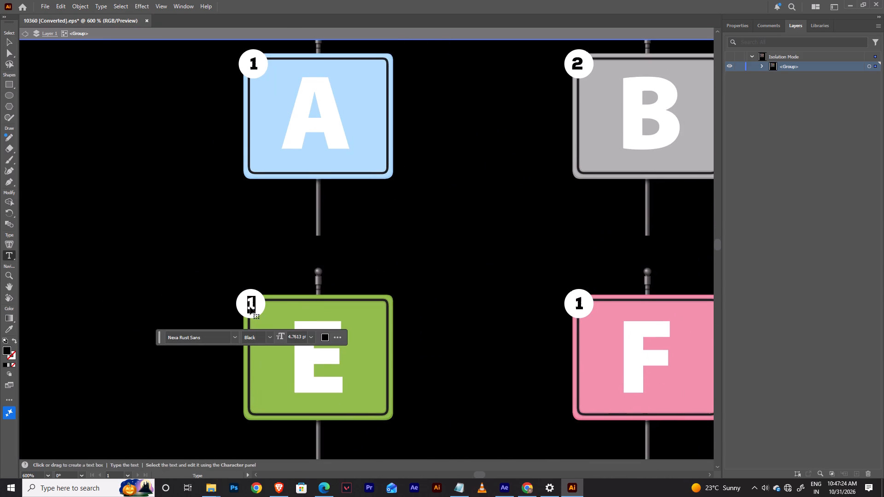
{"action": "key", "text": "5"}
{"action": "left_click", "coordinate": [6, 39]}
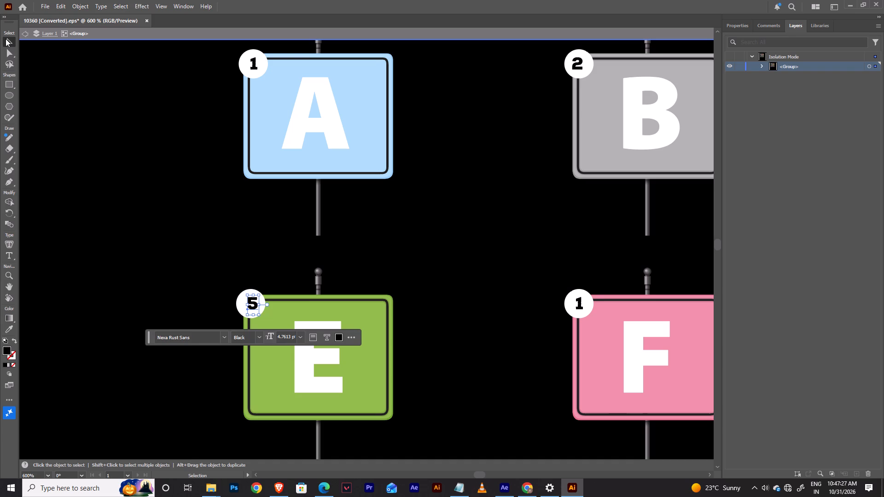
{"action": "key", "text": "Left"}
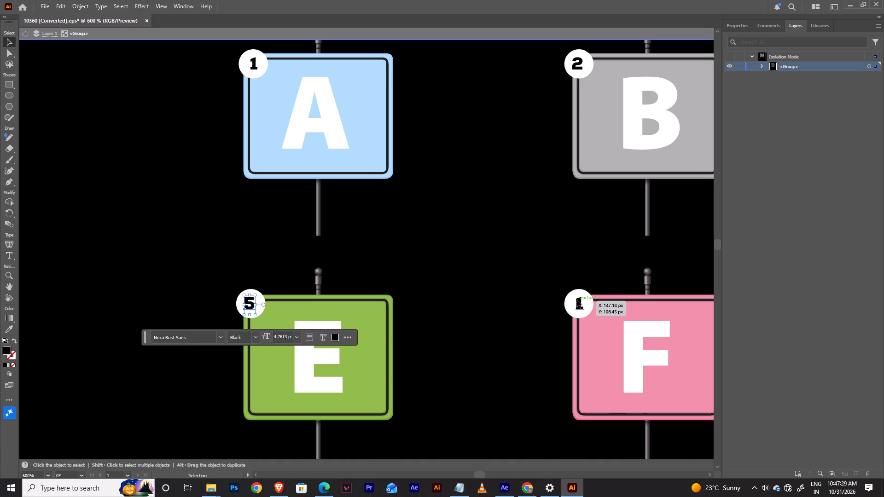
Change the number in the F sign's circle badge to 6 and nudge it slightly left.
{"action": "double_click", "coordinate": [582, 306]}
{"action": "key", "text": "ctrl+z"}
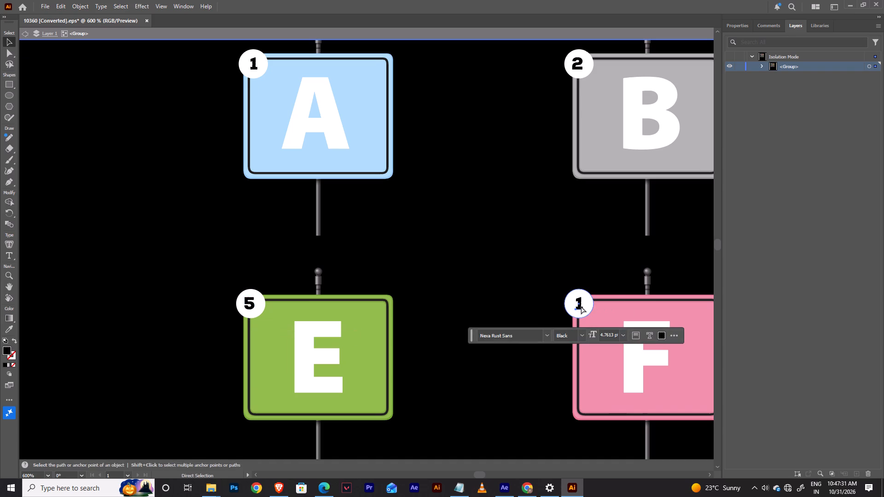
{"action": "double_click", "coordinate": [579, 308]}
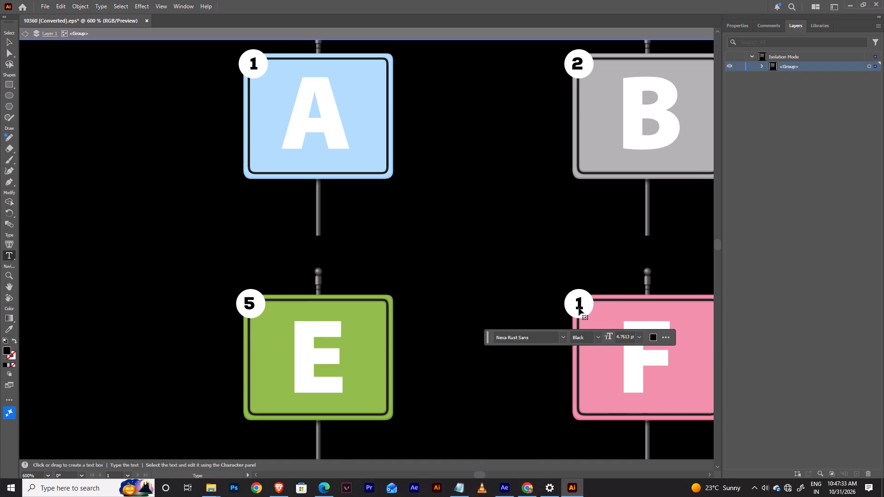
{"action": "key", "text": "6"}
{"action": "key", "text": "ctrl+a"}
{"action": "key", "text": "6"}
{"action": "left_click", "coordinate": [12, 45]}
{"action": "key", "text": "Left"}
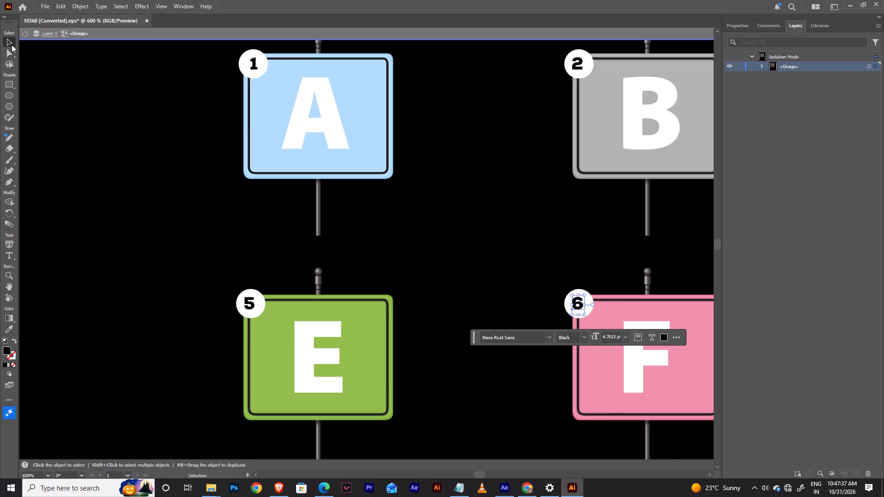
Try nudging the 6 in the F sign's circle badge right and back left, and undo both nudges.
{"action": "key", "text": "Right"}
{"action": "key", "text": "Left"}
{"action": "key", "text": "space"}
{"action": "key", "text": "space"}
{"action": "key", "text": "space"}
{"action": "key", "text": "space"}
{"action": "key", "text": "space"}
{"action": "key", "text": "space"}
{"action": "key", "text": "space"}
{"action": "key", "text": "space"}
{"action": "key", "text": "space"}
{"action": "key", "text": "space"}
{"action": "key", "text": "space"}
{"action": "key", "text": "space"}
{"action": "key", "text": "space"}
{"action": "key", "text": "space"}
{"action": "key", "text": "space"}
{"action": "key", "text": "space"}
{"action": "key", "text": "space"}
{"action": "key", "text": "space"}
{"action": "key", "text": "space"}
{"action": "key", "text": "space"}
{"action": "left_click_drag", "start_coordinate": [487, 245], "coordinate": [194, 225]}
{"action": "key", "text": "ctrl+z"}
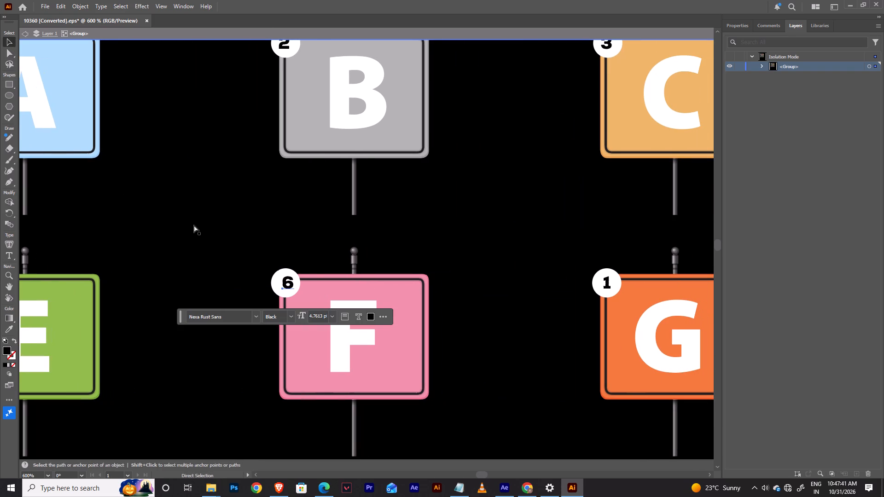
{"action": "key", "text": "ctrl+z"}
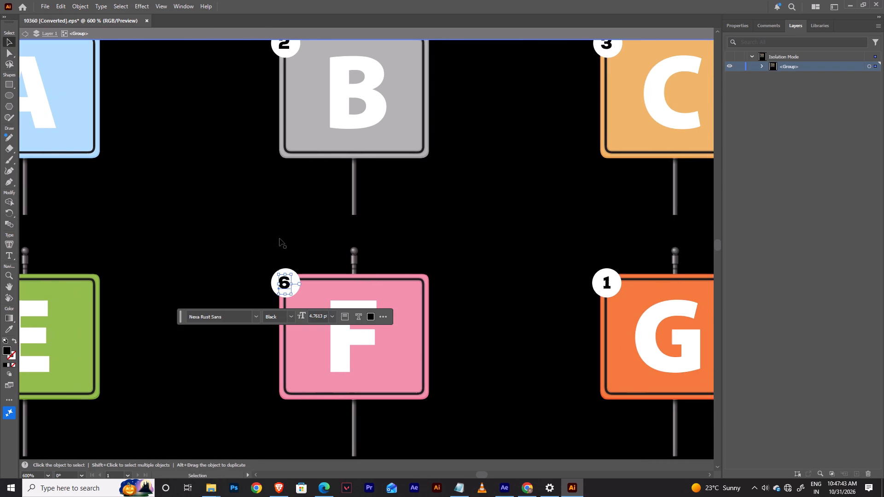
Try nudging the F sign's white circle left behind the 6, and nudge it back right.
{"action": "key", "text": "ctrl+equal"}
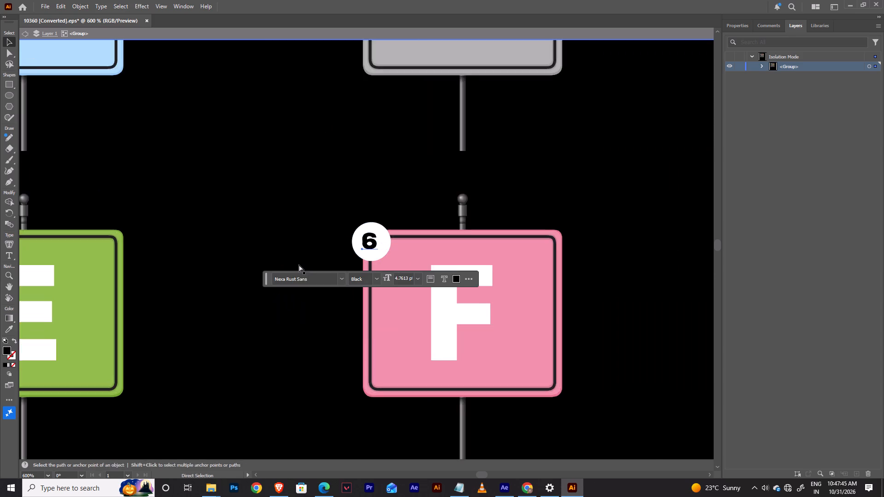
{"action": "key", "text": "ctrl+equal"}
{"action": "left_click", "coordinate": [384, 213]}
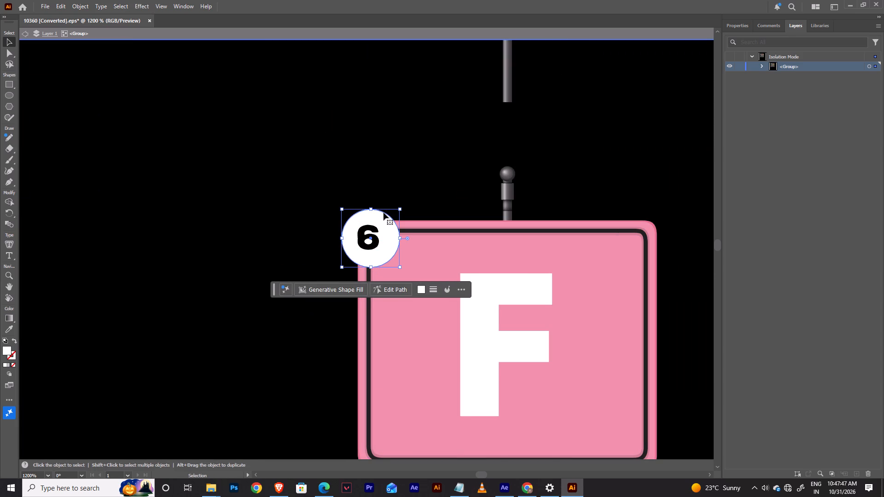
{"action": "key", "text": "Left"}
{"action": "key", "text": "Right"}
Change the number in the G sign's circle badge to 7, leaving nothing selected.
{"action": "key", "text": "space"}
{"action": "key", "text": "space"}
{"action": "key", "text": "space"}
{"action": "key", "text": "space"}
{"action": "key", "text": "space"}
{"action": "key", "text": "space"}
{"action": "key", "text": "space"}
{"action": "key", "text": "space"}
{"action": "key", "text": "space"}
{"action": "key", "text": "space"}
{"action": "key", "text": "space"}
{"action": "key", "text": "space"}
{"action": "left_click_drag", "start_coordinate": [583, 197], "coordinate": [88, 174]}
{"action": "left_click_drag", "start_coordinate": [404, 209], "coordinate": [244, 230]}
{"action": "double_click", "coordinate": [371, 240]}
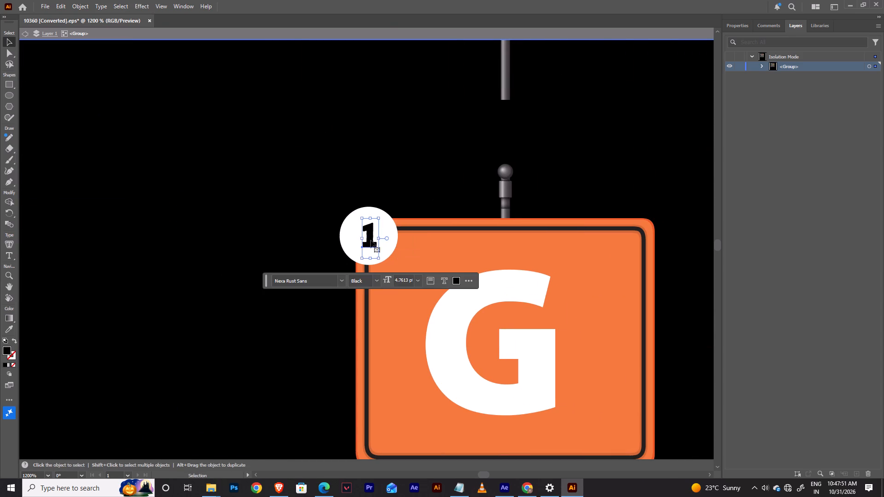
{"action": "triple_click", "coordinate": [371, 240]}
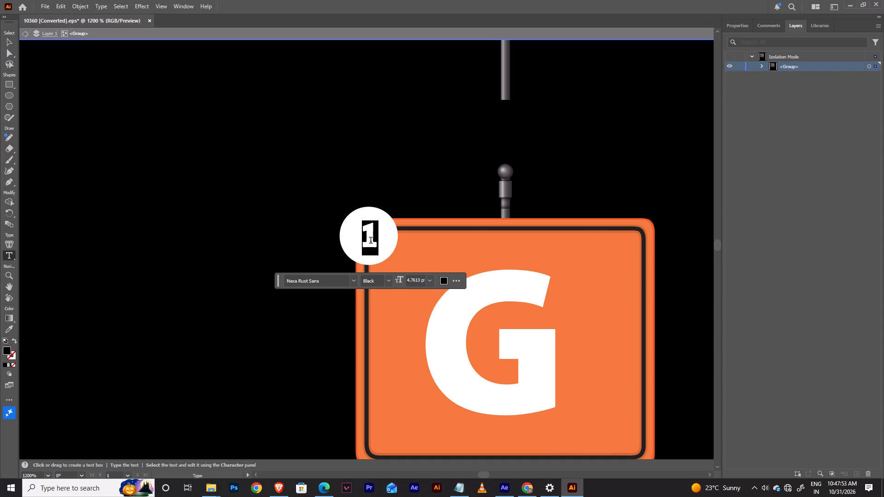
{"action": "key", "text": "7"}
{"action": "left_click", "coordinate": [12, 40]}
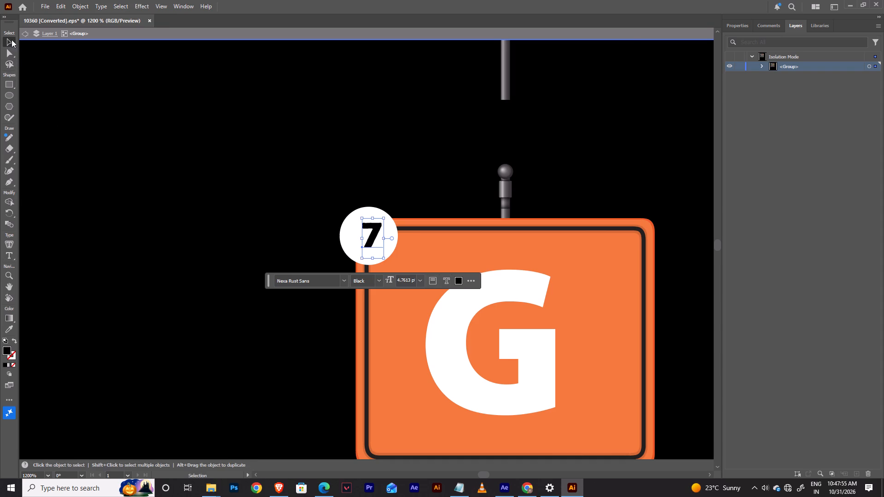
{"action": "left_click", "coordinate": [410, 139]}
Change the number in the H sign's circle badge to 8, leaving the number selected as an object.
{"action": "key", "text": "space"}
{"action": "key", "text": "space"}
{"action": "key", "text": "space"}
{"action": "key", "text": "space"}
{"action": "key", "text": "space"}
{"action": "key", "text": "space"}
{"action": "key", "text": "space"}
{"action": "key", "text": "space"}
{"action": "key", "text": "space"}
{"action": "key", "text": "space"}
{"action": "key", "text": "space"}
{"action": "key", "text": "space"}
{"action": "key", "text": "space"}
{"action": "key", "text": "space"}
{"action": "key", "text": "space"}
{"action": "key", "text": "space"}
{"action": "key", "text": "space"}
{"action": "key", "text": "space"}
{"action": "key", "text": "space"}
{"action": "key", "text": "space"}
{"action": "left_click_drag", "start_coordinate": [478, 152], "coordinate": [576, 117]}
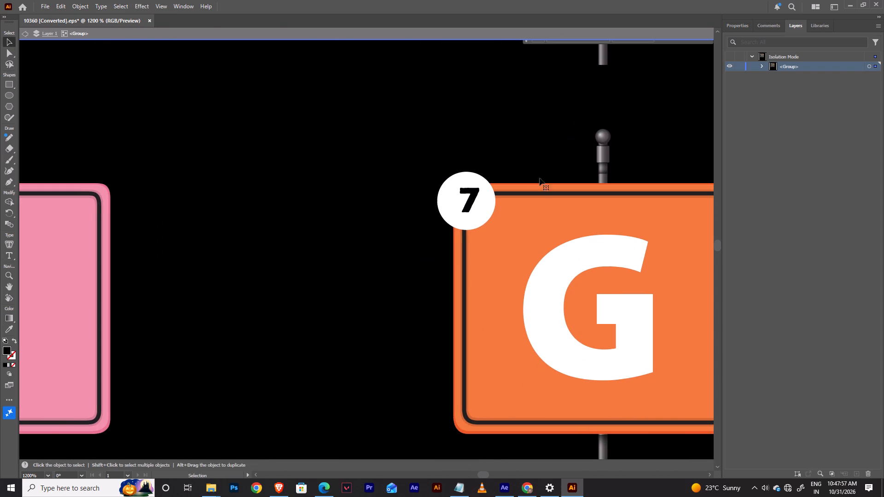
{"action": "key", "text": "space"}
{"action": "key", "text": "space"}
{"action": "key", "text": "space"}
{"action": "key", "text": "space"}
{"action": "key", "text": "space"}
{"action": "key", "text": "space"}
{"action": "key", "text": "space"}
{"action": "key", "text": "space"}
{"action": "key", "text": "space"}
{"action": "key", "text": "space"}
{"action": "key", "text": "space"}
{"action": "key", "text": "space"}
{"action": "key", "text": "space"}
{"action": "key", "text": "space"}
{"action": "key", "text": "space"}
{"action": "key", "text": "space"}
{"action": "key", "text": "space"}
{"action": "key", "text": "space"}
{"action": "key", "text": "space"}
{"action": "key", "text": "space"}
{"action": "left_click_drag", "start_coordinate": [548, 142], "coordinate": [0, 156]}
{"action": "left_click_drag", "start_coordinate": [517, 154], "coordinate": [190, 157]}
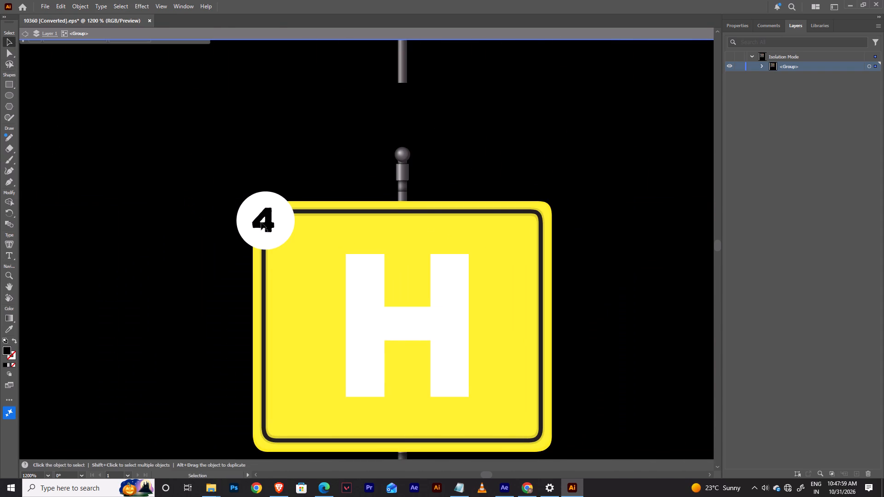
{"action": "double_click", "coordinate": [262, 222]}
{"action": "left_click", "coordinate": [262, 222]}
{"action": "key", "text": "8"}
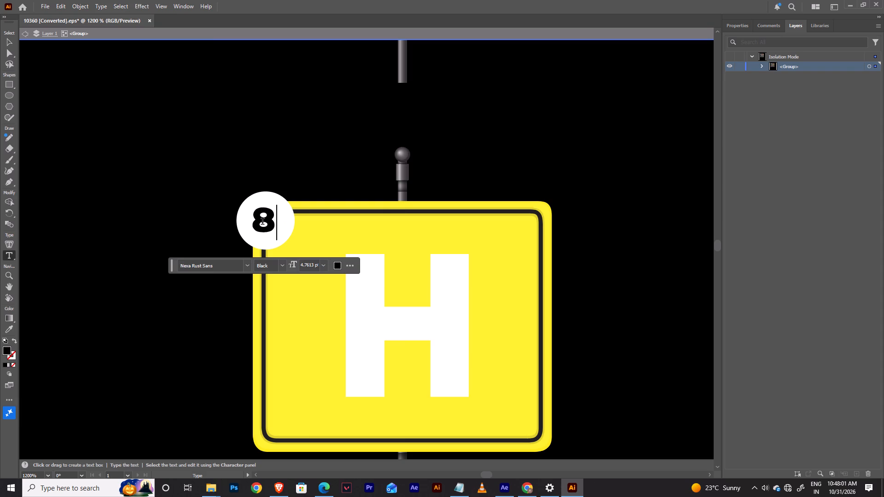
{"action": "left_click", "coordinate": [9, 39]}
{"action": "key", "text": "space"}
{"action": "key", "text": "space"}
{"action": "key", "text": "space"}
{"action": "left_click_drag", "start_coordinate": [240, 143], "coordinate": [355, 119]}
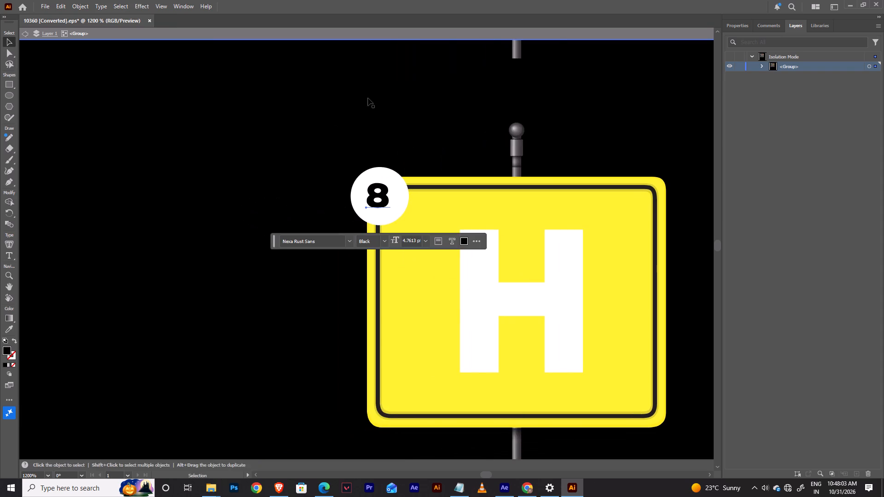
Change the number in the I sign's circle badge to 9, leaving the number selected as an object.
{"action": "key", "text": "ctrl+minus"}
{"action": "key", "text": "ctrl+minus"}
{"action": "key", "text": "space"}
{"action": "key", "text": "space"}
{"action": "key", "text": "space"}
{"action": "key", "text": "space"}
{"action": "key", "text": "space"}
{"action": "key", "text": "space"}
{"action": "key", "text": "space"}
{"action": "key", "text": "space"}
{"action": "key", "text": "space"}
{"action": "key", "text": "space"}
{"action": "key", "text": "space"}
{"action": "key", "text": "space"}
{"action": "key", "text": "space"}
{"action": "key", "text": "space"}
{"action": "key", "text": "space"}
{"action": "key", "text": "space"}
{"action": "key", "text": "space"}
{"action": "key", "text": "space"}
{"action": "key", "text": "space"}
{"action": "key", "text": "space"}
{"action": "left_click_drag", "start_coordinate": [258, 287], "coordinate": [669, 115]}
{"action": "left_click_drag", "start_coordinate": [255, 272], "coordinate": [452, 237]}
{"action": "left_click_drag", "start_coordinate": [246, 241], "coordinate": [783, 194]}
{"action": "left_click_drag", "start_coordinate": [638, 174], "coordinate": [423, 237]}
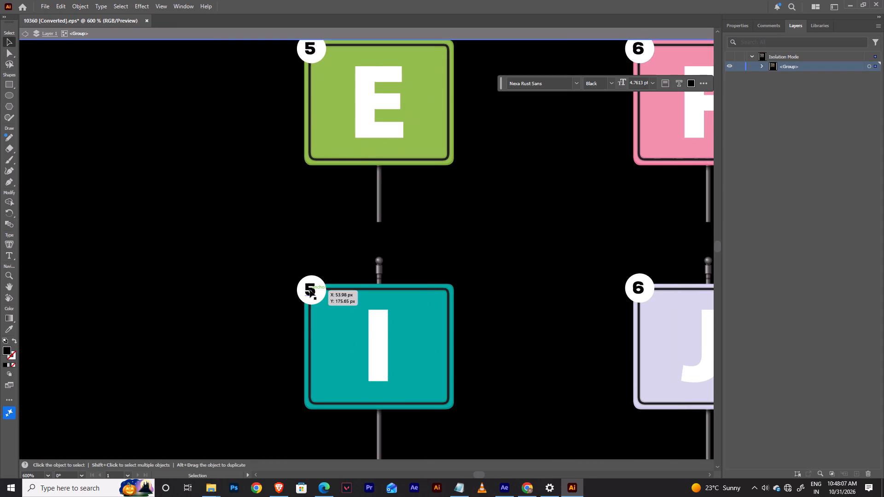
{"action": "triple_click", "coordinate": [310, 290]}
{"action": "key", "text": "9"}
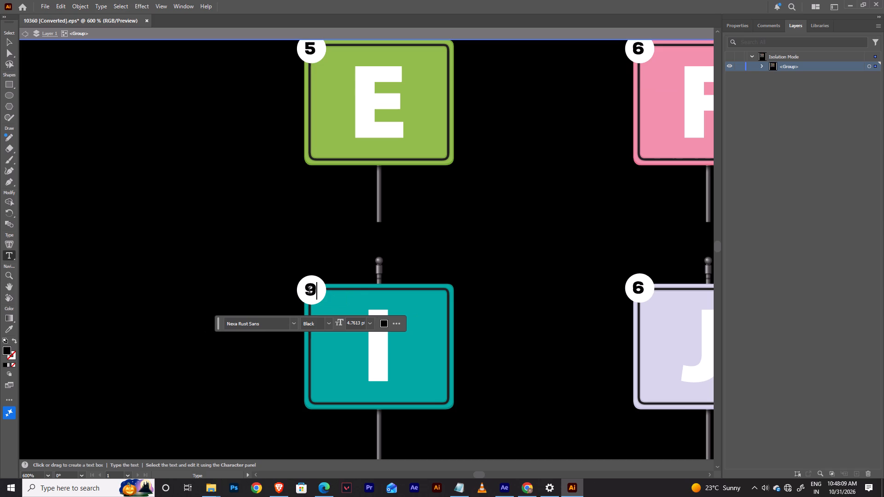
{"action": "left_click", "coordinate": [8, 42]}
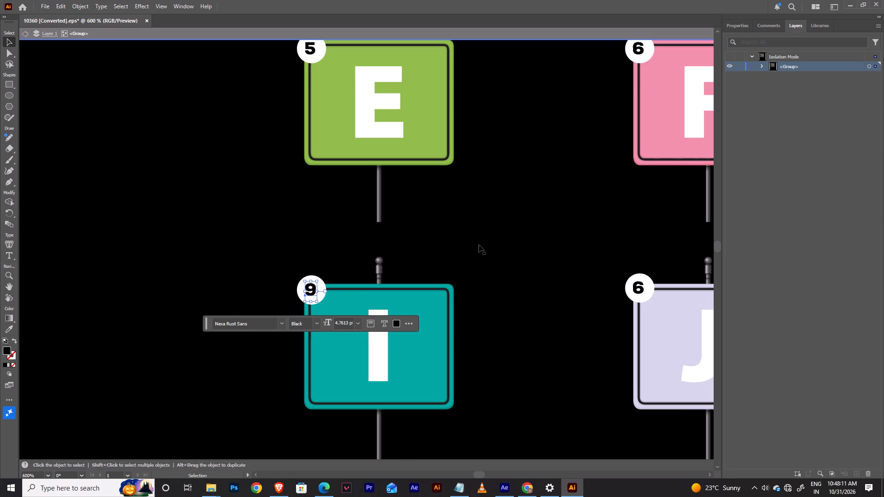
Change the number in the J sign's circle badge to 10, leaving the number selected as an object.
{"action": "key", "text": "space"}
{"action": "key", "text": "space"}
{"action": "key", "text": "space"}
{"action": "key", "text": "space"}
{"action": "key", "text": "space"}
{"action": "key", "text": "space"}
{"action": "key", "text": "space"}
{"action": "key", "text": "space"}
{"action": "key", "text": "space"}
{"action": "key", "text": "space"}
{"action": "key", "text": "space"}
{"action": "key", "text": "space"}
{"action": "key", "text": "space"}
{"action": "key", "text": "space"}
{"action": "key", "text": "space"}
{"action": "left_click_drag", "start_coordinate": [502, 243], "coordinate": [116, 219]}
{"action": "double_click", "coordinate": [256, 267]}
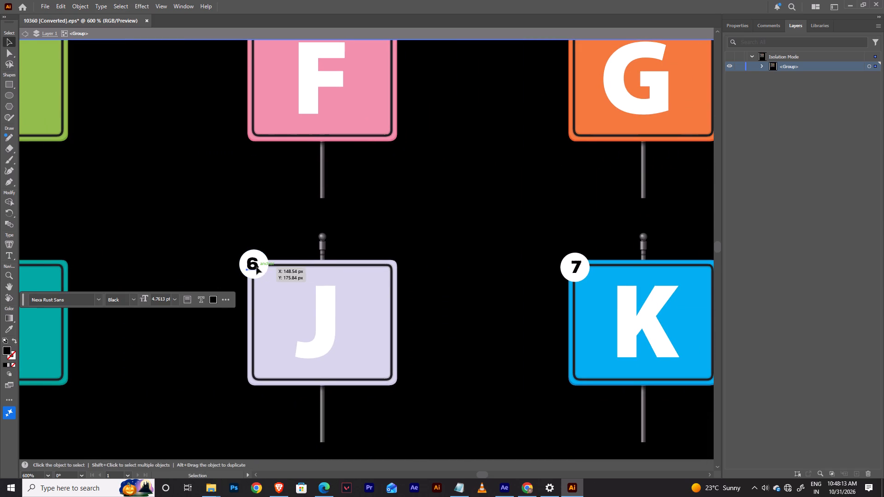
{"action": "left_click", "coordinate": [256, 267]}
{"action": "type", "text": "10"}
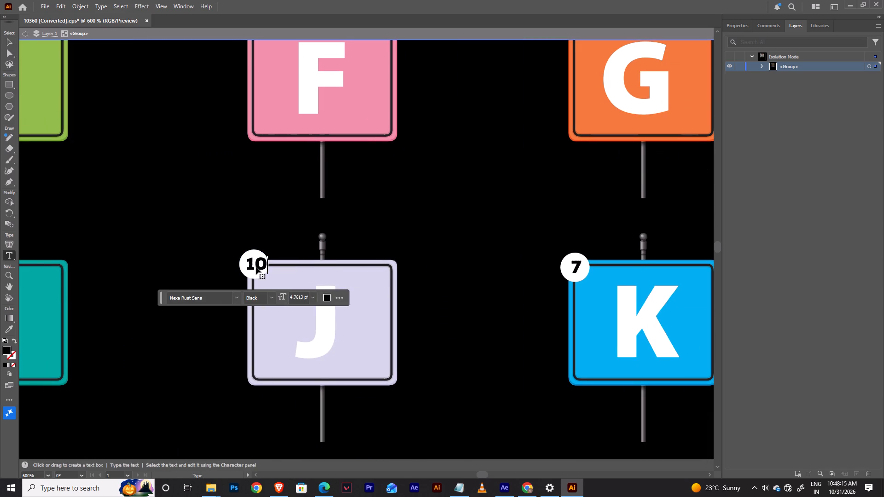
{"action": "left_click", "coordinate": [12, 41]}
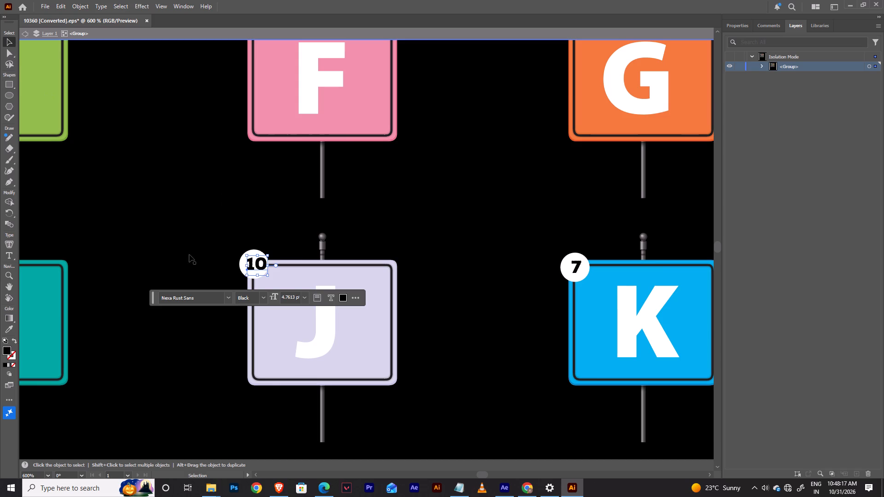
Nudge the 10 in the J sign's circle badge a net one step left to centre it in the white circle.
{"action": "key", "text": "space"}
{"action": "key", "text": "space"}
{"action": "key", "text": "space"}
{"action": "key", "text": "space"}
{"action": "key", "text": "space"}
{"action": "key", "text": "space"}
{"action": "key", "text": "space"}
{"action": "key", "text": "space"}
{"action": "key", "text": "space"}
{"action": "key", "text": "space"}
{"action": "key", "text": "space"}
{"action": "key", "text": "space"}
{"action": "key", "text": "space"}
{"action": "key", "text": "space"}
{"action": "key", "text": "space"}
{"action": "key", "text": "space"}
{"action": "key", "text": "space"}
{"action": "key", "text": "space"}
{"action": "key", "text": "space"}
{"action": "key", "text": "space"}
{"action": "left_click_drag", "start_coordinate": [200, 255], "coordinate": [324, 241]}
{"action": "key", "text": "ctrl+equal"}
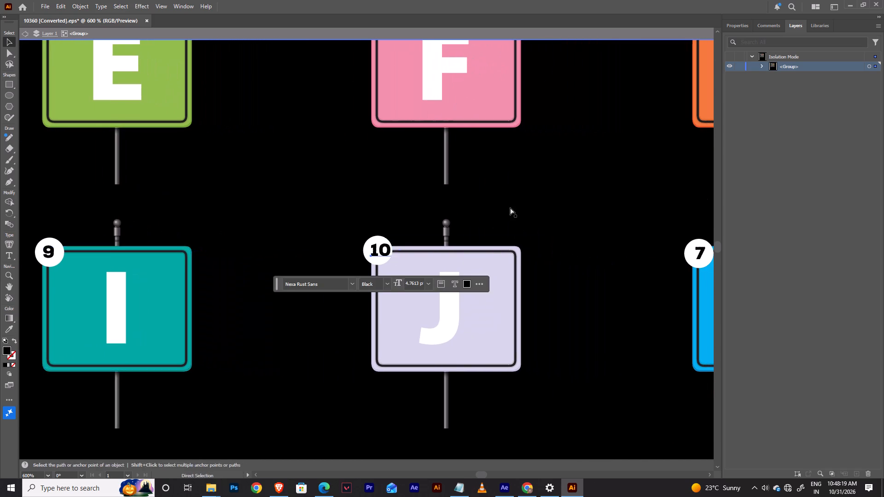
{"action": "key", "text": "ctrl+equal"}
{"action": "key", "text": "shift+Left"}
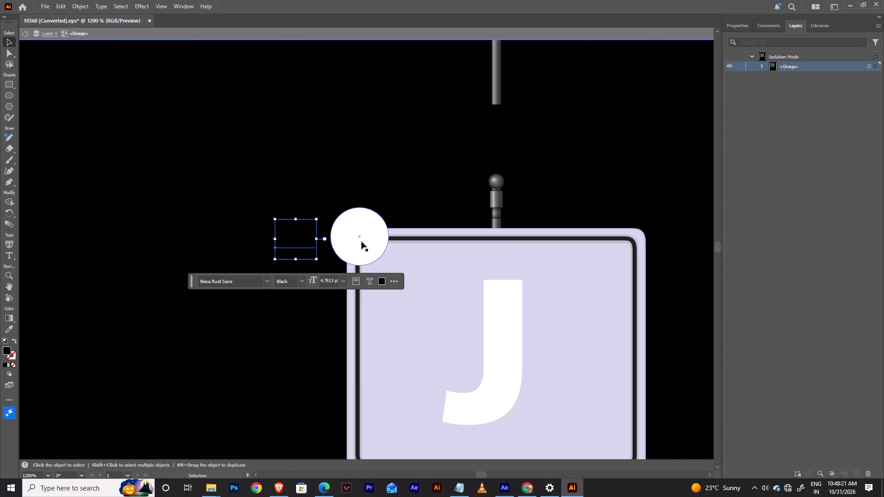
{"action": "key", "text": "Right"}
{"action": "key", "text": "Right"}
{"action": "key", "text": "Right"}
{"action": "key", "text": "Right"}
{"action": "key", "text": "Right"}
{"action": "key", "text": "Right"}
{"action": "key", "text": "Right"}
{"action": "key", "text": "Right"}
{"action": "key", "text": "Right"}
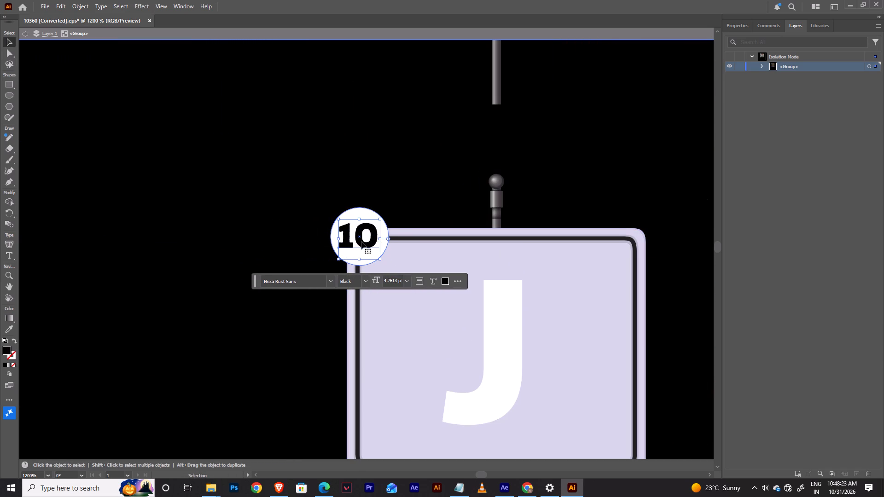
{"action": "key", "text": "Right"}
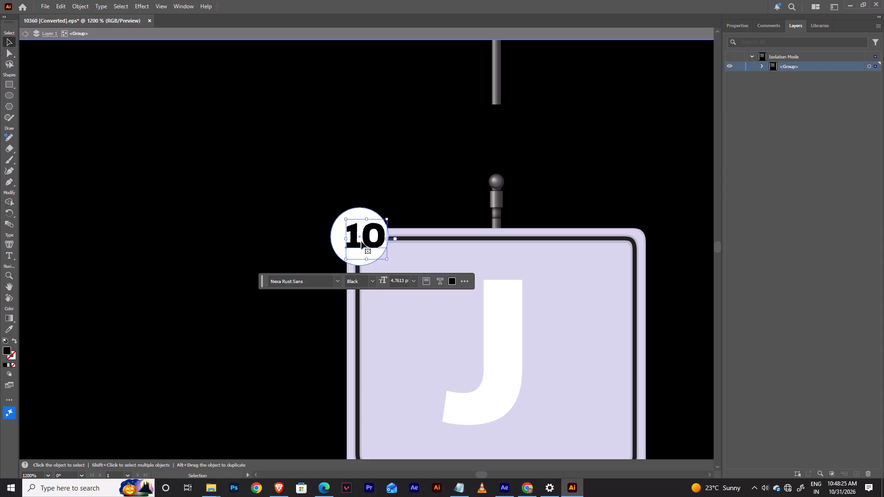
{"action": "key", "text": "Left"}
Nudge the J sign's white circle and its 10 down together by one step, leaving nothing selected.
{"action": "left_click", "coordinate": [363, 210], "text": "shift"}
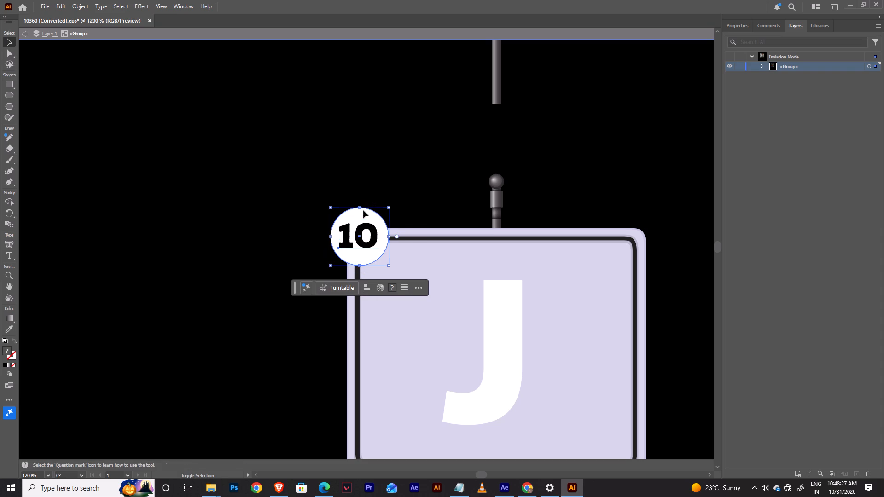
{"action": "key", "text": "Down"}
{"action": "left_click", "coordinate": [640, 190]}
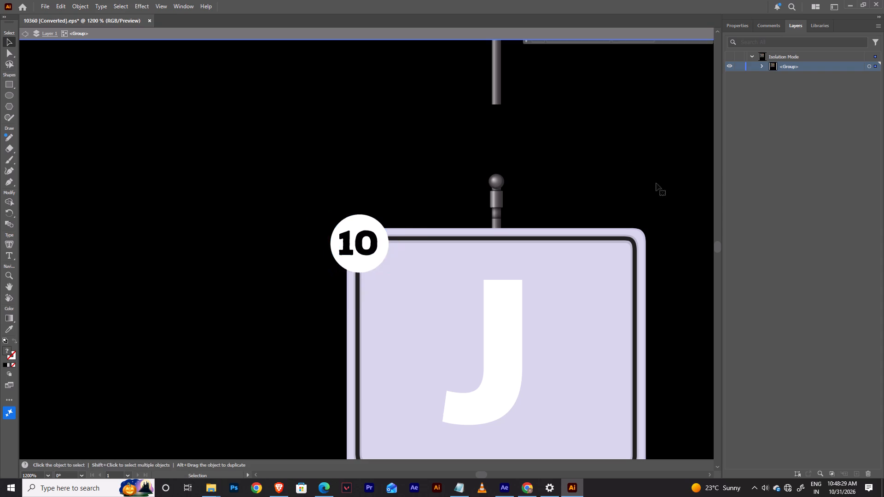
Change the number in the K sign's circle badge to 11, leaving the number selected as an object.
{"action": "key", "text": "space"}
{"action": "key", "text": "space"}
{"action": "key", "text": "space"}
{"action": "key", "text": "space"}
{"action": "key", "text": "space"}
{"action": "key", "text": "space"}
{"action": "key", "text": "space"}
{"action": "key", "text": "space"}
{"action": "key", "text": "space"}
{"action": "key", "text": "space"}
{"action": "key", "text": "space"}
{"action": "key", "text": "space"}
{"action": "left_click_drag", "start_coordinate": [658, 179], "coordinate": [5, 140]}
{"action": "triple_click", "coordinate": [350, 202]}
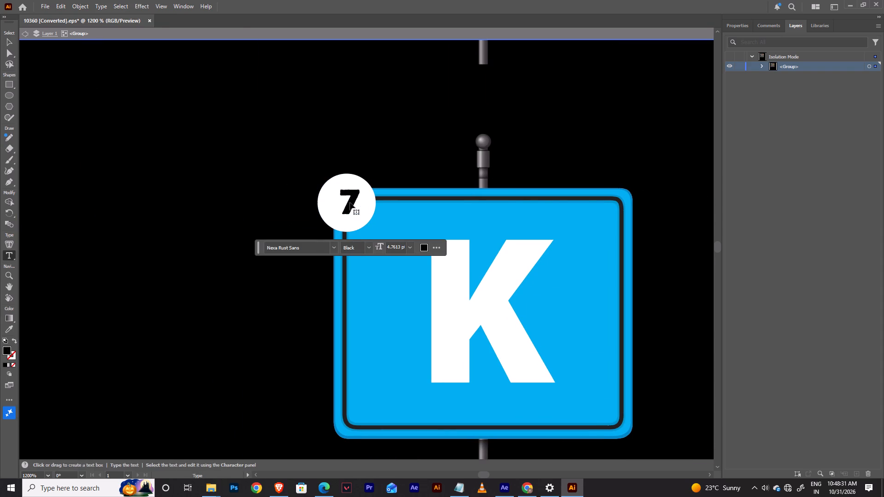
{"action": "type", "text": "11"}
{"action": "left_click", "coordinate": [10, 38]}
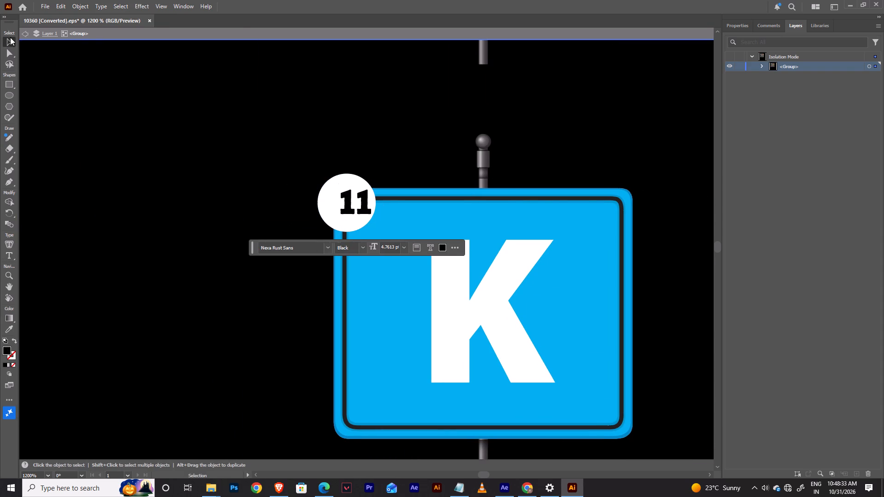
Nudge the 11 in the K sign's circle badge a net one step left to centre it, leaving nothing selected.
{"action": "key", "text": "shift+Left"}
{"action": "key", "text": "Right"}
{"action": "key", "text": "Right"}
{"action": "key", "text": "Right"}
{"action": "key", "text": "Right"}
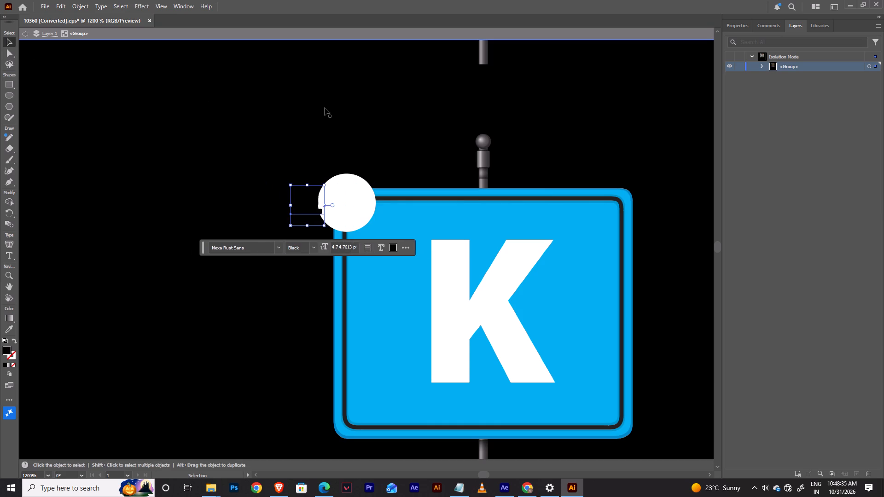
{"action": "key", "text": "Right"}
{"action": "key", "text": "Right"}
{"action": "key", "text": "Right"}
{"action": "key", "text": "Right"}
{"action": "key", "text": "Right"}
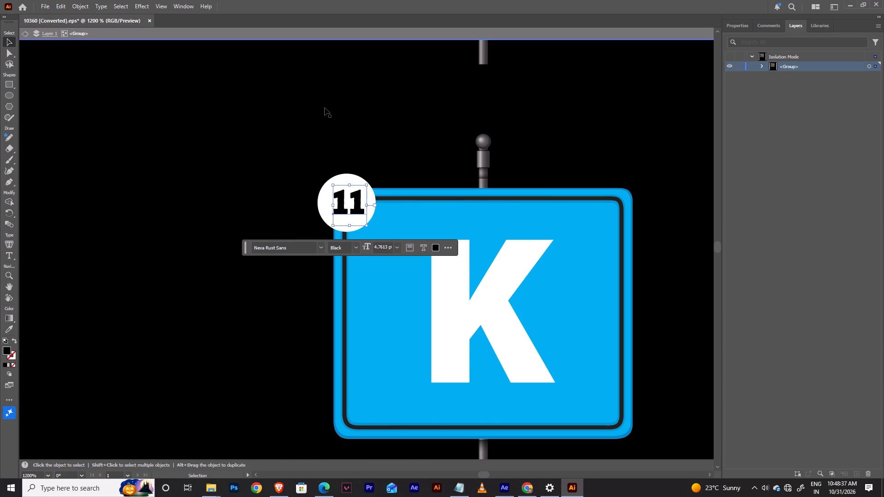
{"action": "left_click", "coordinate": [607, 165]}
Change the number in the L sign's circle badge to 12 and nudge it one step left to centre it, leaving nothing selected.
{"action": "key", "text": "space"}
{"action": "key", "text": "space"}
{"action": "key", "text": "space"}
{"action": "key", "text": "space"}
{"action": "key", "text": "space"}
{"action": "key", "text": "space"}
{"action": "key", "text": "space"}
{"action": "key", "text": "space"}
{"action": "key", "text": "space"}
{"action": "key", "text": "space"}
{"action": "key", "text": "space"}
{"action": "left_click_drag", "start_coordinate": [630, 144], "coordinate": [0, 110]}
{"action": "double_click", "coordinate": [386, 176]}
{"action": "left_click", "coordinate": [386, 176]}
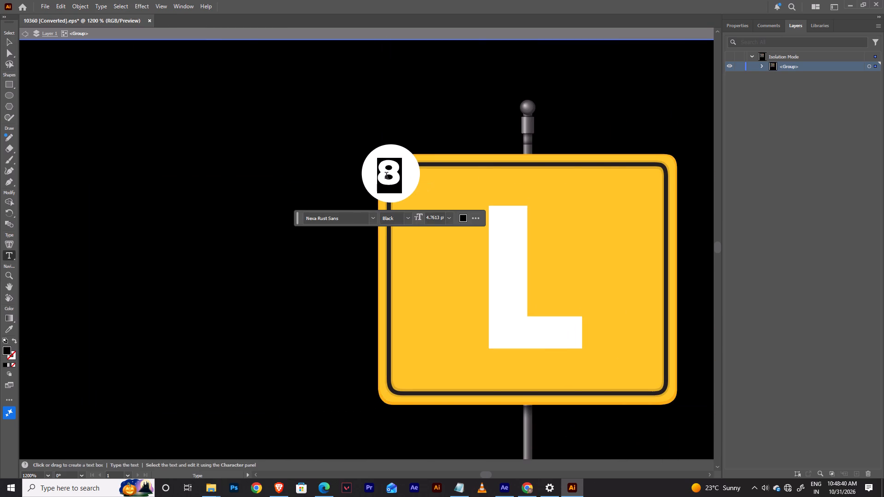
{"action": "type", "text": "12"}
{"action": "left_click", "coordinate": [3, 45]}
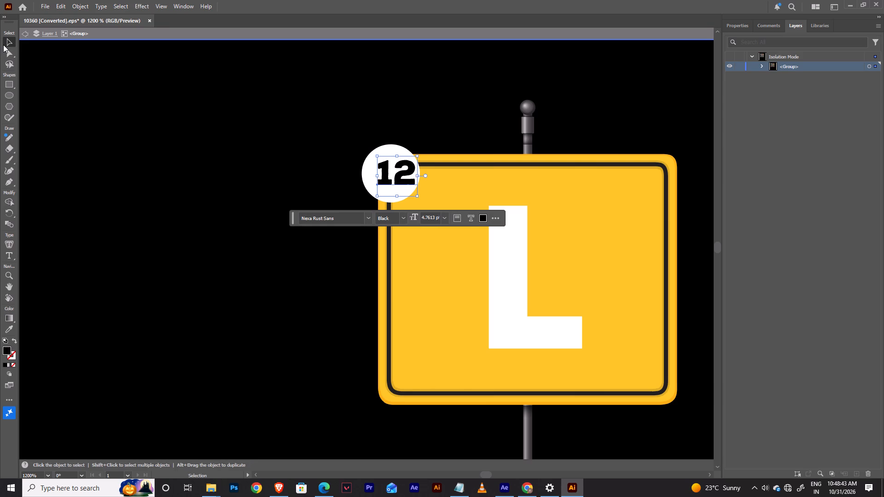
{"action": "key", "text": "Left"}
{"action": "left_click", "coordinate": [474, 89]}
Change the number in the M sign's circle badge to 13 and nudge it one step left to centre it, leaving nothing selected.
{"action": "key", "text": "space"}
{"action": "key", "text": "space"}
{"action": "key", "text": "space"}
{"action": "key", "text": "space"}
{"action": "key", "text": "space"}
{"action": "key", "text": "space"}
{"action": "key", "text": "space"}
{"action": "key", "text": "space"}
{"action": "key", "text": "space"}
{"action": "key", "text": "space"}
{"action": "key", "text": "space"}
{"action": "key", "text": "space"}
{"action": "key", "text": "space"}
{"action": "key", "text": "space"}
{"action": "key", "text": "space"}
{"action": "key", "text": "space"}
{"action": "key", "text": "space"}
{"action": "key", "text": "space"}
{"action": "key", "text": "space"}
{"action": "key", "text": "space"}
{"action": "left_click_drag", "start_coordinate": [641, 147], "coordinate": [143, 147]}
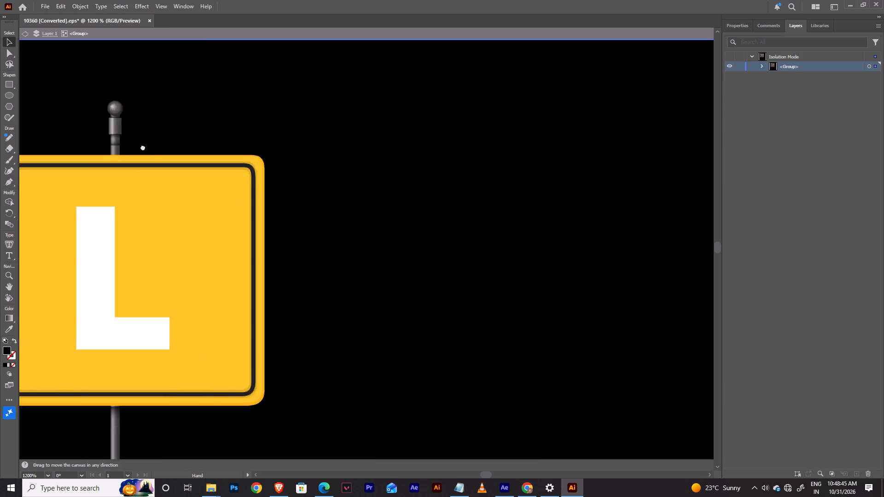
{"action": "left_click_drag", "start_coordinate": [143, 147], "coordinate": [762, 189]}
{"action": "left_click_drag", "start_coordinate": [240, 269], "coordinate": [593, 167]}
{"action": "left_click_drag", "start_coordinate": [201, 310], "coordinate": [587, 146]}
{"action": "left_click_drag", "start_coordinate": [134, 289], "coordinate": [478, 208]}
{"action": "left_click_drag", "start_coordinate": [250, 290], "coordinate": [470, 199]}
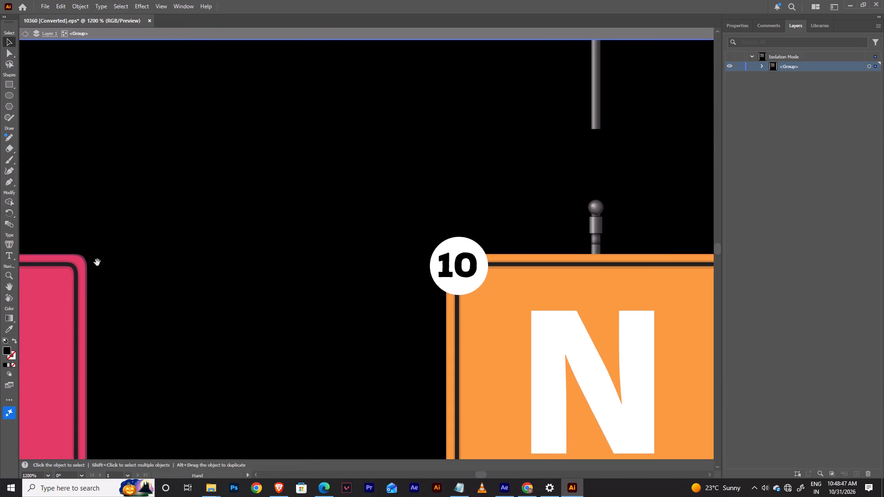
{"action": "left_click_drag", "start_coordinate": [25, 268], "coordinate": [425, 193]}
{"action": "left_click_drag", "start_coordinate": [214, 257], "coordinate": [420, 330]}
{"action": "left_click_drag", "start_coordinate": [483, 246], "coordinate": [354, 425]}
{"action": "left_click_drag", "start_coordinate": [337, 301], "coordinate": [346, 339]}
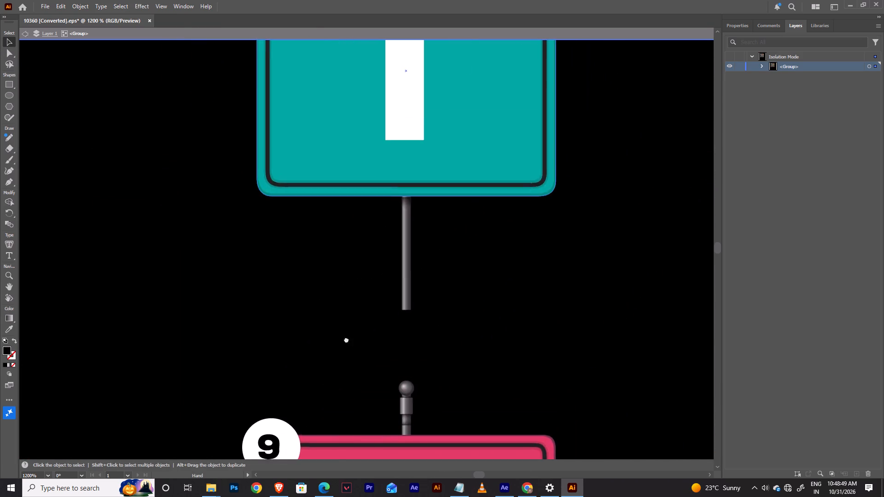
{"action": "left_click_drag", "start_coordinate": [346, 339], "coordinate": [395, 150]}
{"action": "double_click", "coordinate": [330, 294]}
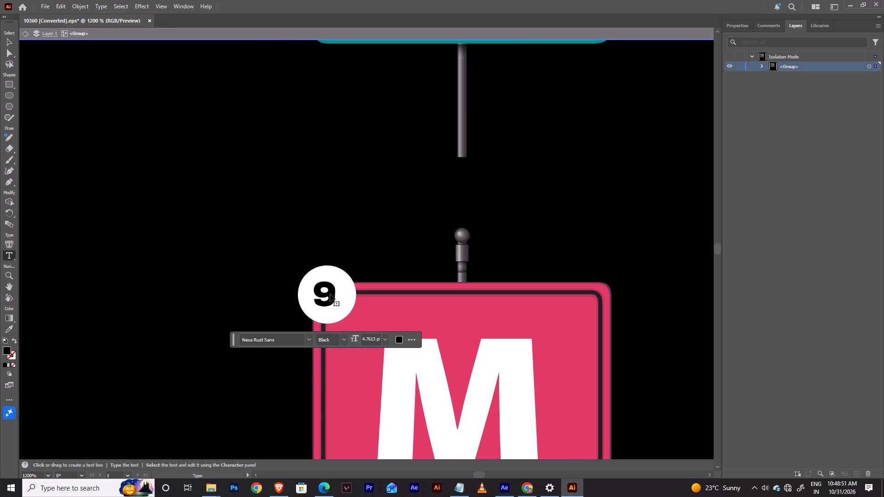
{"action": "left_click", "coordinate": [330, 294]}
{"action": "type", "text": "13"}
{"action": "left_click", "coordinate": [6, 40]}
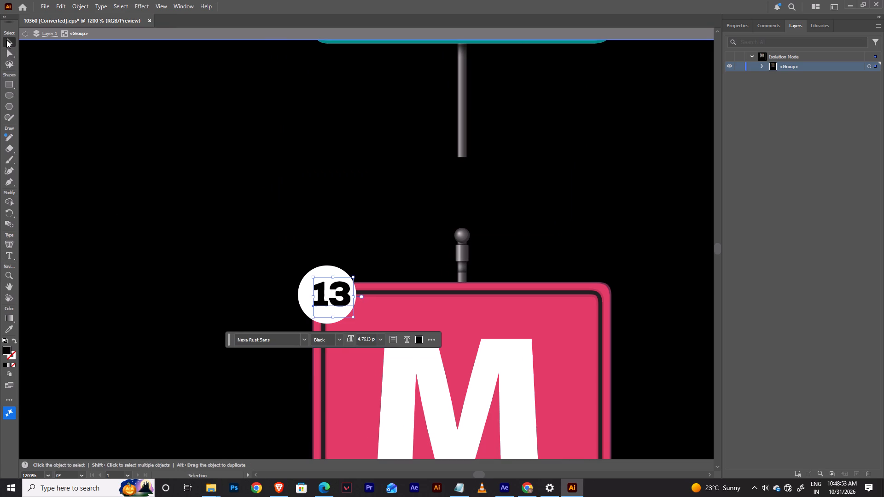
{"action": "key", "text": "Left"}
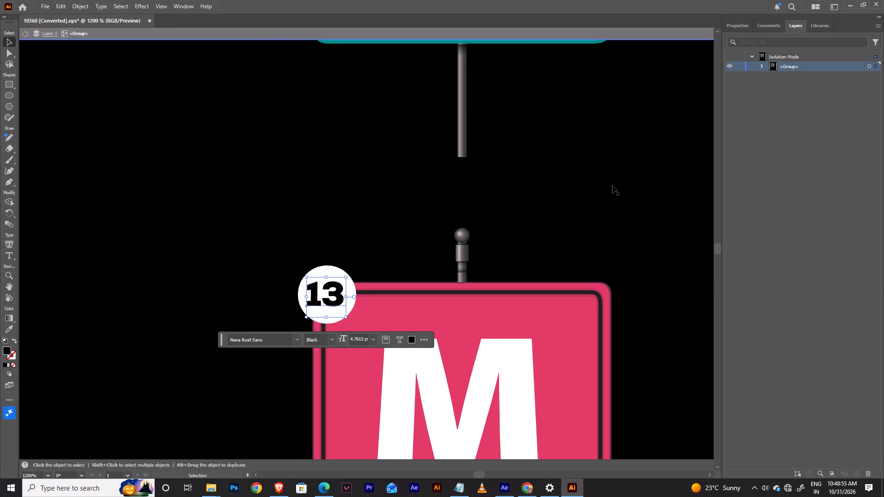
{"action": "left_click", "coordinate": [611, 184]}
Change the number in the N sign's circle badge to 14, leaving nothing selected.
{"action": "key", "text": "space"}
{"action": "key", "text": "space"}
{"action": "key", "text": "space"}
{"action": "key", "text": "space"}
{"action": "key", "text": "space"}
{"action": "key", "text": "space"}
{"action": "key", "text": "space"}
{"action": "key", "text": "space"}
{"action": "key", "text": "space"}
{"action": "left_click_drag", "start_coordinate": [646, 169], "coordinate": [49, 98]}
{"action": "double_click", "coordinate": [384, 228]}
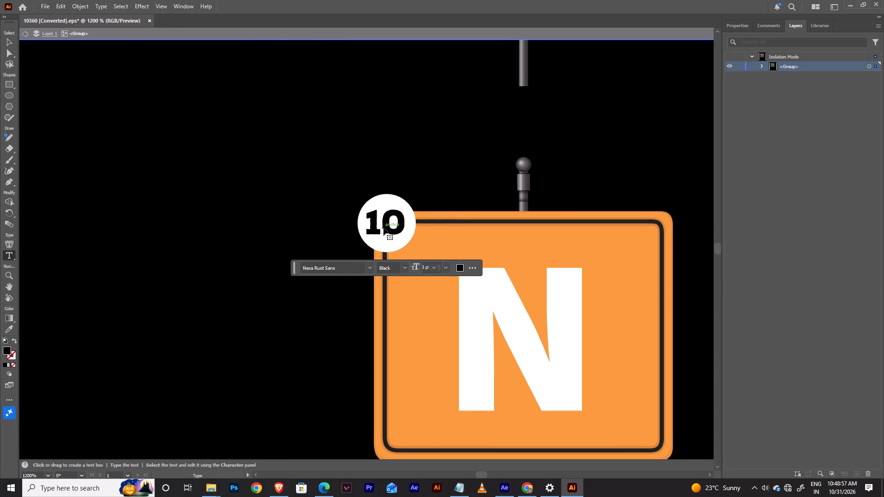
{"action": "left_click", "coordinate": [389, 228]}
{"action": "left_click", "coordinate": [384, 223]}
{"action": "left_click_drag", "start_coordinate": [381, 222], "coordinate": [407, 223]}
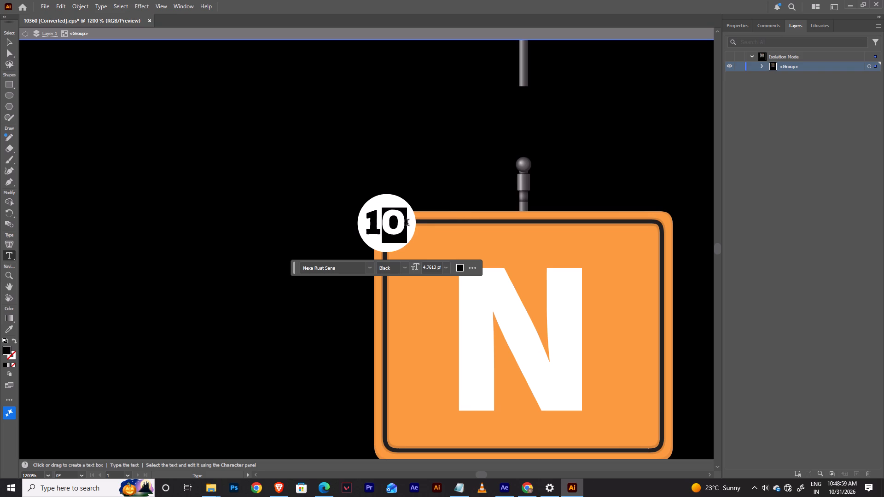
{"action": "left_click_drag", "start_coordinate": [407, 223], "coordinate": [409, 224]}
{"action": "key", "text": "4"}
{"action": "left_click", "coordinate": [10, 43]}
{"action": "left_click", "coordinate": [302, 175]}
Change the number in the O sign's circle badge to 15, leaving nothing selected.
{"action": "key", "text": "space"}
{"action": "key", "text": "space"}
{"action": "key", "text": "space"}
{"action": "key", "text": "space"}
{"action": "key", "text": "space"}
{"action": "key", "text": "space"}
{"action": "key", "text": "space"}
{"action": "key", "text": "space"}
{"action": "key", "text": "space"}
{"action": "key", "text": "space"}
{"action": "key", "text": "space"}
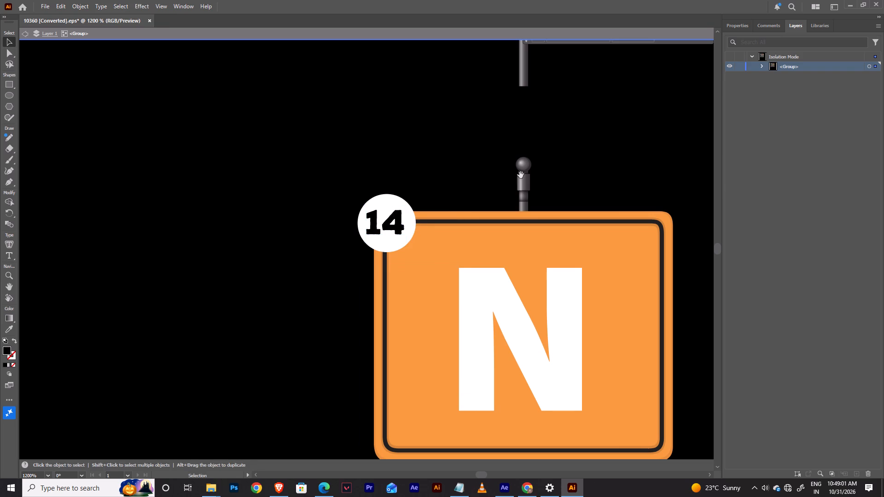
{"action": "left_click_drag", "start_coordinate": [522, 175], "coordinate": [0, 158]}
{"action": "double_click", "coordinate": [506, 207]}
{"action": "left_click_drag", "start_coordinate": [510, 206], "coordinate": [518, 206]}
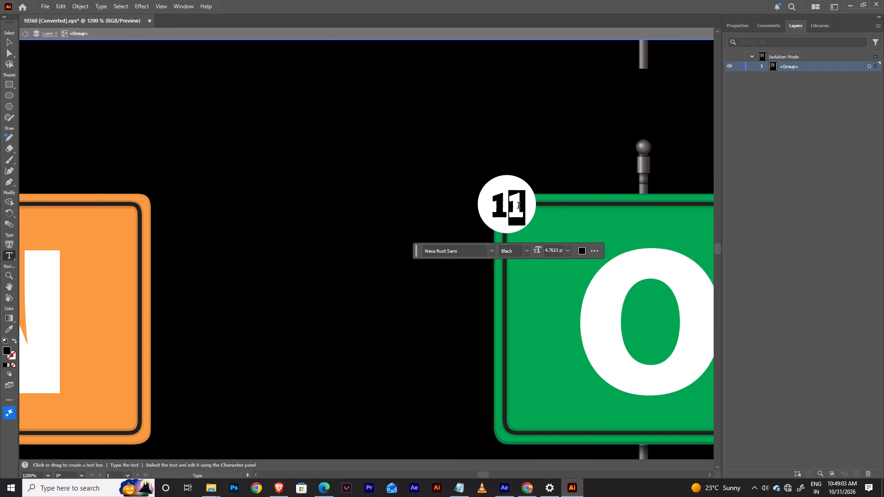
{"action": "left_click_drag", "start_coordinate": [518, 206], "coordinate": [519, 206]}
{"action": "key", "text": "5"}
{"action": "left_click", "coordinate": [11, 36]}
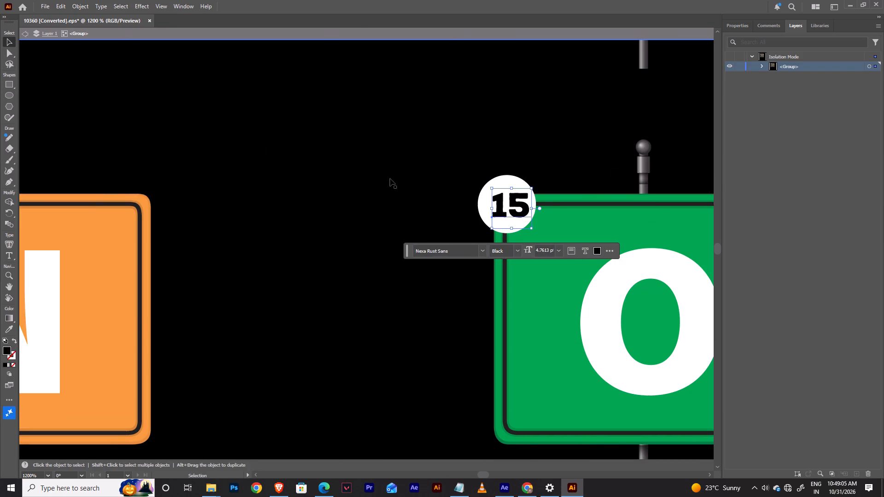
{"action": "left_click", "coordinate": [388, 179]}
Nudge the 15 in the O sign's circle badge a net one step left, leaving nothing selected.
{"action": "key", "text": "space"}
{"action": "key", "text": "space"}
{"action": "left_click_drag", "start_coordinate": [454, 168], "coordinate": [190, 153]}
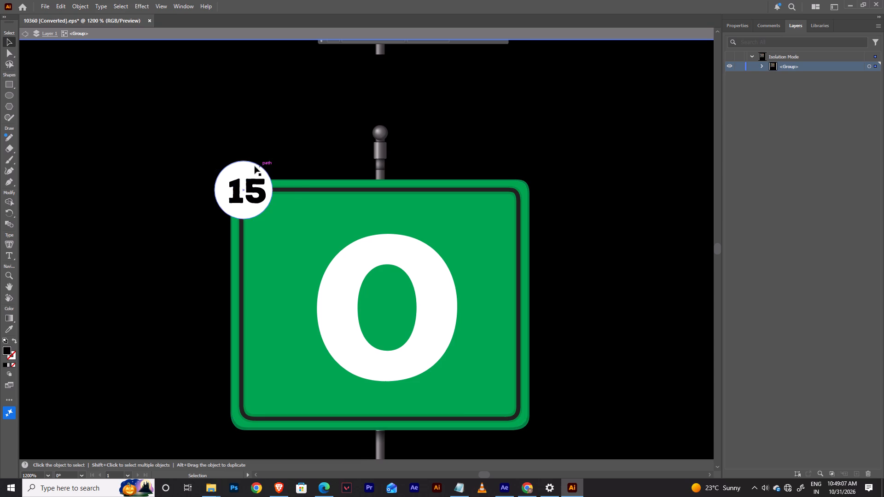
{"action": "left_click", "coordinate": [246, 165]}
{"action": "left_click", "coordinate": [248, 180]}
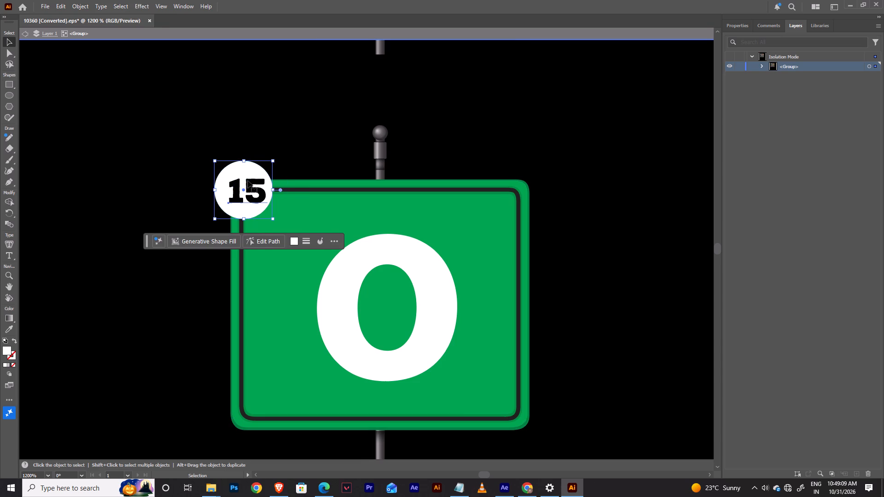
{"action": "key", "text": "Left"}
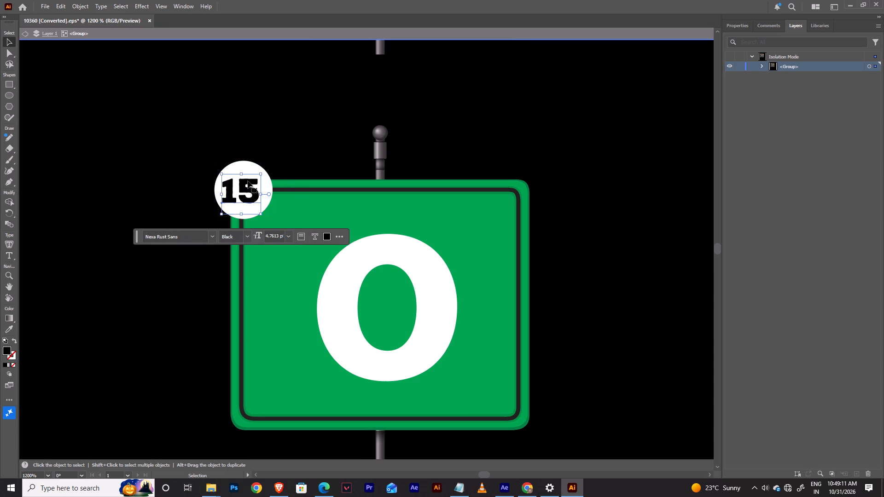
{"action": "key", "text": "Right"}
{"action": "key", "text": "Left"}
{"action": "left_click", "coordinate": [299, 154]}
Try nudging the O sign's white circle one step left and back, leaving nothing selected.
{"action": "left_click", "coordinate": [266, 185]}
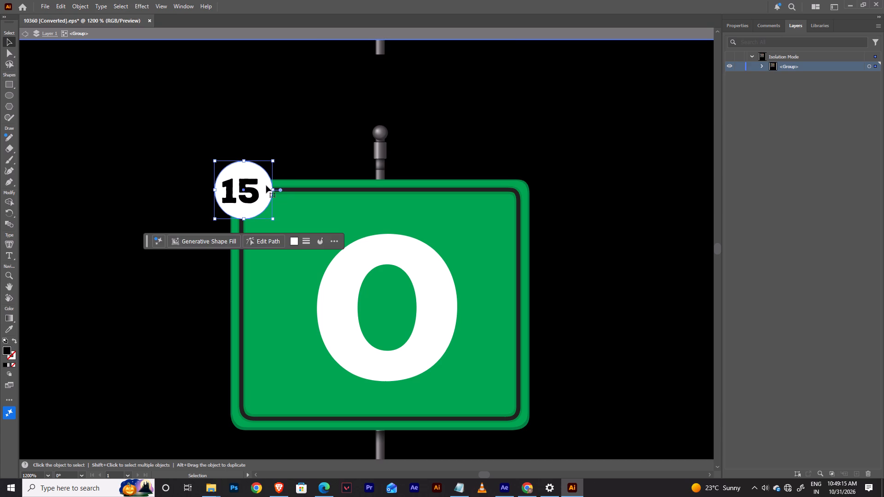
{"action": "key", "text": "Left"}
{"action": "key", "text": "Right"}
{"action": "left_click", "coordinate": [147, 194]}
Move the 15 about 0.35 px right to align it with the centre of the O sign's white circle, leaving nothing selected.
{"action": "left_click", "coordinate": [250, 191]}
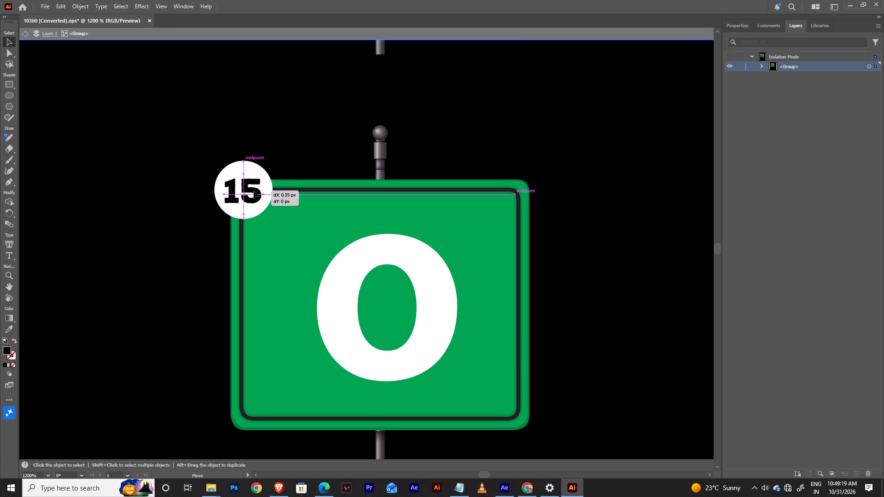
{"action": "left_click", "coordinate": [311, 151]}
Change the number in the P sign's circle badge to 16, leaving nothing selected.
{"action": "key", "text": "space"}
{"action": "key", "text": "space"}
{"action": "key", "text": "space"}
{"action": "key", "text": "space"}
{"action": "key", "text": "space"}
{"action": "key", "text": "space"}
{"action": "key", "text": "space"}
{"action": "key", "text": "space"}
{"action": "key", "text": "space"}
{"action": "key", "text": "space"}
{"action": "key", "text": "space"}
{"action": "key", "text": "space"}
{"action": "key", "text": "space"}
{"action": "key", "text": "space"}
{"action": "key", "text": "space"}
{"action": "key", "text": "space"}
{"action": "key", "text": "space"}
{"action": "key", "text": "space"}
{"action": "key", "text": "space"}
{"action": "key", "text": "space"}
{"action": "left_click_drag", "start_coordinate": [496, 158], "coordinate": [245, 146]}
{"action": "left_click_drag", "start_coordinate": [507, 185], "coordinate": [288, 181]}
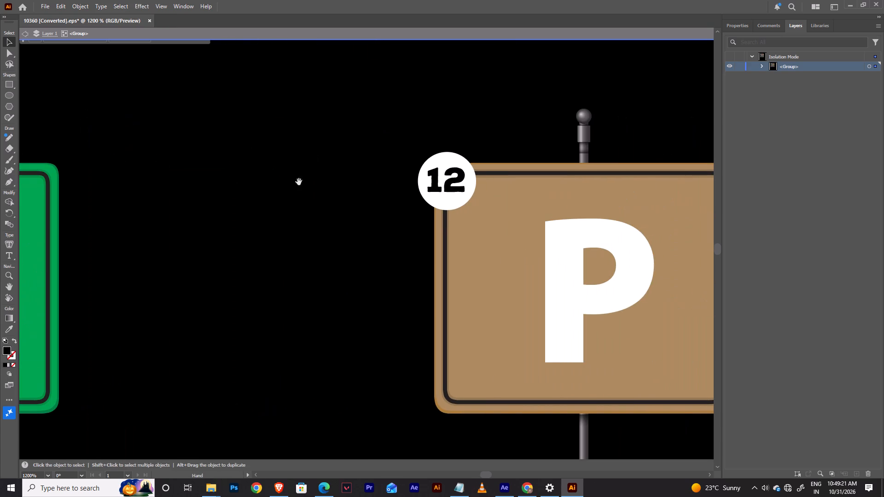
{"action": "double_click", "coordinate": [448, 189]}
{"action": "left_click_drag", "start_coordinate": [449, 186], "coordinate": [460, 185]}
{"action": "left_click", "coordinate": [442, 184]}
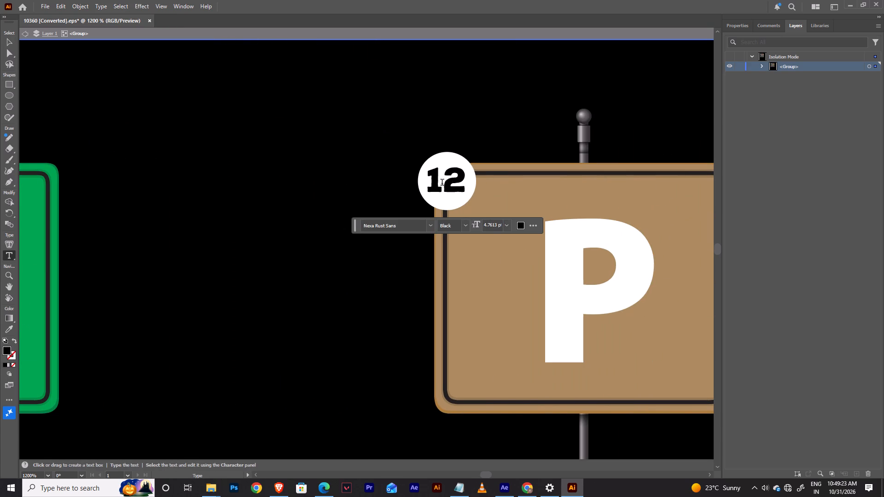
{"action": "left_click_drag", "start_coordinate": [448, 182], "coordinate": [458, 181]}
{"action": "key", "text": "6"}
{"action": "left_click", "coordinate": [7, 38]}
{"action": "left_click", "coordinate": [283, 168]}
Change the number in the Q sign's circle badge to 17, leaving nothing selected.
{"action": "key", "text": "space"}
{"action": "key", "text": "space"}
{"action": "key", "text": "space"}
{"action": "key", "text": "space"}
{"action": "key", "text": "space"}
{"action": "key", "text": "space"}
{"action": "key", "text": "space"}
{"action": "key", "text": "space"}
{"action": "key", "text": "space"}
{"action": "key", "text": "space"}
{"action": "key", "text": "space"}
{"action": "key", "text": "space"}
{"action": "key", "text": "space"}
{"action": "key", "text": "space"}
{"action": "key", "text": "space"}
{"action": "key", "text": "space"}
{"action": "key", "text": "space"}
{"action": "key", "text": "space"}
{"action": "key", "text": "space"}
{"action": "key", "text": "space"}
{"action": "left_click_drag", "start_coordinate": [567, 162], "coordinate": [130, 166]}
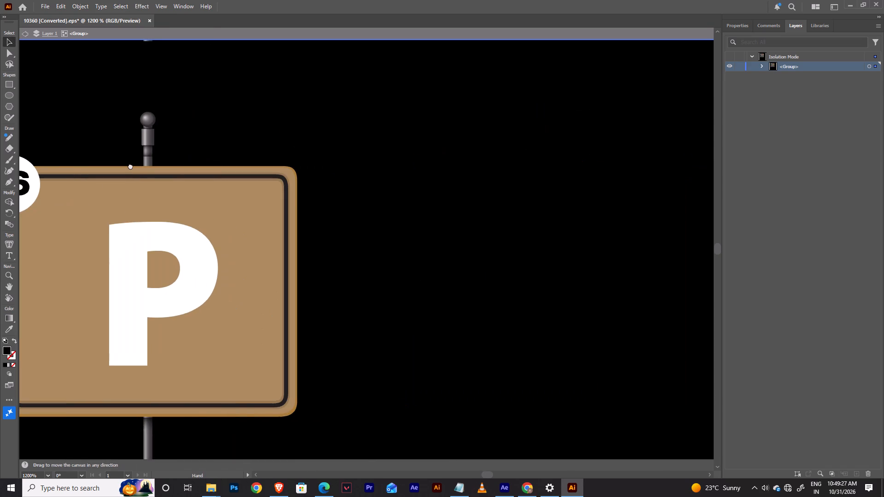
{"action": "left_click_drag", "start_coordinate": [130, 166], "coordinate": [644, 78]}
{"action": "left_click_drag", "start_coordinate": [256, 221], "coordinate": [572, 124]}
{"action": "left_click_drag", "start_coordinate": [377, 270], "coordinate": [669, 135]}
{"action": "left_click_drag", "start_coordinate": [186, 278], "coordinate": [635, 161]}
{"action": "left_click_drag", "start_coordinate": [323, 253], "coordinate": [700, 164]}
{"action": "left_click_drag", "start_coordinate": [663, 179], "coordinate": [686, 175]}
{"action": "left_click_drag", "start_coordinate": [246, 229], "coordinate": [735, 194]}
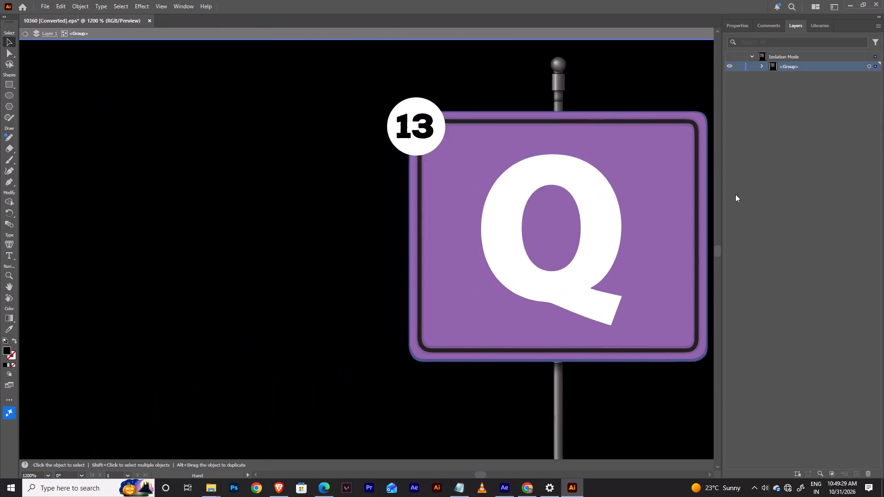
{"action": "left_click_drag", "start_coordinate": [735, 194], "coordinate": [745, 314]}
{"action": "double_click", "coordinate": [421, 245]}
{"action": "left_click_drag", "start_coordinate": [440, 249], "coordinate": [446, 249]}
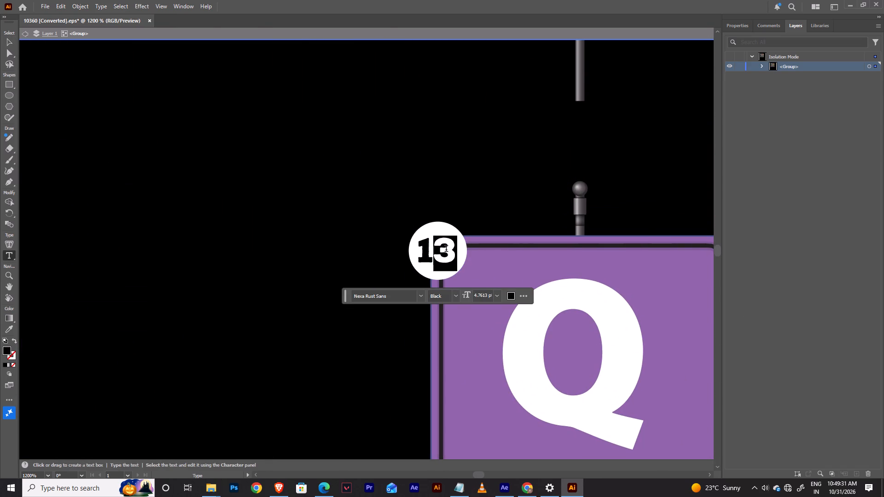
{"action": "left_click_drag", "start_coordinate": [446, 249], "coordinate": [447, 249]}
{"action": "key", "text": "7"}
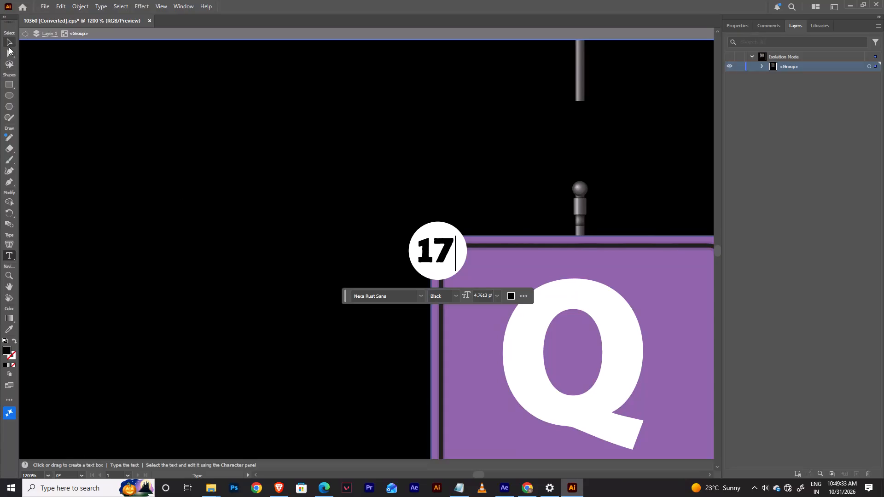
{"action": "left_click", "coordinate": [9, 46]}
{"action": "left_click", "coordinate": [232, 191]}
Change the number in the R sign's circle badge to 18, leaving nothing selected.
{"action": "key", "text": "space"}
{"action": "key", "text": "space"}
{"action": "key", "text": "space"}
{"action": "key", "text": "space"}
{"action": "key", "text": "space"}
{"action": "key", "text": "space"}
{"action": "key", "text": "space"}
{"action": "key", "text": "space"}
{"action": "key", "text": "space"}
{"action": "key", "text": "space"}
{"action": "key", "text": "space"}
{"action": "key", "text": "space"}
{"action": "key", "text": "space"}
{"action": "key", "text": "space"}
{"action": "key", "text": "space"}
{"action": "key", "text": "space"}
{"action": "key", "text": "space"}
{"action": "key", "text": "space"}
{"action": "key", "text": "space"}
{"action": "key", "text": "space"}
{"action": "left_click_drag", "start_coordinate": [469, 180], "coordinate": [0, 144]}
{"action": "left_click_drag", "start_coordinate": [473, 203], "coordinate": [335, 199]}
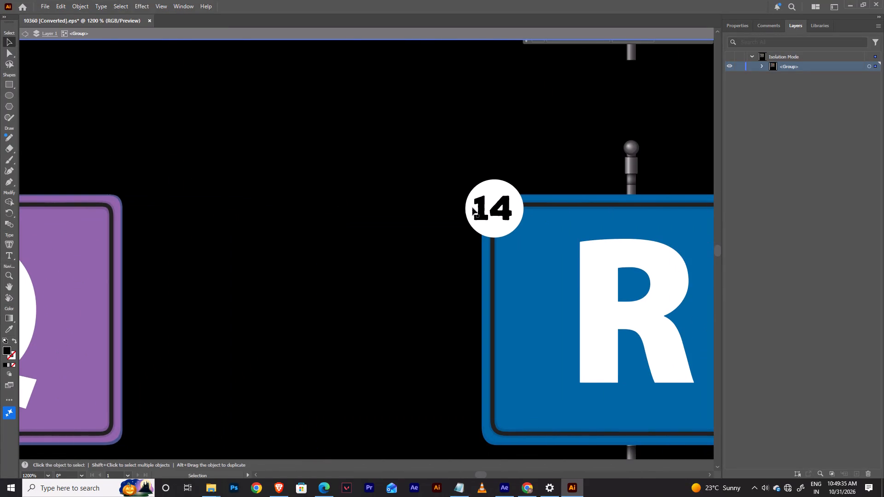
{"action": "double_click", "coordinate": [490, 205]}
{"action": "left_click_drag", "start_coordinate": [496, 208], "coordinate": [508, 209]}
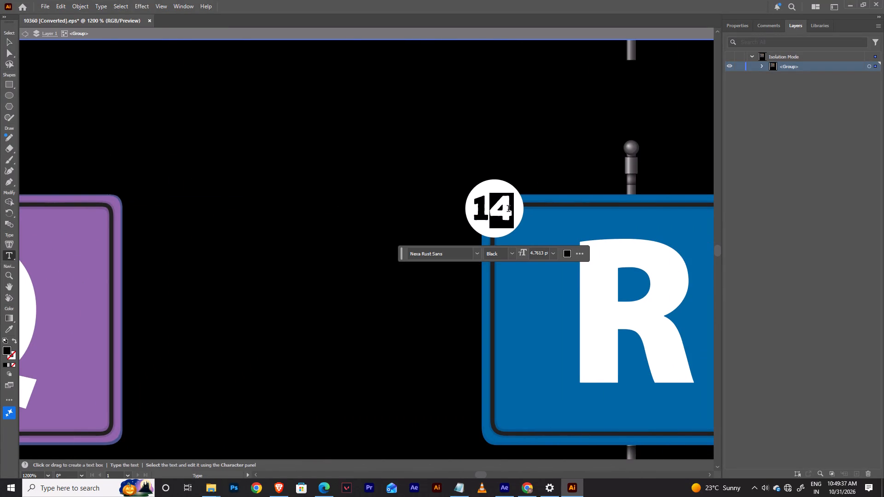
{"action": "key", "text": "8"}
{"action": "left_click", "coordinate": [8, 43]}
{"action": "left_click", "coordinate": [318, 179]}
Change the number in the S sign's circle badge to 19, leaving nothing selected.
{"action": "key", "text": "space"}
{"action": "key", "text": "space"}
{"action": "key", "text": "space"}
{"action": "key", "text": "space"}
{"action": "key", "text": "space"}
{"action": "key", "text": "space"}
{"action": "key", "text": "space"}
{"action": "key", "text": "space"}
{"action": "key", "text": "space"}
{"action": "key", "text": "space"}
{"action": "key", "text": "space"}
{"action": "key", "text": "space"}
{"action": "key", "text": "space"}
{"action": "key", "text": "space"}
{"action": "key", "text": "space"}
{"action": "key", "text": "space"}
{"action": "key", "text": "space"}
{"action": "left_click_drag", "start_coordinate": [522, 159], "coordinate": [173, 153]}
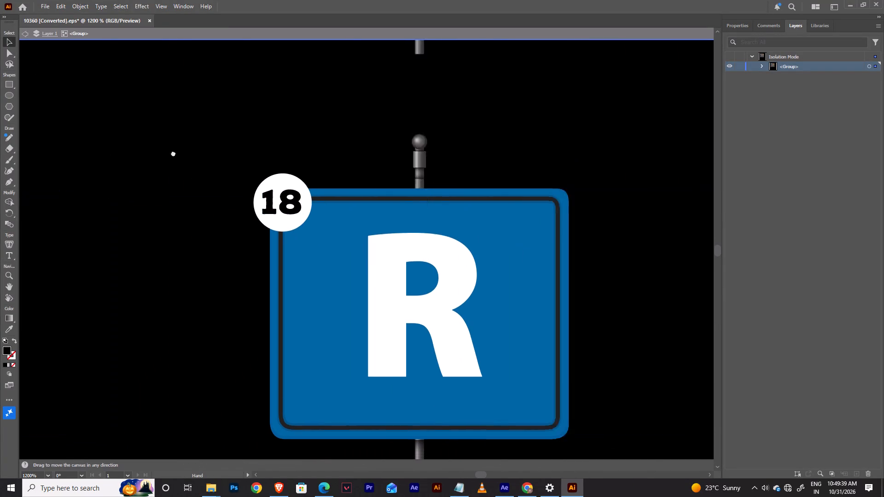
{"action": "left_click_drag", "start_coordinate": [173, 153], "coordinate": [0, 152]}
{"action": "left_click_drag", "start_coordinate": [481, 175], "coordinate": [368, 169]}
{"action": "double_click", "coordinate": [506, 189]}
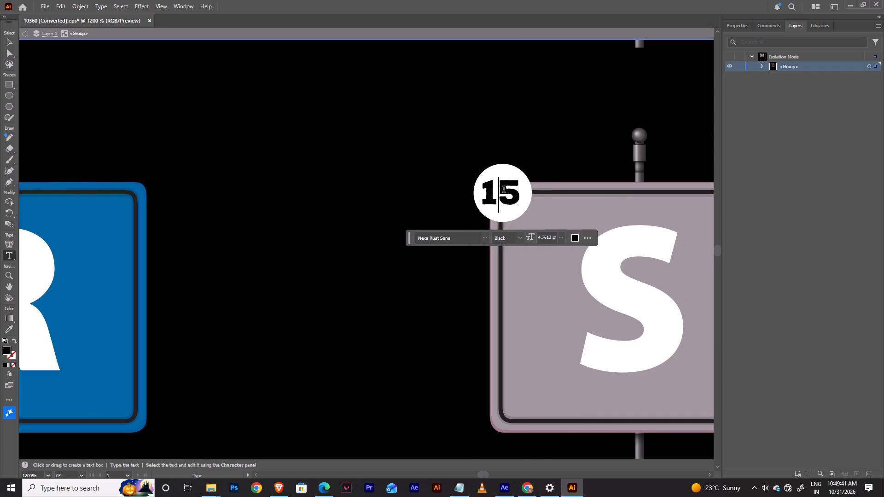
{"action": "left_click_drag", "start_coordinate": [504, 190], "coordinate": [516, 189]}
{"action": "left_click", "coordinate": [506, 195]}
{"action": "left_click_drag", "start_coordinate": [505, 184], "coordinate": [515, 184]}
{"action": "key", "text": "9"}
{"action": "left_click", "coordinate": [12, 45]}
{"action": "left_click", "coordinate": [346, 175]}
Replace the number in the T sign's circle badge with 20, leaving nothing selected.
{"action": "key", "text": "space"}
{"action": "key", "text": "space"}
{"action": "key", "text": "space"}
{"action": "key", "text": "space"}
{"action": "key", "text": "space"}
{"action": "key", "text": "space"}
{"action": "key", "text": "space"}
{"action": "key", "text": "space"}
{"action": "key", "text": "space"}
{"action": "key", "text": "space"}
{"action": "key", "text": "space"}
{"action": "key", "text": "space"}
{"action": "key", "text": "space"}
{"action": "key", "text": "space"}
{"action": "key", "text": "space"}
{"action": "key", "text": "space"}
{"action": "key", "text": "space"}
{"action": "key", "text": "space"}
{"action": "left_click_drag", "start_coordinate": [516, 154], "coordinate": [0, 167]}
{"action": "left_click_drag", "start_coordinate": [460, 174], "coordinate": [181, 173]}
{"action": "double_click", "coordinate": [383, 206]}
{"action": "left_click_drag", "start_coordinate": [365, 210], "coordinate": [387, 209]}
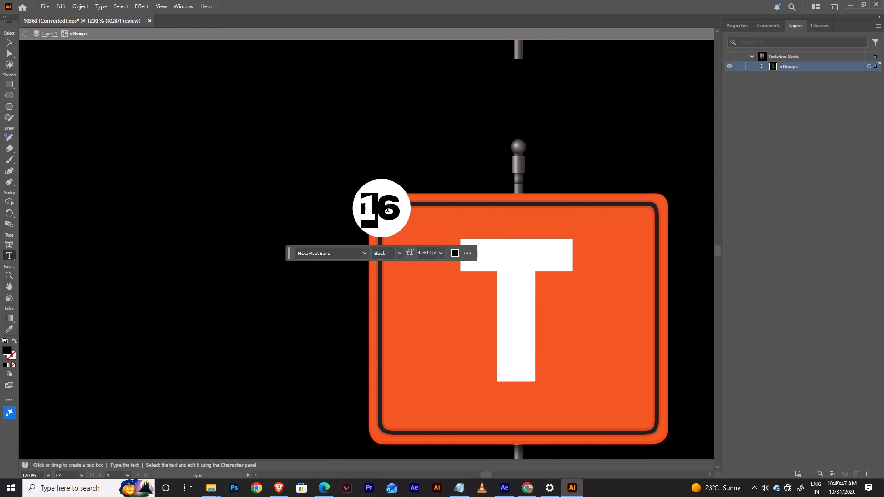
{"action": "left_click_drag", "start_coordinate": [387, 209], "coordinate": [397, 210]}
{"action": "key", "text": "2"}
{"action": "key", "text": "0"}
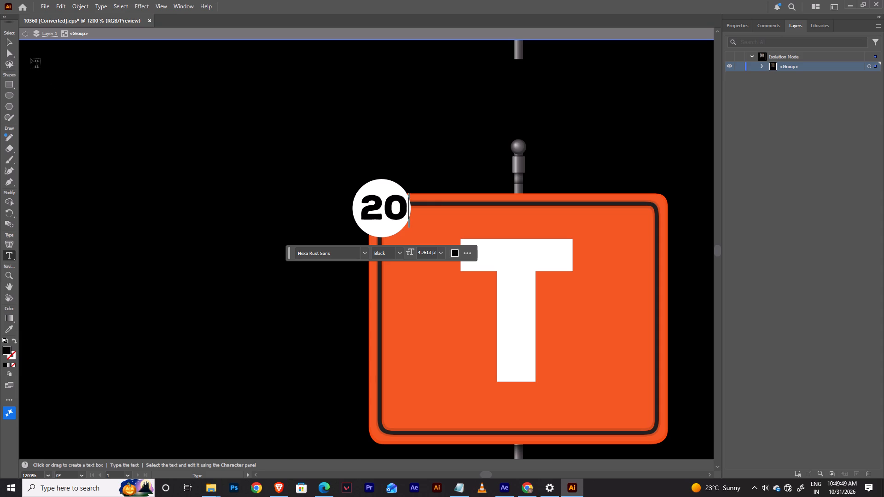
{"action": "left_click", "coordinate": [7, 45]}
{"action": "left_click", "coordinate": [236, 231]}
Change the number in the V sign's circle badge to 21, leaving the text object selected.
{"action": "key", "text": "space"}
{"action": "key", "text": "space"}
{"action": "key", "text": "space"}
{"action": "key", "text": "space"}
{"action": "key", "text": "space"}
{"action": "key", "text": "space"}
{"action": "key", "text": "space"}
{"action": "key", "text": "space"}
{"action": "key", "text": "space"}
{"action": "key", "text": "space"}
{"action": "key", "text": "space"}
{"action": "key", "text": "space"}
{"action": "key", "text": "space"}
{"action": "key", "text": "space"}
{"action": "key", "text": "space"}
{"action": "key", "text": "space"}
{"action": "key", "text": "space"}
{"action": "key", "text": "space"}
{"action": "key", "text": "space"}
{"action": "key", "text": "space"}
{"action": "left_click_drag", "start_coordinate": [628, 211], "coordinate": [770, 150]}
{"action": "left_click_drag", "start_coordinate": [250, 272], "coordinate": [531, 162]}
{"action": "left_click_drag", "start_coordinate": [379, 280], "coordinate": [702, 94]}
{"action": "left_click_drag", "start_coordinate": [373, 260], "coordinate": [627, 91]}
{"action": "left_click_drag", "start_coordinate": [235, 248], "coordinate": [564, 268]}
{"action": "double_click", "coordinate": [373, 205]}
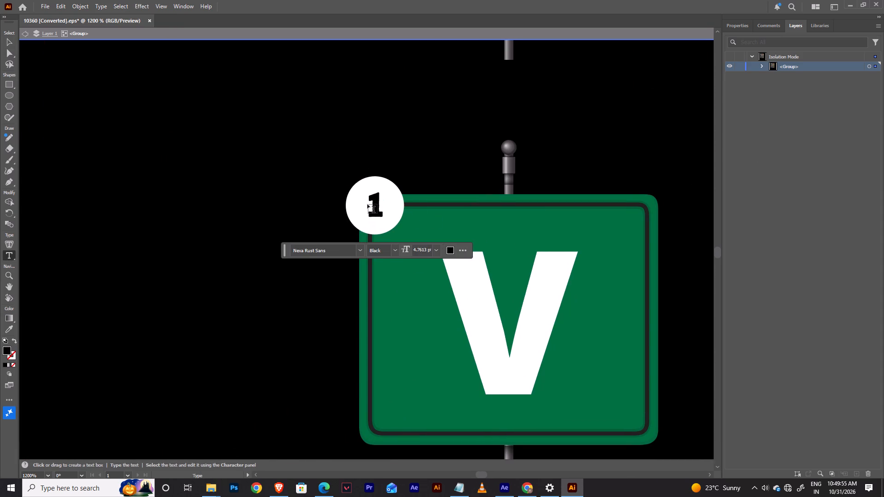
{"action": "key", "text": "2"}
{"action": "left_click", "coordinate": [9, 45]}
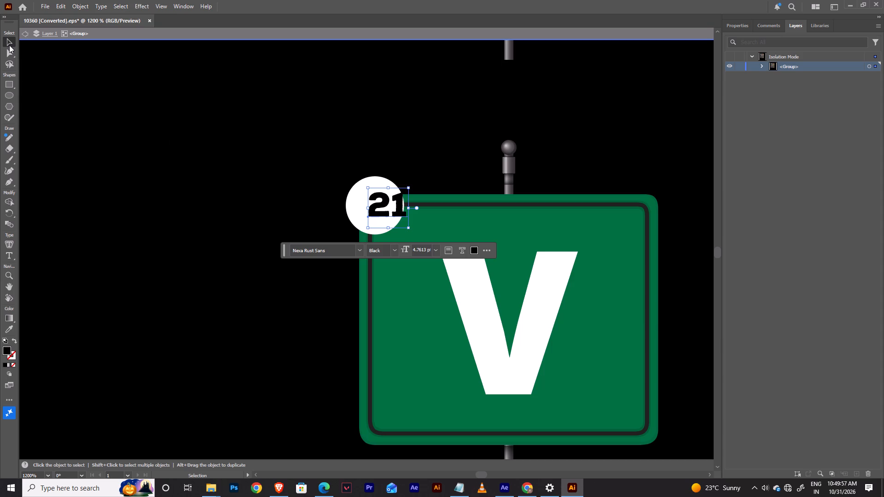
Nudge the 21 a net distance left to centre it in the V sign's white circle.
{"action": "key", "text": "shift+Left"}
{"action": "key", "text": "Right"}
{"action": "key", "text": "Right"}
{"action": "key", "text": "Right"}
{"action": "key", "text": "Right"}
{"action": "key", "text": "Right"}
{"action": "key", "text": "Right"}
{"action": "key", "text": "Right"}
{"action": "key", "text": "Right"}
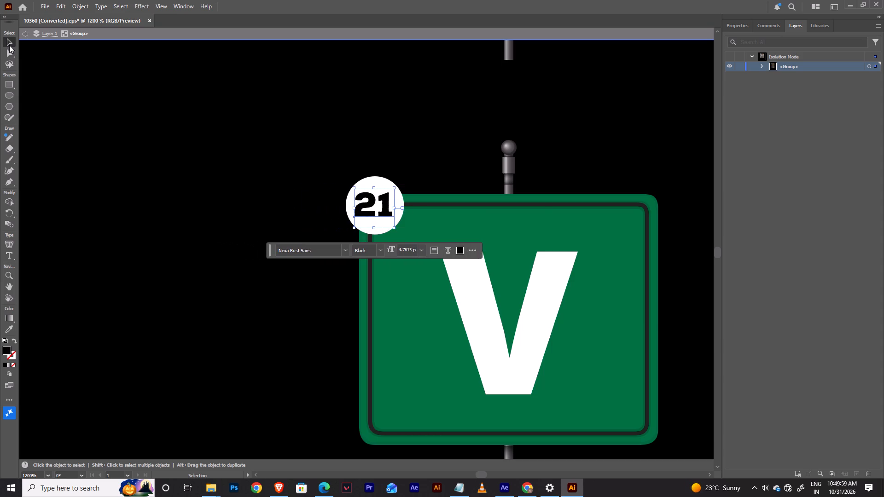
Replace the number in the W sign's circle badge with 22, leaving the text object selected.
{"action": "left_click", "coordinate": [484, 157]}
{"action": "key", "text": "space"}
{"action": "key", "text": "space"}
{"action": "key", "text": "space"}
{"action": "key", "text": "space"}
{"action": "key", "text": "space"}
{"action": "key", "text": "space"}
{"action": "key", "text": "space"}
{"action": "key", "text": "space"}
{"action": "key", "text": "space"}
{"action": "left_click_drag", "start_coordinate": [681, 164], "coordinate": [165, 171]}
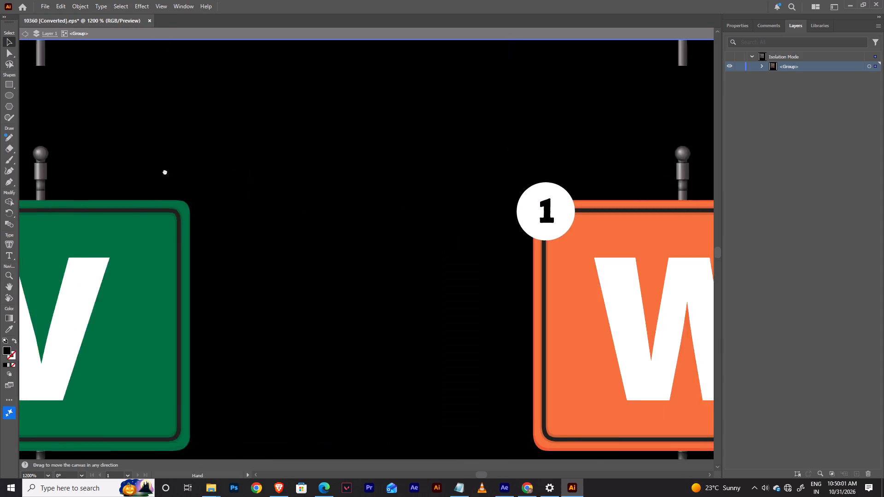
{"action": "left_click_drag", "start_coordinate": [165, 171], "coordinate": [121, 169]}
{"action": "double_click", "coordinate": [450, 210]}
{"action": "left_click", "coordinate": [454, 217]}
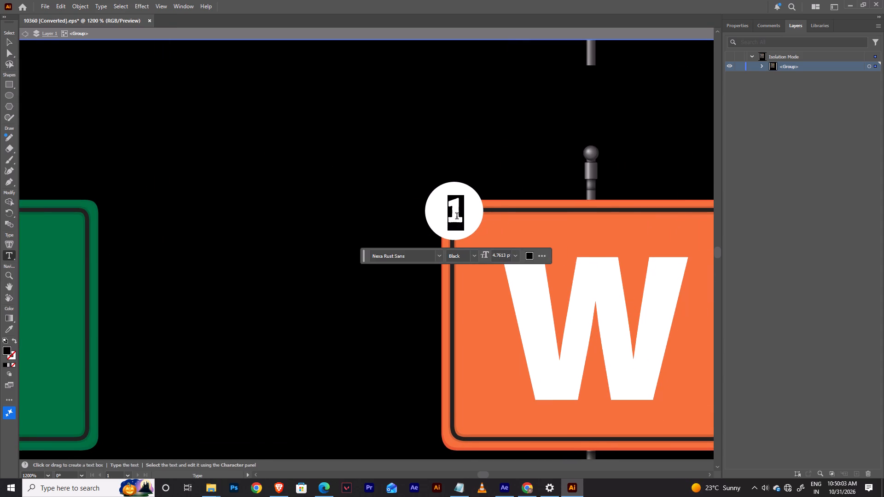
{"action": "type", "text": "22"}
{"action": "left_click", "coordinate": [8, 43]}
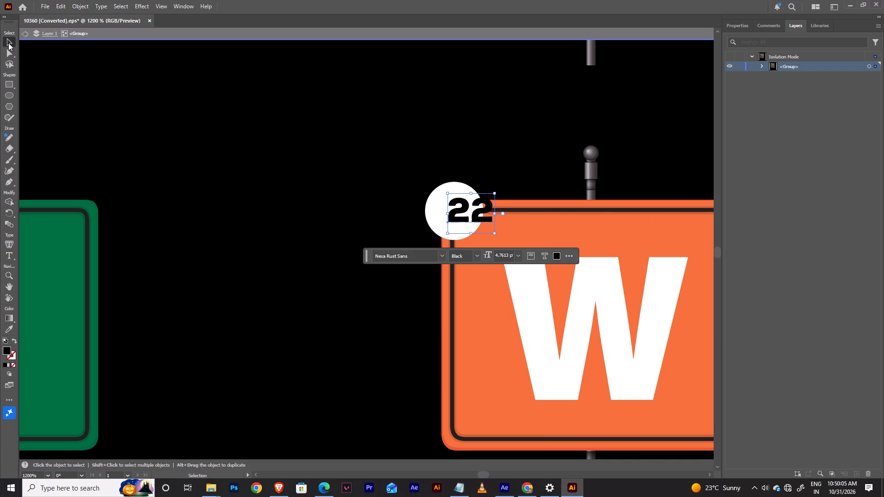
Move the 22 left to centre it in the W sign's white circle, leaving nothing selected.
{"action": "key", "text": "shift+Left"}
{"action": "key", "text": "Right"}
{"action": "key", "text": "Right"}
{"action": "key", "text": "Right"}
{"action": "key", "text": "Right"}
{"action": "key", "text": "Right"}
{"action": "key", "text": "Right"}
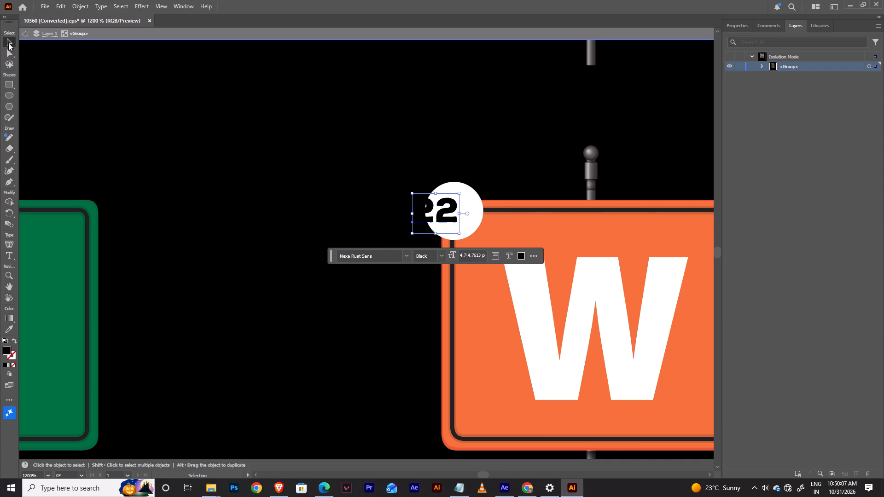
{"action": "key", "text": "Right"}
{"action": "key", "text": "Right"}
{"action": "key", "text": "Left"}
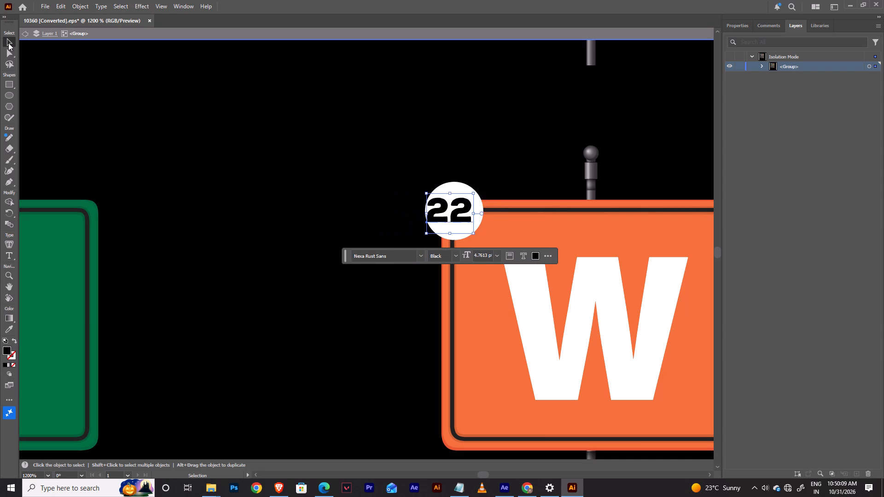
{"action": "left_click_drag", "start_coordinate": [456, 214], "coordinate": [459, 214]}
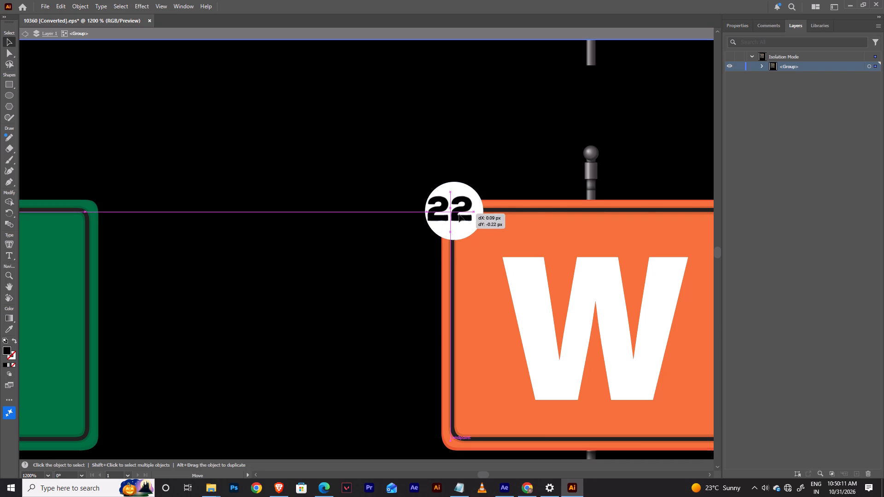
{"action": "left_click_drag", "start_coordinate": [459, 214], "coordinate": [461, 216]}
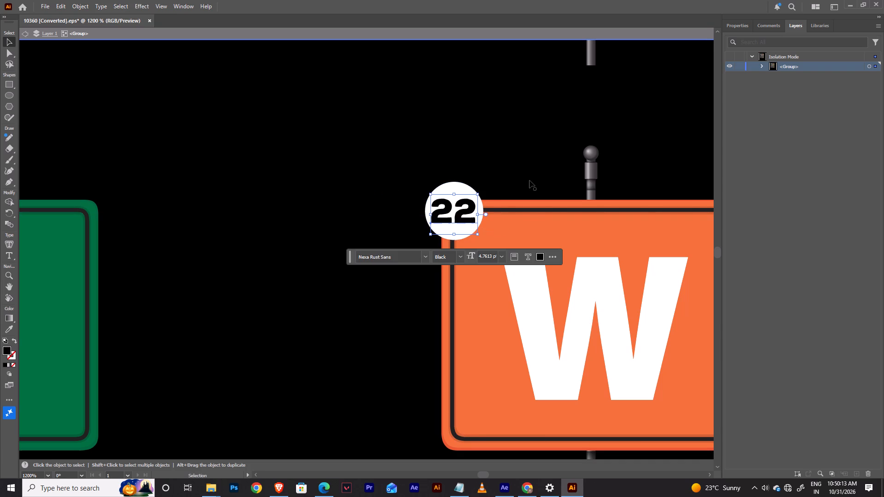
{"action": "left_click", "coordinate": [529, 180]}
Replace the number in the X sign's circle badge with 23, leaving the text object selected.
{"action": "key", "text": "space"}
{"action": "key", "text": "space"}
{"action": "key", "text": "space"}
{"action": "key", "text": "space"}
{"action": "key", "text": "space"}
{"action": "key", "text": "space"}
{"action": "key", "text": "space"}
{"action": "key", "text": "space"}
{"action": "key", "text": "space"}
{"action": "key", "text": "space"}
{"action": "key", "text": "space"}
{"action": "key", "text": "space"}
{"action": "key", "text": "space"}
{"action": "key", "text": "space"}
{"action": "key", "text": "space"}
{"action": "left_click_drag", "start_coordinate": [560, 163], "coordinate": [42, 165]}
{"action": "left_click_drag", "start_coordinate": [488, 189], "coordinate": [380, 186]}
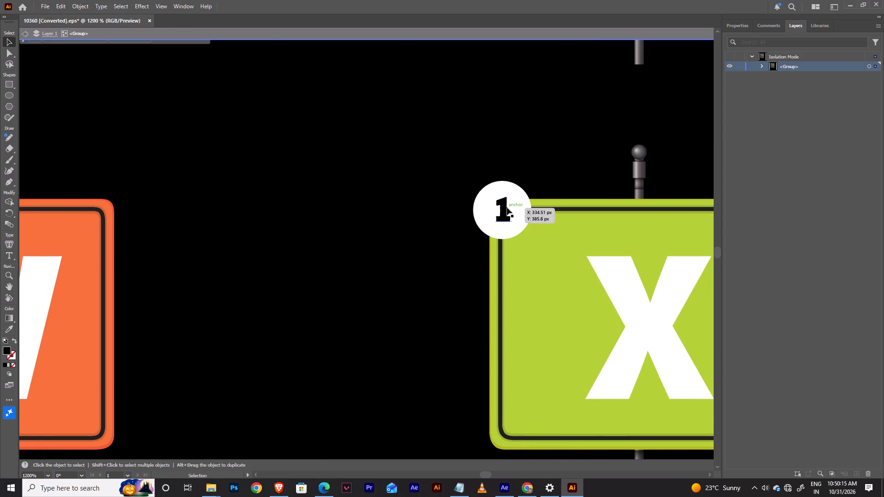
{"action": "double_click", "coordinate": [506, 208]}
{"action": "left_click_drag", "start_coordinate": [500, 212], "coordinate": [507, 212]}
{"action": "key", "text": "2"}
{"action": "key", "text": "3"}
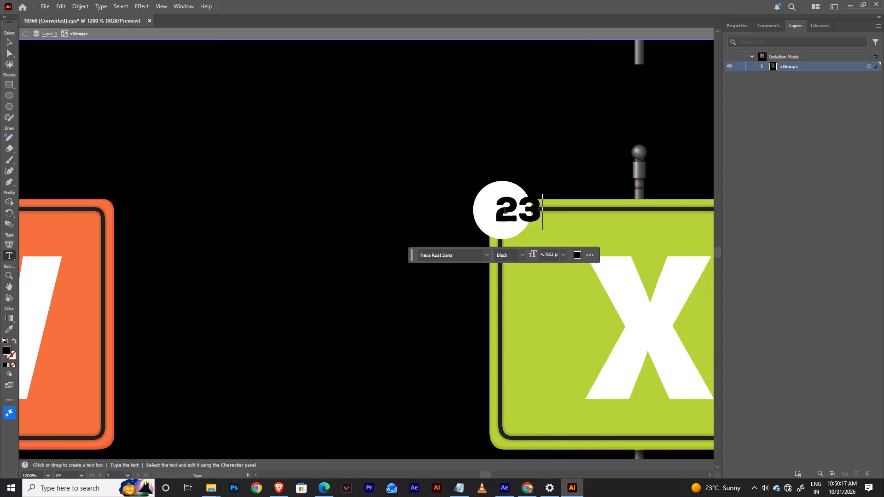
{"action": "left_click", "coordinate": [9, 42]}
Move the 23 left to centre it in the X sign's white circle, leaving nothing selected.
{"action": "left_click_drag", "start_coordinate": [534, 211], "coordinate": [521, 210]}
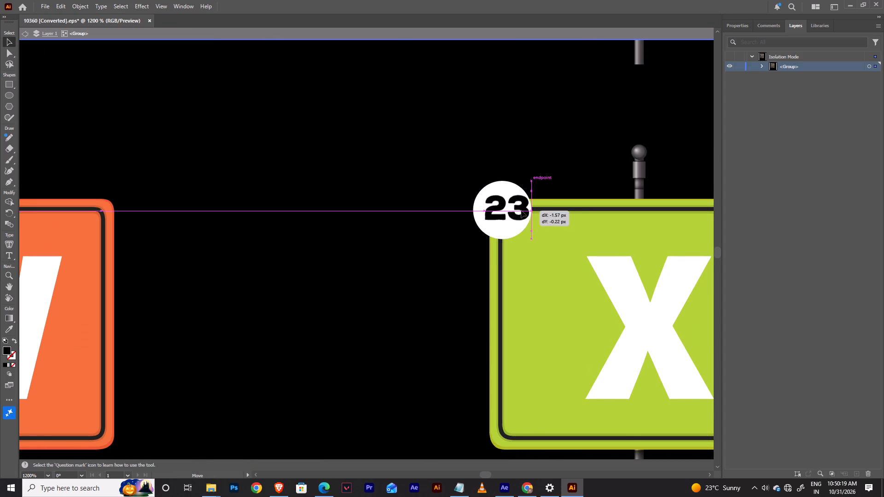
{"action": "left_click_drag", "start_coordinate": [521, 210], "coordinate": [515, 212]}
{"action": "left_click", "coordinate": [550, 170]}
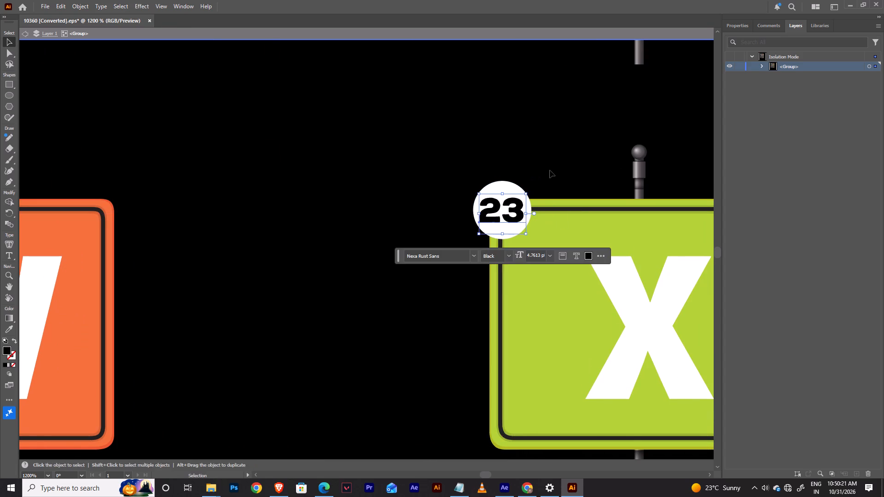
Examine the remaining letter signs and the whole alphabet grid to check the sequence of badge numbers.
{"action": "key", "text": "space"}
{"action": "key", "text": "space"}
{"action": "key", "text": "space"}
{"action": "key", "text": "space"}
{"action": "key", "text": "space"}
{"action": "key", "text": "space"}
{"action": "key", "text": "space"}
{"action": "key", "text": "space"}
{"action": "key", "text": "space"}
{"action": "key", "text": "space"}
{"action": "key", "text": "space"}
{"action": "key", "text": "space"}
{"action": "key", "text": "space"}
{"action": "key", "text": "space"}
{"action": "key", "text": "space"}
{"action": "key", "text": "space"}
{"action": "key", "text": "space"}
{"action": "key", "text": "space"}
{"action": "key", "text": "space"}
{"action": "key", "text": "space"}
{"action": "left_click_drag", "start_coordinate": [620, 161], "coordinate": [86, 132]}
{"action": "left_click_drag", "start_coordinate": [469, 166], "coordinate": [881, 159]}
{"action": "left_click_drag", "start_coordinate": [275, 262], "coordinate": [665, 134]}
{"action": "left_click_drag", "start_coordinate": [286, 264], "coordinate": [573, 115]}
{"action": "left_click_drag", "start_coordinate": [401, 295], "coordinate": [539, 78]}
{"action": "left_click_drag", "start_coordinate": [498, 195], "coordinate": [591, 58]}
{"action": "left_click_drag", "start_coordinate": [239, 236], "coordinate": [96, 186]}
{"action": "left_click_drag", "start_coordinate": [474, 204], "coordinate": [308, 340]}
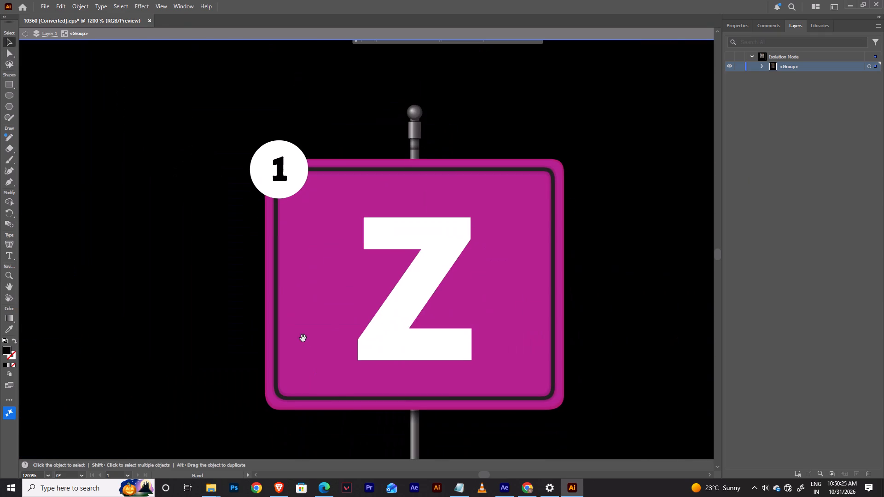
{"action": "key", "text": "ctrl+minus"}
{"action": "key", "text": "ctrl+minus"}
{"action": "key", "text": "ctrl+minus"}
{"action": "key", "text": "ctrl+minus"}
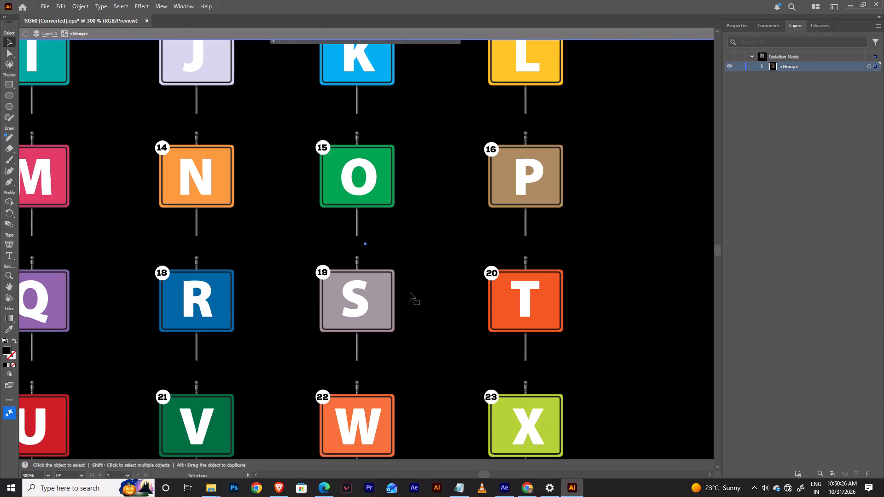
{"action": "key", "text": "ctrl+minus"}
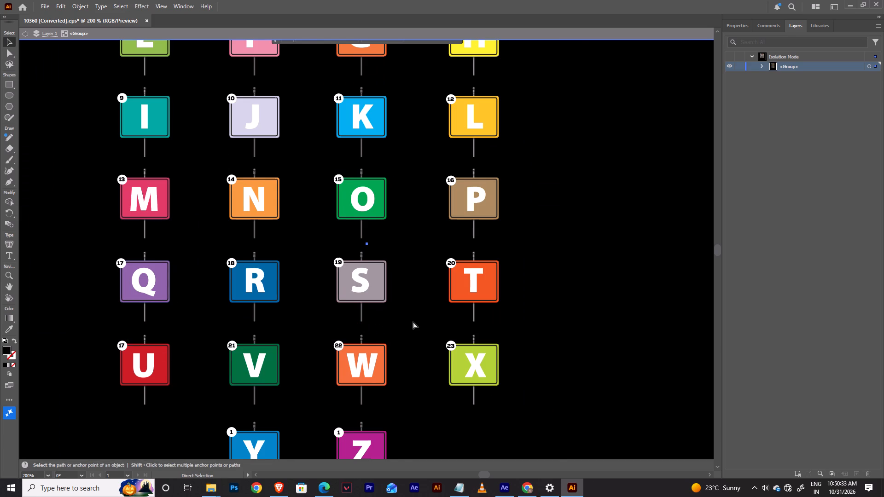
Open the number in the U sign's circle badge for text editing.
{"action": "key", "text": "ctrl+equal"}
{"action": "key", "text": "ctrl+equal"}
{"action": "key", "text": "space"}
{"action": "key", "text": "space"}
{"action": "key", "text": "space"}
{"action": "key", "text": "space"}
{"action": "key", "text": "space"}
{"action": "key", "text": "space"}
{"action": "key", "text": "space"}
{"action": "key", "text": "space"}
{"action": "key", "text": "space"}
{"action": "key", "text": "space"}
{"action": "key", "text": "space"}
{"action": "key", "text": "space"}
{"action": "key", "text": "space"}
{"action": "key", "text": "space"}
{"action": "key", "text": "space"}
{"action": "left_click_drag", "start_coordinate": [186, 379], "coordinate": [572, 136]}
{"action": "left_click_drag", "start_coordinate": [445, 234], "coordinate": [446, 269]}
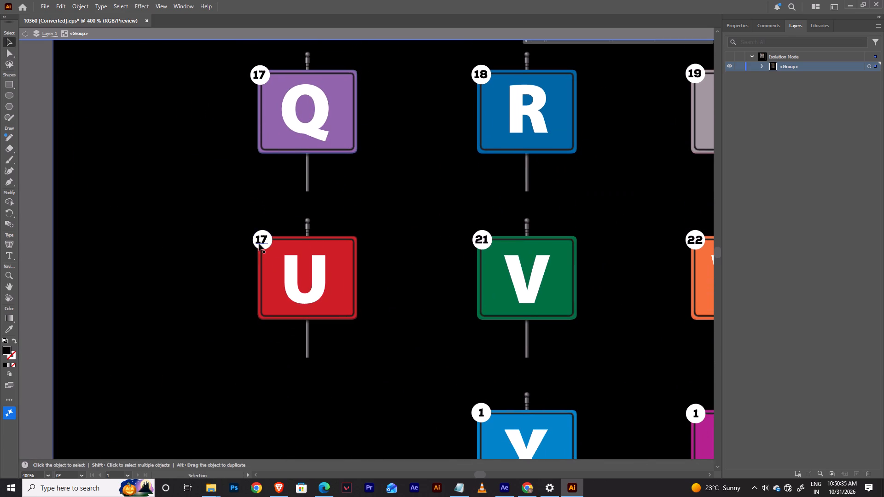
{"action": "double_click", "coordinate": [259, 243]}
{"action": "left_click_drag", "start_coordinate": [259, 243], "coordinate": [264, 243]}
{"action": "left_click_drag", "start_coordinate": [256, 243], "coordinate": [258, 243]}
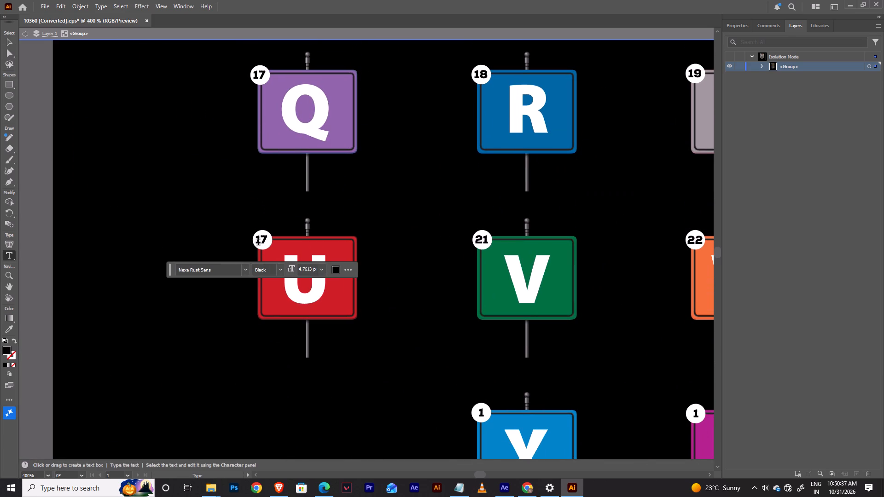
Replace the number in the U sign's circle badge with 21.
{"action": "left_click_drag", "start_coordinate": [258, 243], "coordinate": [267, 243]}
{"action": "type", "text": "21"}
{"action": "left_click", "coordinate": [9, 40]}
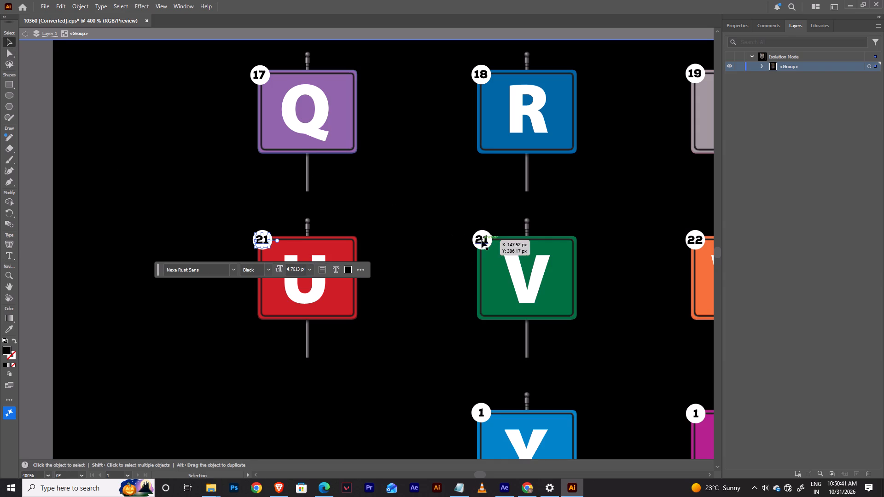
Change the number in the V sign's circle badge to 22.
{"action": "double_click", "coordinate": [482, 240]}
{"action": "left_click_drag", "start_coordinate": [484, 242], "coordinate": [489, 242]}
{"action": "left_click", "coordinate": [482, 242]}
{"action": "left_click", "coordinate": [486, 240]}
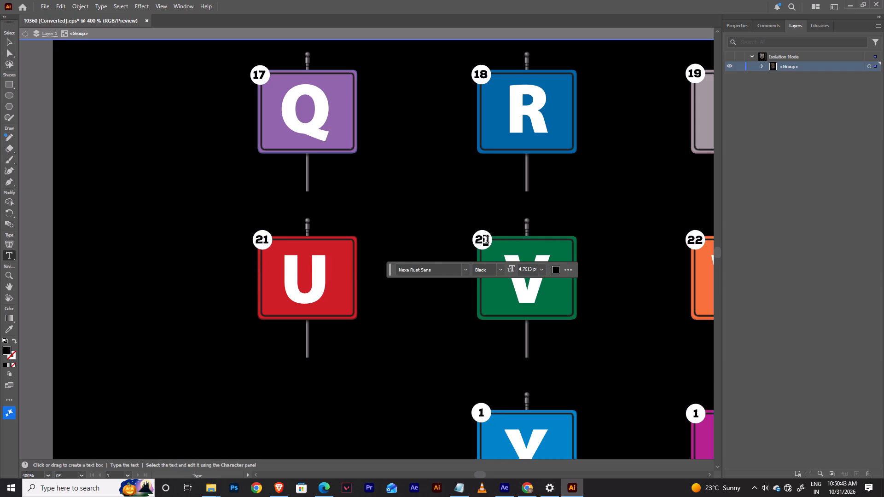
{"action": "key", "text": "2"}
{"action": "left_click", "coordinate": [6, 38]}
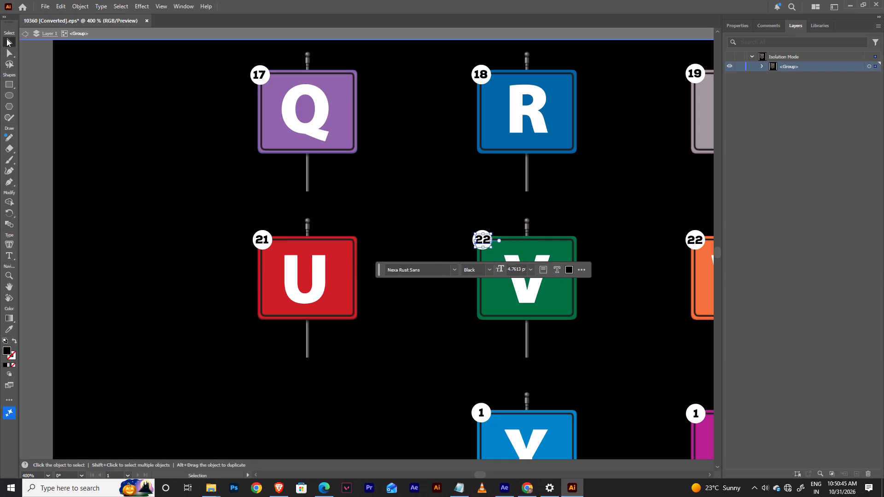
Change the number in the W sign's circle badge to 23, keeping its text unmoved.
{"action": "key", "text": "space"}
{"action": "key", "text": "space"}
{"action": "key", "text": "space"}
{"action": "key", "text": "space"}
{"action": "key", "text": "space"}
{"action": "key", "text": "space"}
{"action": "left_click_drag", "start_coordinate": [618, 209], "coordinate": [195, 198]}
{"action": "double_click", "coordinate": [280, 230]}
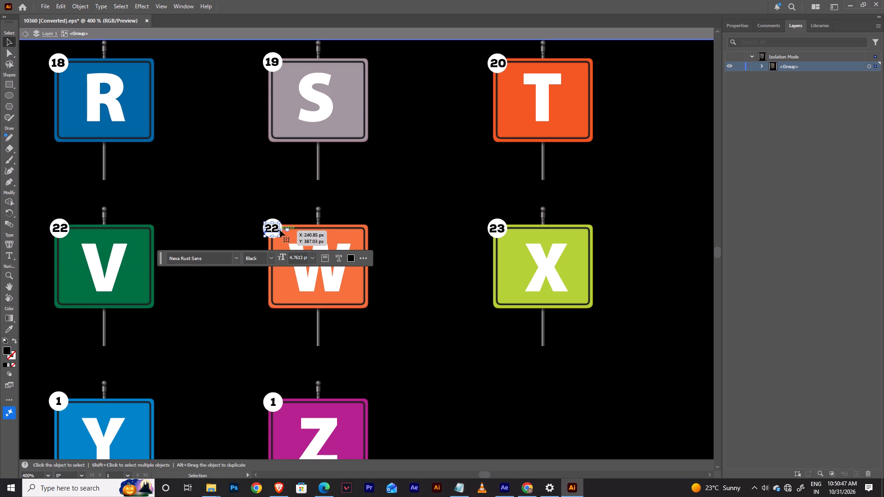
{"action": "key", "text": "ctrl+z"}
{"action": "double_click", "coordinate": [276, 228]}
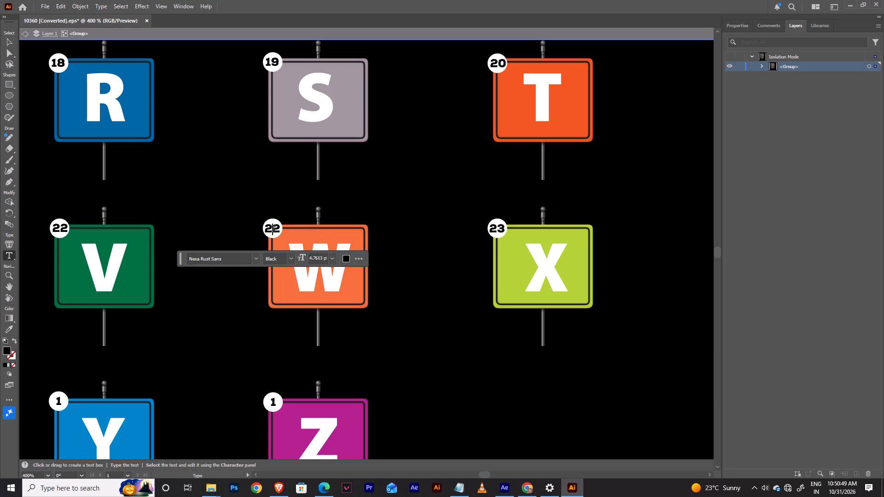
{"action": "left_click_drag", "start_coordinate": [273, 227], "coordinate": [279, 228]}
{"action": "key", "text": "3"}
{"action": "left_click", "coordinate": [12, 40]}
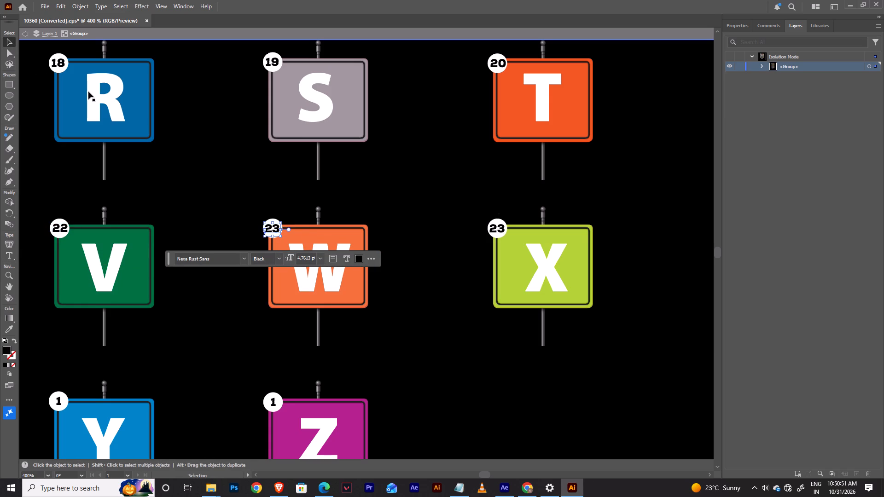
Change the number in the X sign's circle badge to 24 and leave nothing selected.
{"action": "double_click", "coordinate": [500, 226]}
{"action": "left_click_drag", "start_coordinate": [502, 229], "coordinate": [507, 230]}
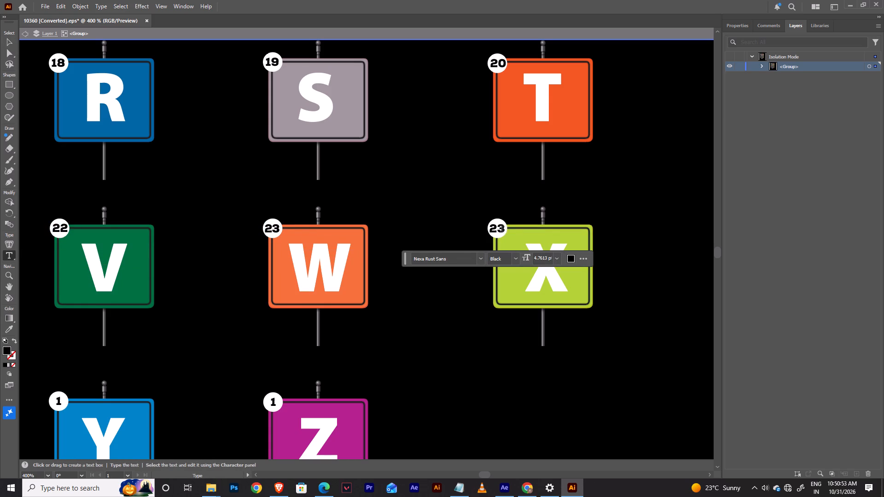
{"action": "left_click_drag", "start_coordinate": [499, 230], "coordinate": [504, 230]}
{"action": "key", "text": "4"}
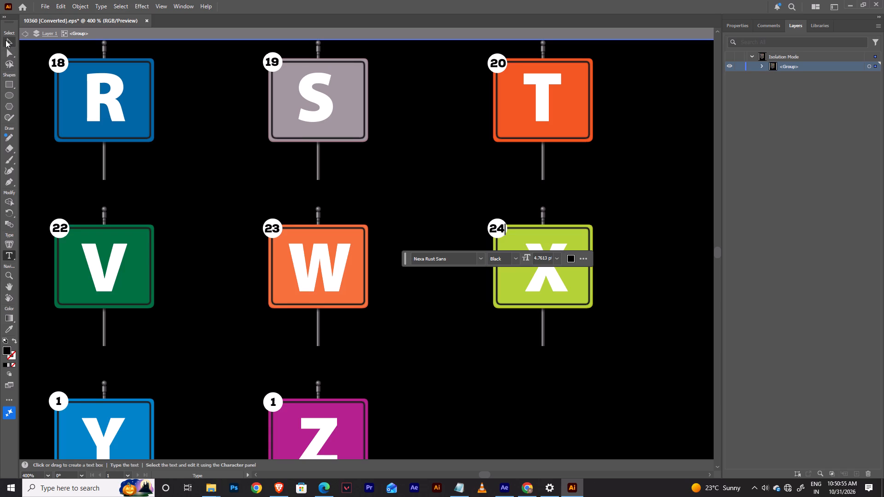
{"action": "left_click", "coordinate": [6, 40]}
{"action": "left_click", "coordinate": [398, 223]}
Replace the number in the Y sign's circle badge with 25, leaving the text object selected.
{"action": "key", "text": "space"}
{"action": "key", "text": "space"}
{"action": "key", "text": "space"}
{"action": "key", "text": "space"}
{"action": "key", "text": "space"}
{"action": "key", "text": "space"}
{"action": "key", "text": "space"}
{"action": "key", "text": "space"}
{"action": "key", "text": "space"}
{"action": "key", "text": "space"}
{"action": "left_click_drag", "start_coordinate": [394, 335], "coordinate": [634, 128]}
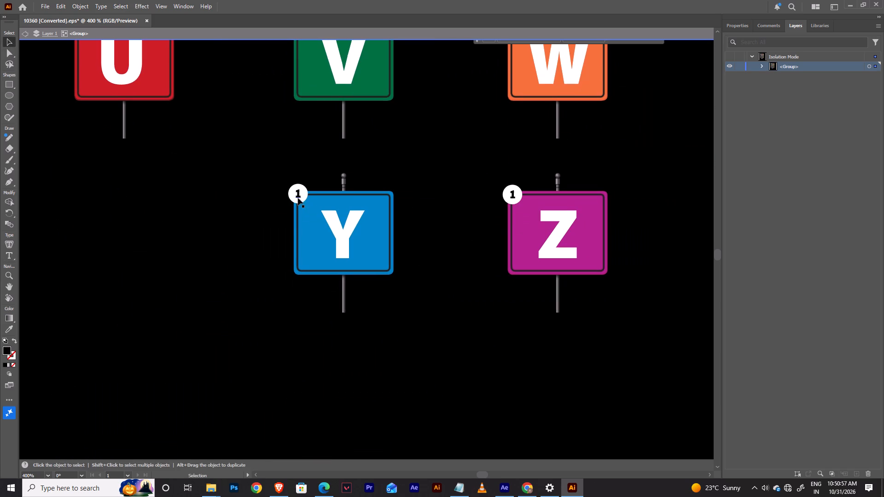
{"action": "double_click", "coordinate": [298, 198]}
{"action": "left_click_drag", "start_coordinate": [297, 194], "coordinate": [301, 194]}
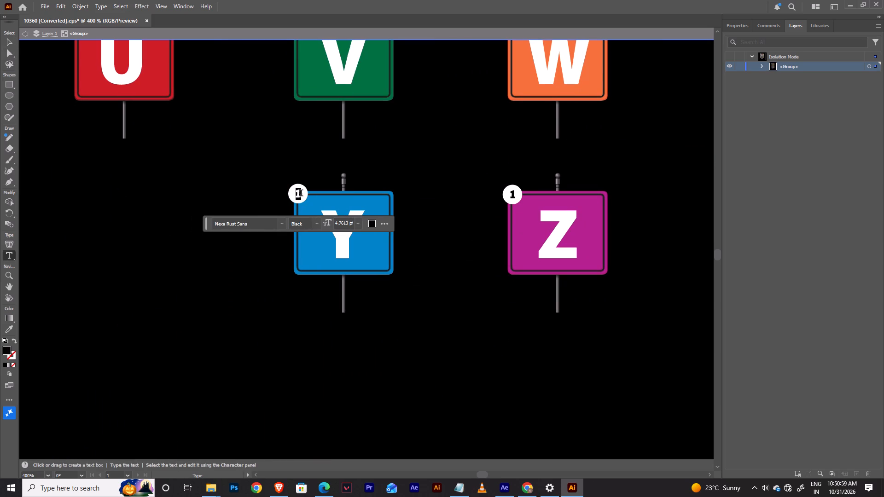
{"action": "left_click_drag", "start_coordinate": [301, 194], "coordinate": [304, 194]}
{"action": "key", "text": "2"}
{"action": "key", "text": "5"}
{"action": "left_click", "coordinate": [5, 40]}
Move the 25 about 2 px left to centre it in the Y sign's white circle, leaving nothing selected.
{"action": "key", "text": "ctrl+equal"}
{"action": "key", "text": "ctrl+equal"}
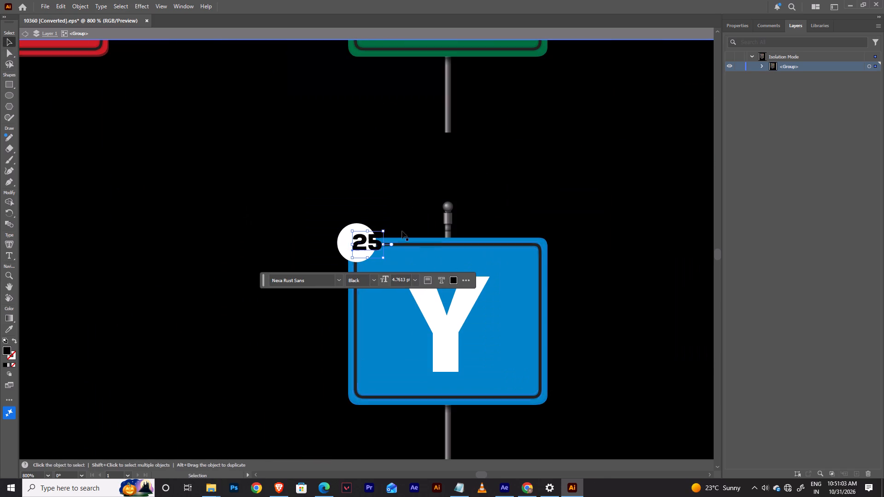
{"action": "left_click_drag", "start_coordinate": [373, 239], "coordinate": [363, 241]}
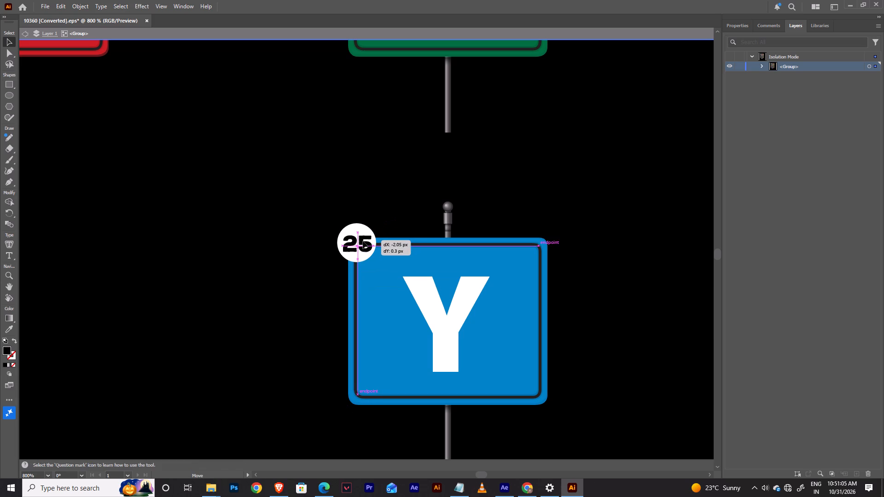
{"action": "left_click_drag", "start_coordinate": [363, 241], "coordinate": [363, 240]}
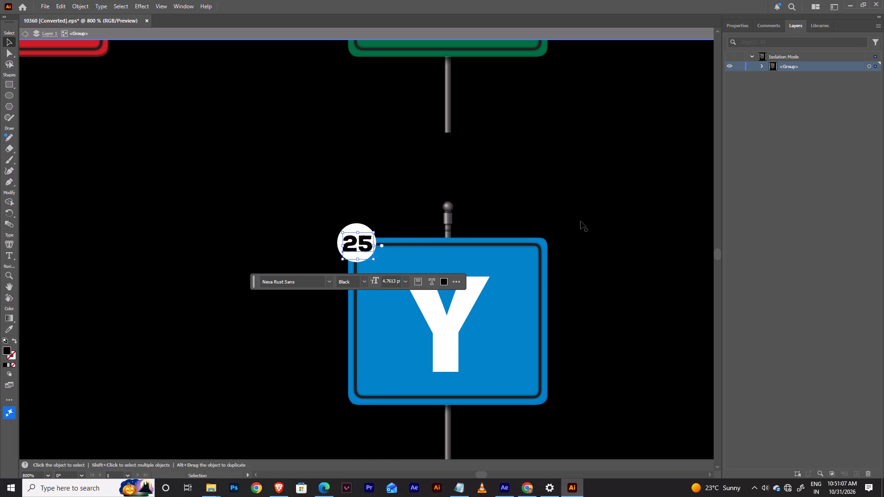
{"action": "left_click", "coordinate": [614, 217]}
Replace the number in the Z sign's circle badge with 26, leaving the text object selected.
{"action": "key", "text": "space"}
{"action": "key", "text": "space"}
{"action": "key", "text": "space"}
{"action": "key", "text": "space"}
{"action": "key", "text": "space"}
{"action": "key", "text": "space"}
{"action": "key", "text": "space"}
{"action": "left_click_drag", "start_coordinate": [624, 200], "coordinate": [265, 226]}
{"action": "double_click", "coordinate": [432, 272]}
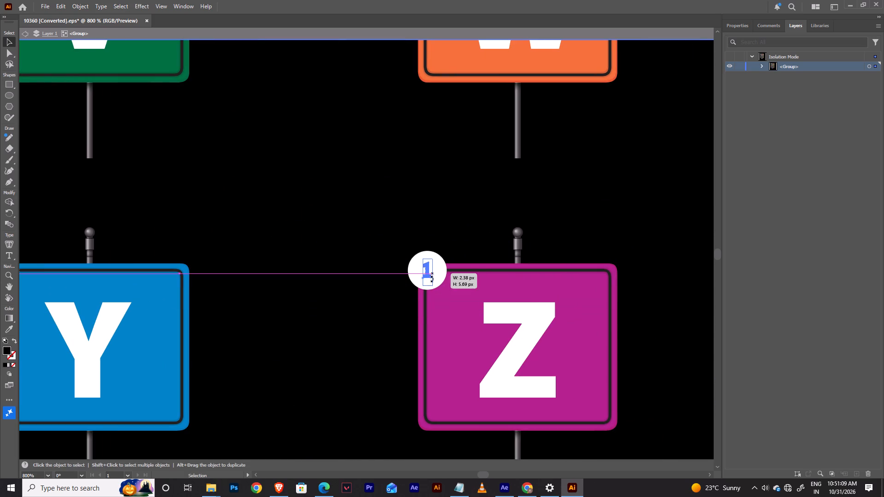
{"action": "key", "text": "ctrl+z"}
{"action": "double_click", "coordinate": [429, 274]}
{"action": "double_click", "coordinate": [429, 274]}
{"action": "type", "text": "26"}
{"action": "left_click", "coordinate": [13, 41]}
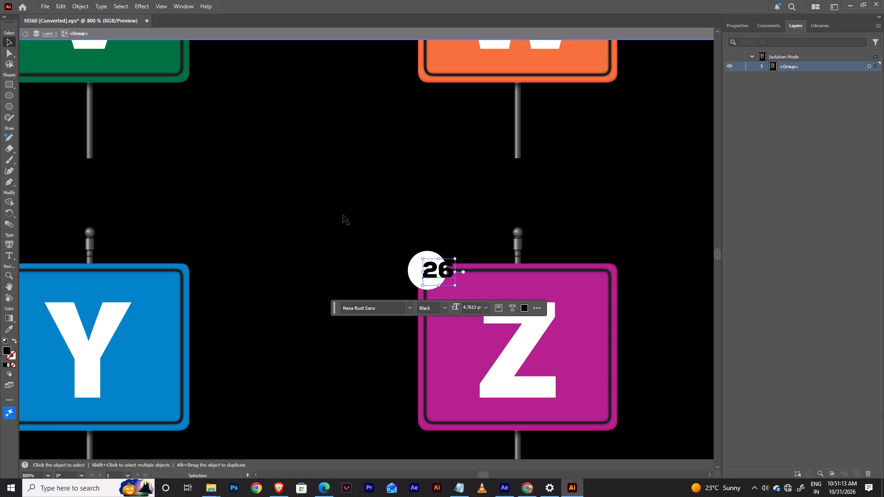
Move the 26 left to centre it in the Z sign's white circle, leaving nothing selected.
{"action": "left_click_drag", "start_coordinate": [444, 266], "coordinate": [433, 266]}
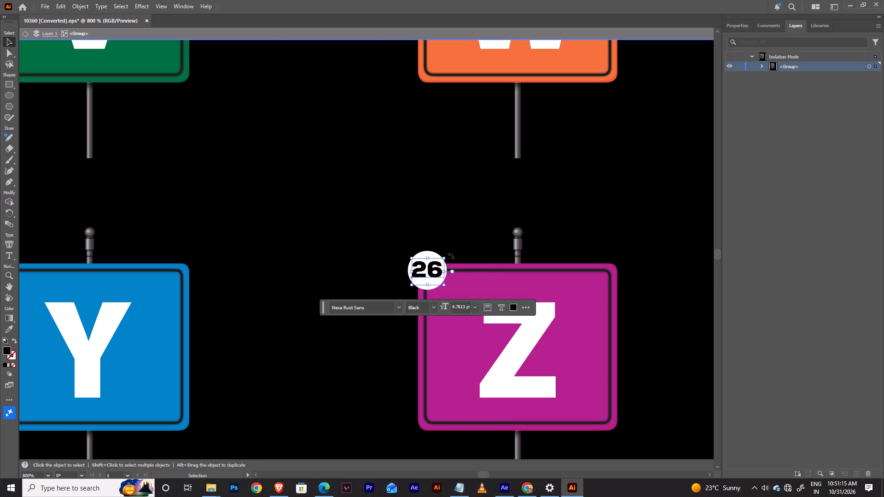
{"action": "left_click", "coordinate": [459, 247]}
Delete the black background rectangle behind the alphabet grid and exit the group's isolation mode.
{"action": "key", "text": "ctrl+minus"}
{"action": "key", "text": "ctrl+minus"}
{"action": "key", "text": "ctrl+minus"}
{"action": "key", "text": "ctrl+minus"}
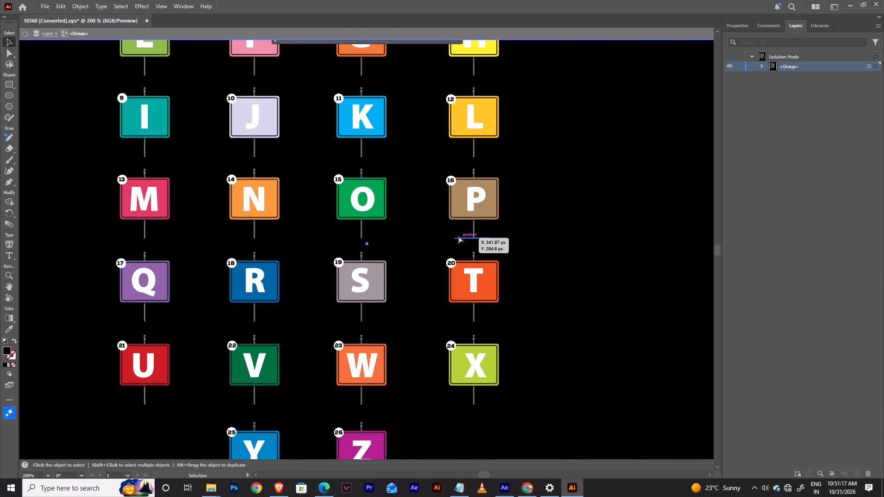
{"action": "key", "text": "ctrl+minus"}
{"action": "key", "text": "ctrl+minus"}
{"action": "key", "text": "space"}
{"action": "left_click_drag", "start_coordinate": [442, 127], "coordinate": [447, 193]}
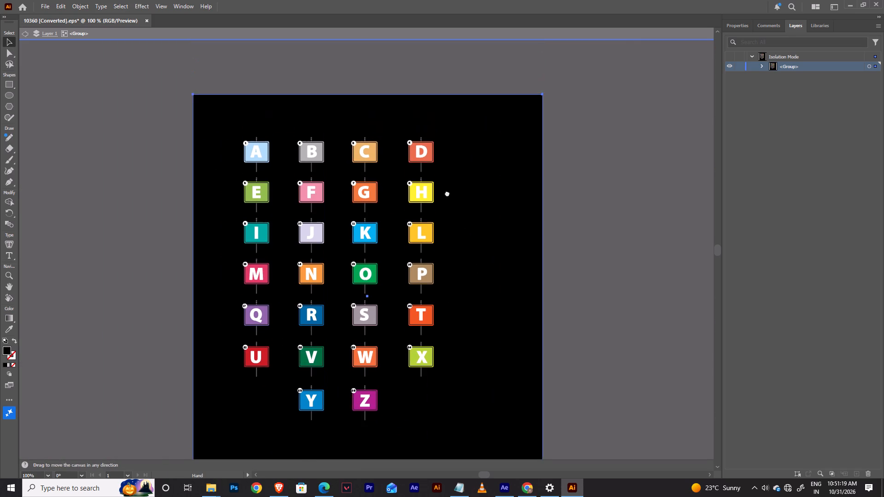
{"action": "left_click_drag", "start_coordinate": [447, 193], "coordinate": [448, 193]}
{"action": "left_click", "coordinate": [490, 136]}
{"action": "key", "text": "BackSpace"}
{"action": "left_click", "coordinate": [506, 113]}
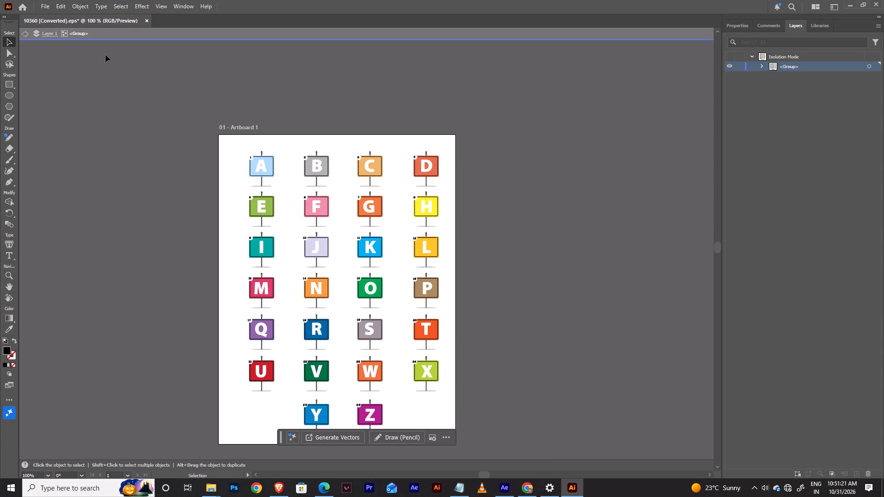
{"action": "left_click", "coordinate": [19, 34]}
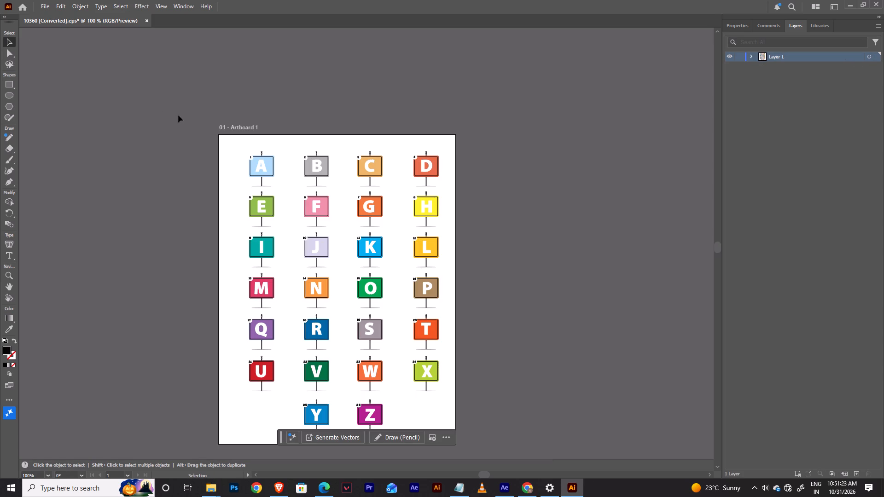
Release the alphabet group inside Layer 1 to separate layers in sequence, leaving nothing selected.
{"action": "left_click_drag", "start_coordinate": [165, 105], "coordinate": [577, 467]}
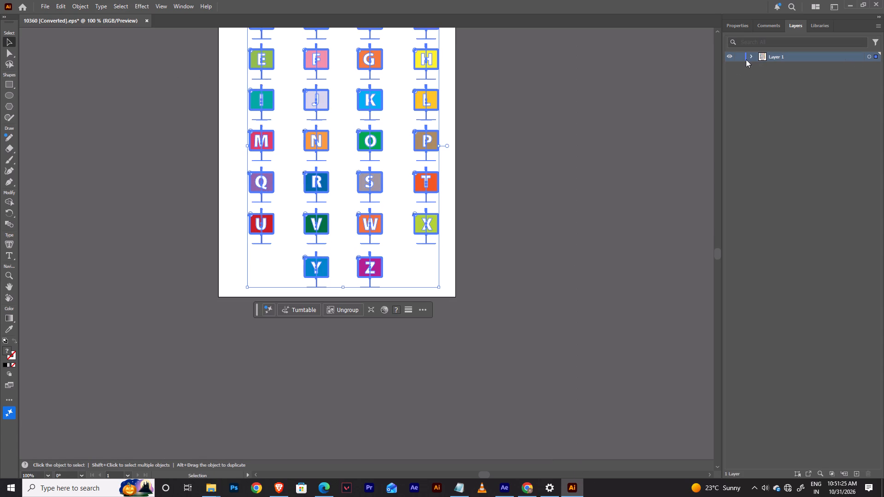
{"action": "left_click", "coordinate": [751, 57]}
{"action": "left_click", "coordinate": [760, 64]}
{"action": "left_click", "coordinate": [791, 68]}
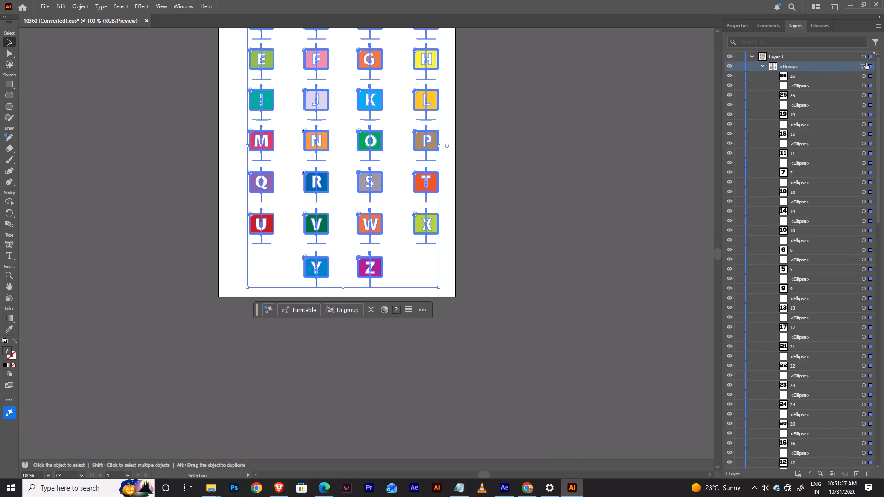
{"action": "left_click", "coordinate": [878, 29]}
{"action": "left_click", "coordinate": [801, 179]}
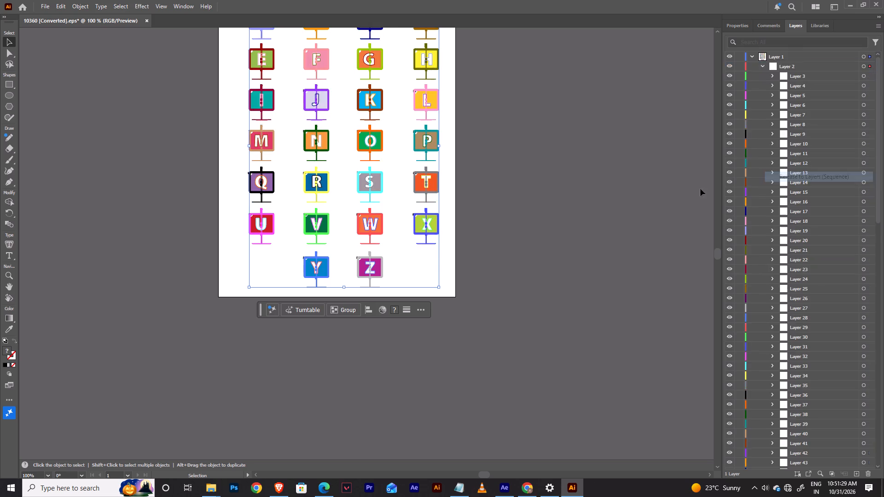
{"action": "left_click", "coordinate": [681, 188]}
Group the parts and number badge of each top-row sign, A, B, C and D, as one separate group per letter.
{"action": "key", "text": "space"}
{"action": "key", "text": "space"}
{"action": "key", "text": "space"}
{"action": "key", "text": "space"}
{"action": "key", "text": "space"}
{"action": "key", "text": "space"}
{"action": "left_click_drag", "start_coordinate": [598, 98], "coordinate": [649, 296]}
{"action": "left_click_drag", "start_coordinate": [288, 200], "coordinate": [326, 234]}
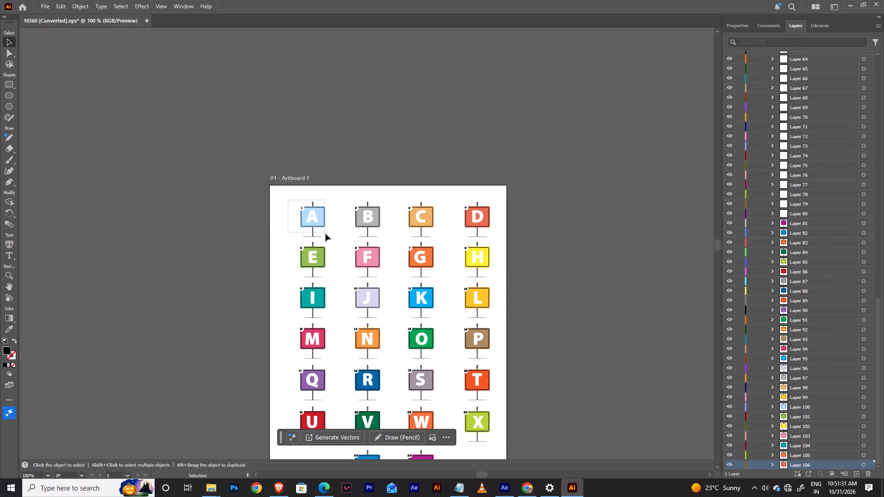
{"action": "left_click_drag", "start_coordinate": [326, 234], "coordinate": [331, 237]}
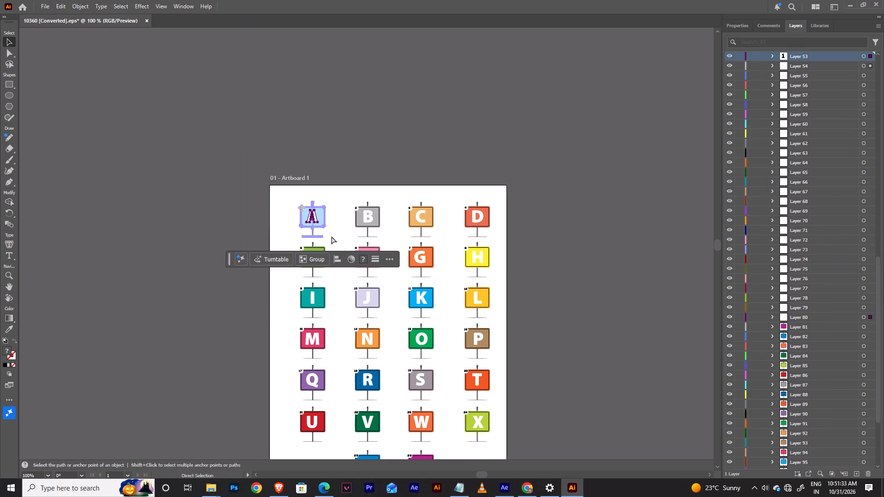
{"action": "key", "text": "ctrl+g"}
{"action": "left_click_drag", "start_coordinate": [342, 196], "coordinate": [384, 238]}
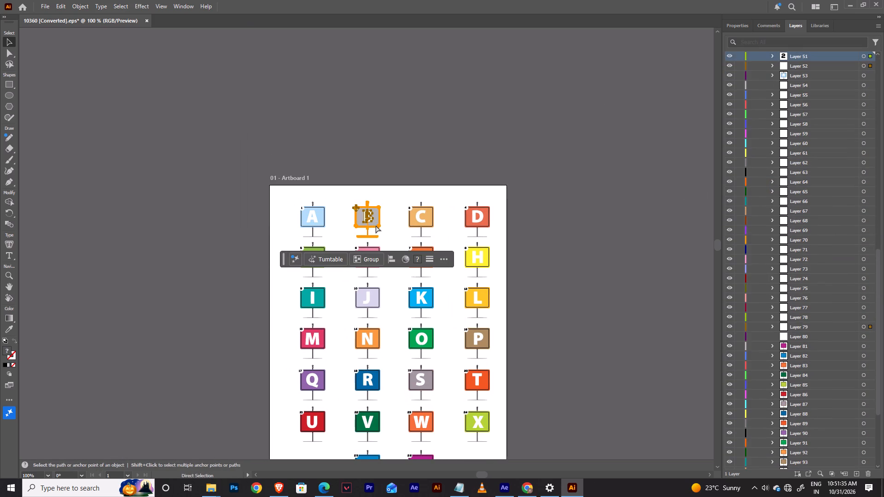
{"action": "key", "text": "ctrl+g"}
{"action": "left_click_drag", "start_coordinate": [401, 193], "coordinate": [439, 241]}
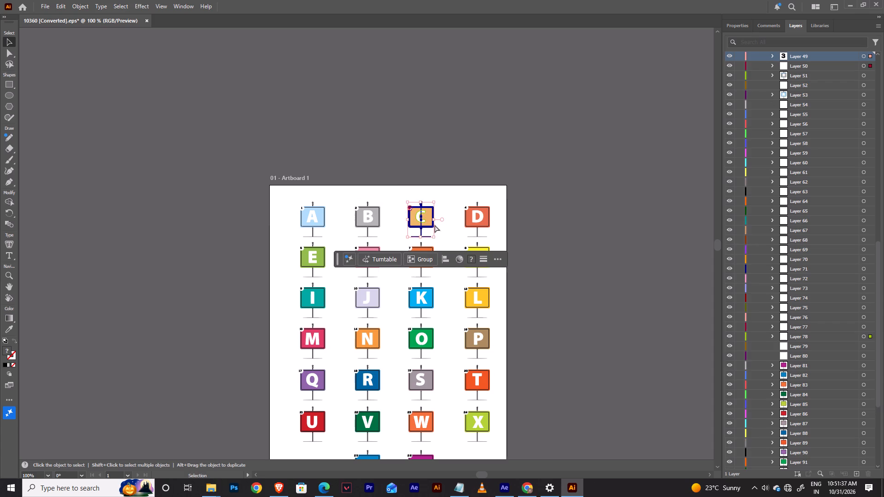
{"action": "key", "text": "ctrl+g"}
{"action": "left_click_drag", "start_coordinate": [456, 199], "coordinate": [498, 237]}
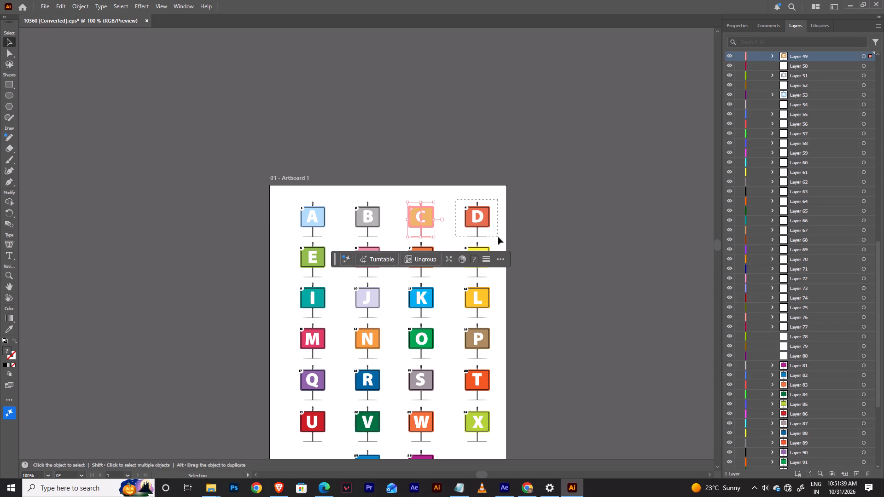
{"action": "left_click_drag", "start_coordinate": [498, 237], "coordinate": [497, 239]}
{"action": "key", "text": "ctrl+g"}
Group all parts of the H sign together with its number badge.
{"action": "left_click_drag", "start_coordinate": [516, 249], "coordinate": [486, 253]}
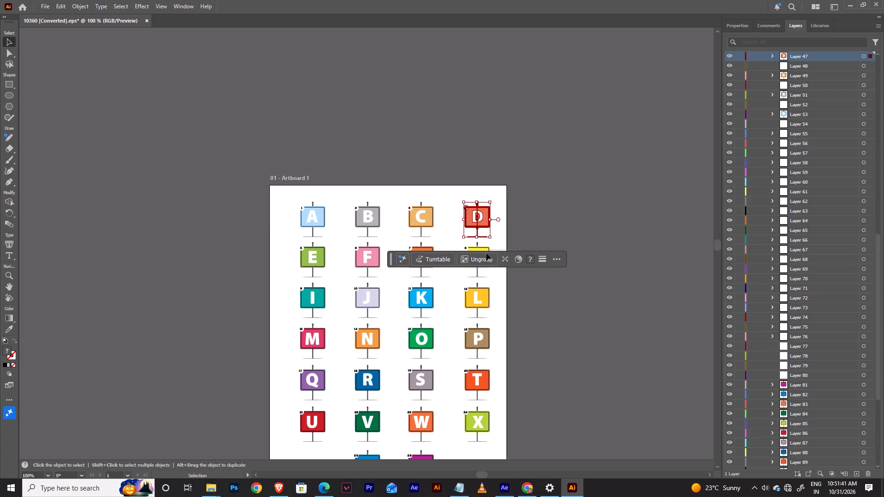
{"action": "left_click_drag", "start_coordinate": [486, 253], "coordinate": [468, 276]}
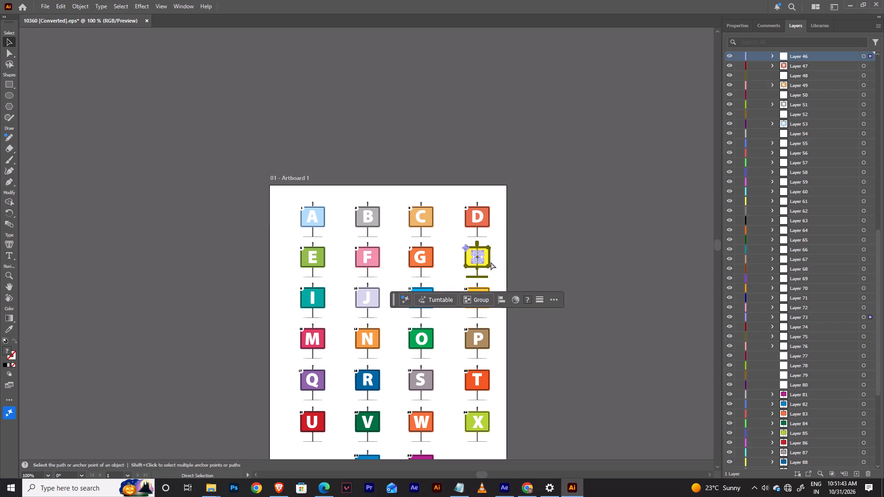
{"action": "left_click_drag", "start_coordinate": [519, 241], "coordinate": [456, 276]}
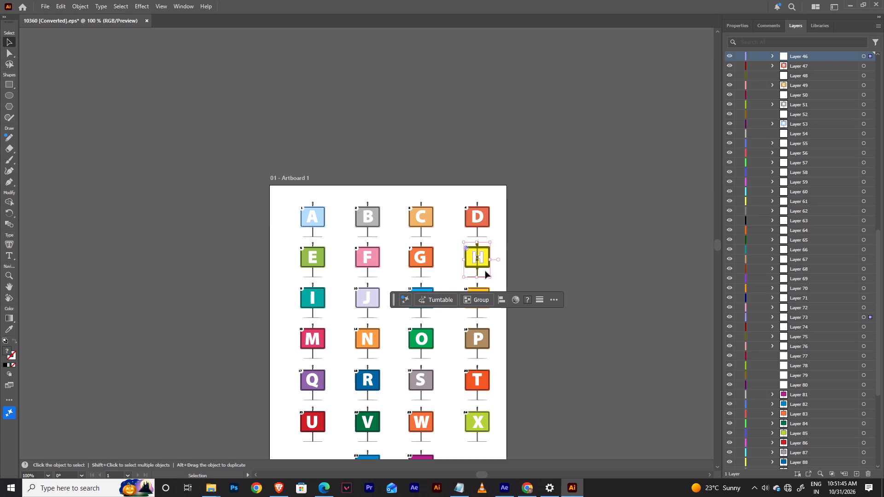
{"action": "key", "text": "ctrl+g"}
Group the parts and number badge of the G, F and E signs as one separate group per letter.
{"action": "left_click_drag", "start_coordinate": [443, 243], "coordinate": [407, 272]}
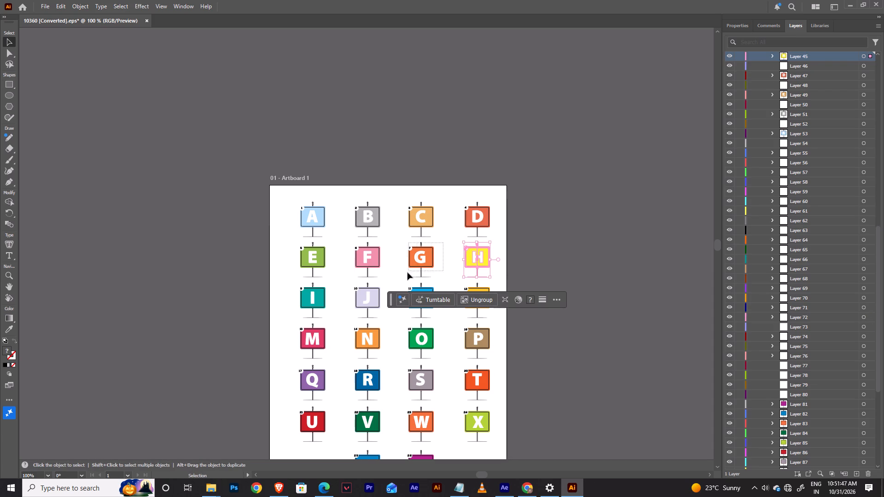
{"action": "left_click_drag", "start_coordinate": [407, 272], "coordinate": [402, 275]}
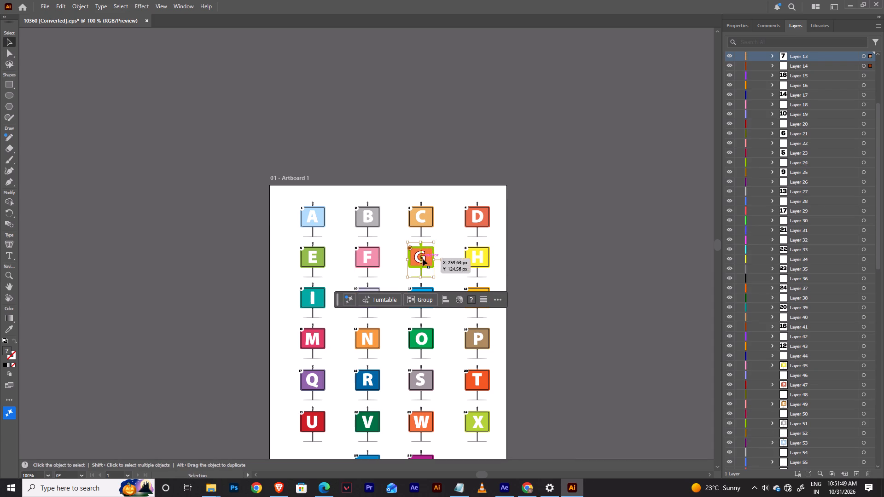
{"action": "left_click_drag", "start_coordinate": [423, 259], "coordinate": [440, 244]}
{"action": "key", "text": "ctrl+z"}
{"action": "key", "text": "ctrl+g"}
{"action": "left_click_drag", "start_coordinate": [390, 246], "coordinate": [371, 260]}
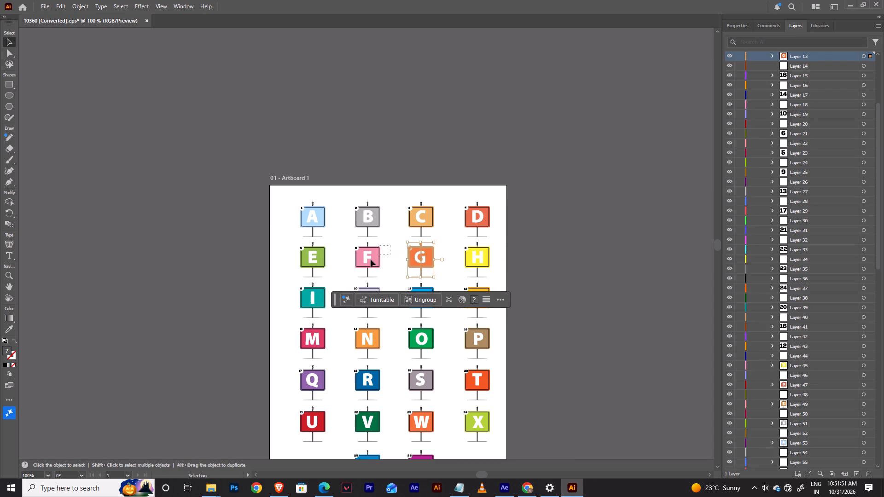
{"action": "left_click_drag", "start_coordinate": [371, 260], "coordinate": [350, 273]}
{"action": "key", "text": "ctrl+g"}
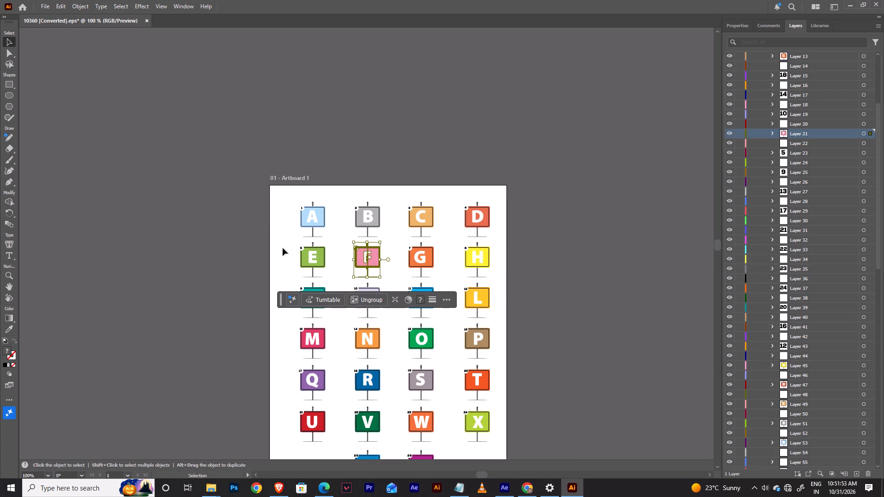
{"action": "left_click_drag", "start_coordinate": [283, 246], "coordinate": [336, 275]}
{"action": "key", "text": "ctrl+g"}
Group the parts and number badge of each third-row sign, I, J, K and L, as one separate group per letter.
{"action": "key", "text": "space"}
{"action": "key", "text": "space"}
{"action": "key", "text": "space"}
{"action": "key", "text": "space"}
{"action": "left_click_drag", "start_coordinate": [346, 275], "coordinate": [354, 240]}
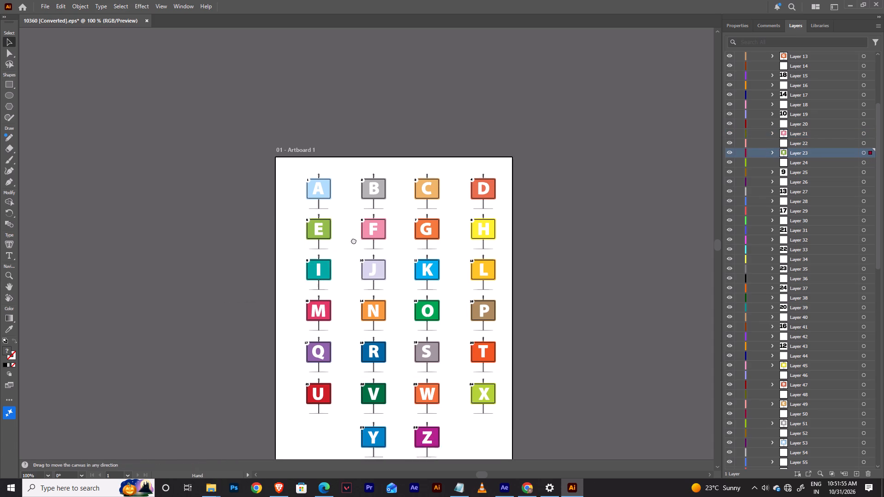
{"action": "left_click_drag", "start_coordinate": [354, 240], "coordinate": [362, 208]}
{"action": "left_click_drag", "start_coordinate": [302, 221], "coordinate": [344, 246]}
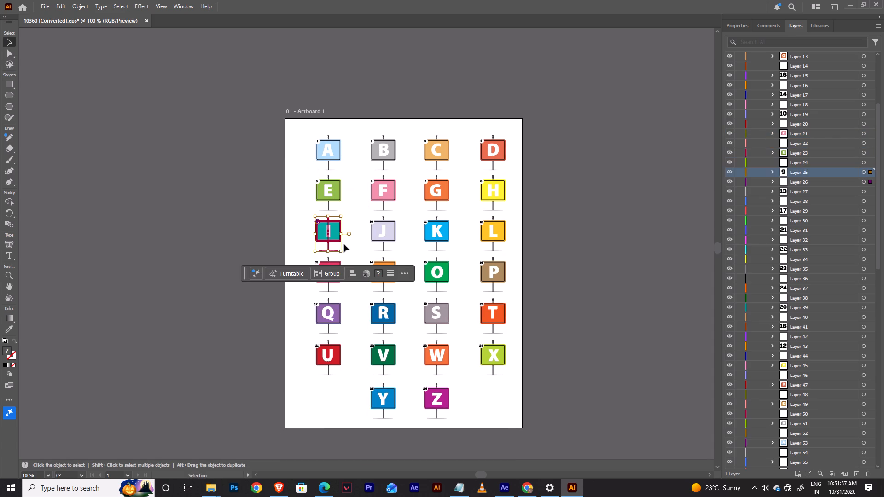
{"action": "key", "text": "ctrl+g"}
{"action": "left_click_drag", "start_coordinate": [361, 217], "coordinate": [401, 252]}
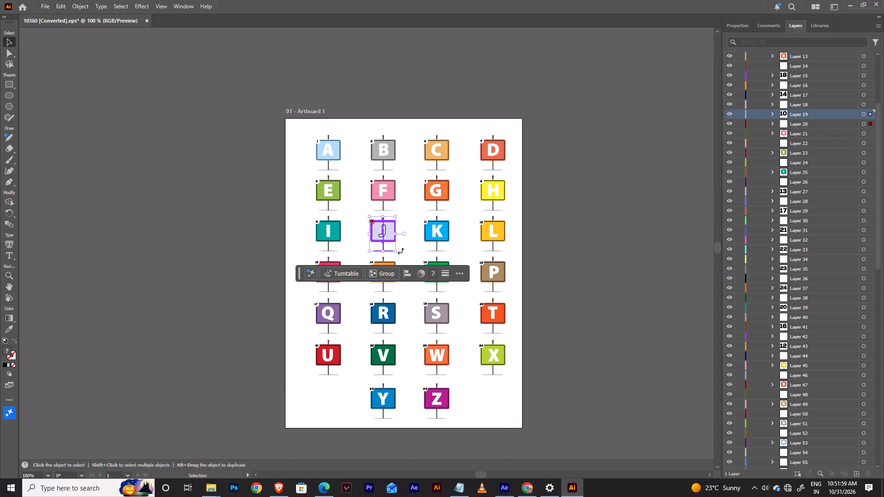
{"action": "key", "text": "ctrl+g"}
{"action": "left_click_drag", "start_coordinate": [415, 221], "coordinate": [447, 244]}
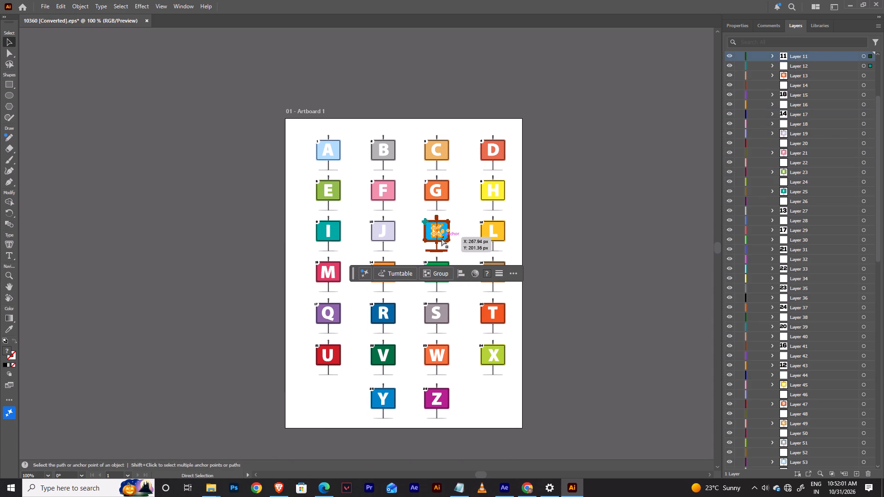
{"action": "key", "text": "ctrl+g"}
{"action": "left_click_drag", "start_coordinate": [469, 219], "coordinate": [503, 244]}
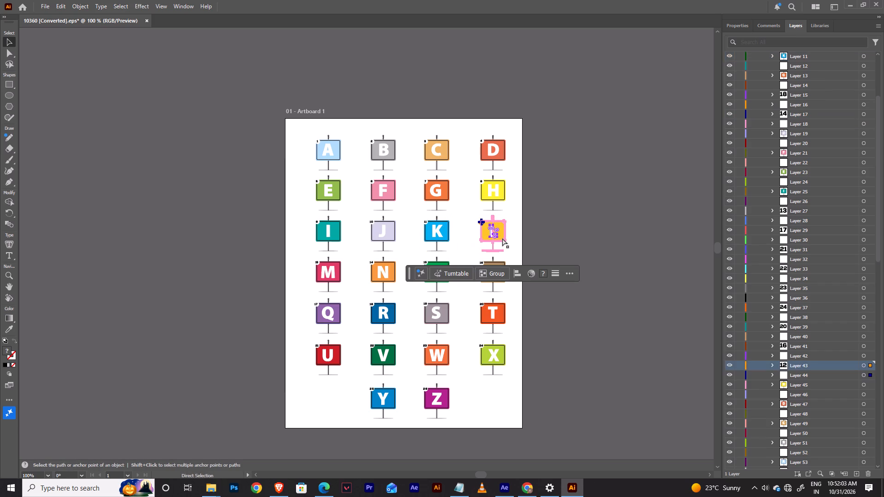
{"action": "key", "text": "ctrl+g"}
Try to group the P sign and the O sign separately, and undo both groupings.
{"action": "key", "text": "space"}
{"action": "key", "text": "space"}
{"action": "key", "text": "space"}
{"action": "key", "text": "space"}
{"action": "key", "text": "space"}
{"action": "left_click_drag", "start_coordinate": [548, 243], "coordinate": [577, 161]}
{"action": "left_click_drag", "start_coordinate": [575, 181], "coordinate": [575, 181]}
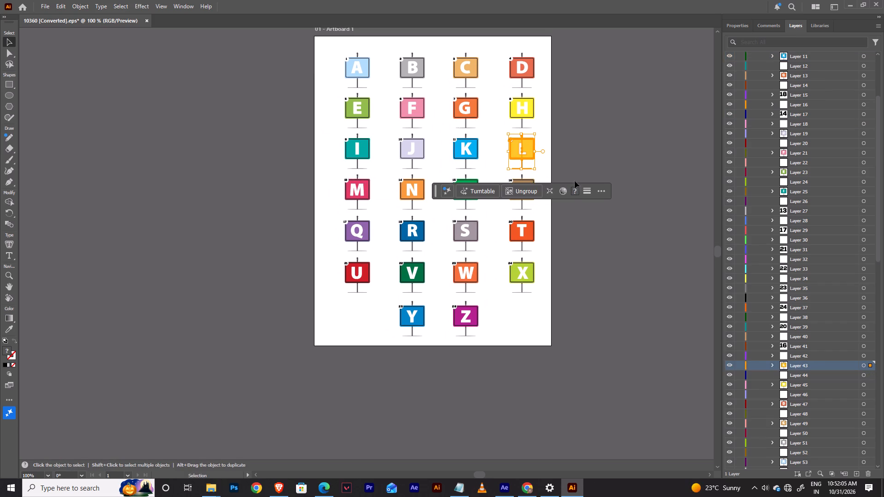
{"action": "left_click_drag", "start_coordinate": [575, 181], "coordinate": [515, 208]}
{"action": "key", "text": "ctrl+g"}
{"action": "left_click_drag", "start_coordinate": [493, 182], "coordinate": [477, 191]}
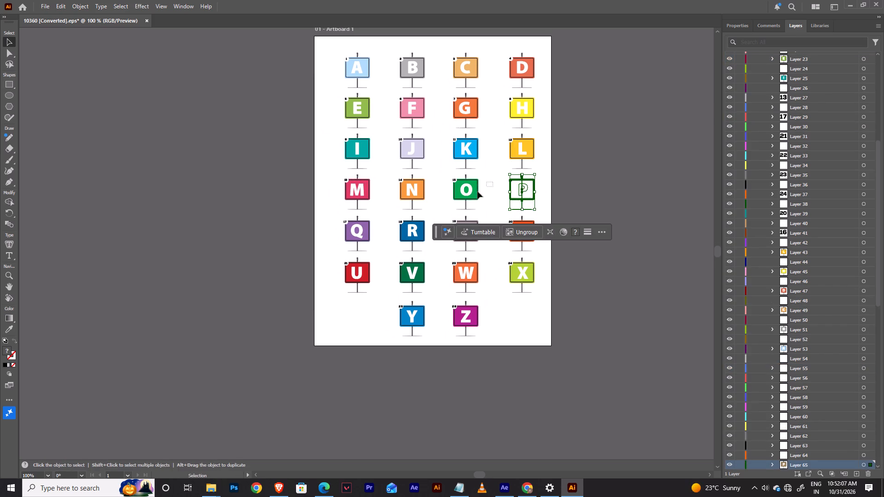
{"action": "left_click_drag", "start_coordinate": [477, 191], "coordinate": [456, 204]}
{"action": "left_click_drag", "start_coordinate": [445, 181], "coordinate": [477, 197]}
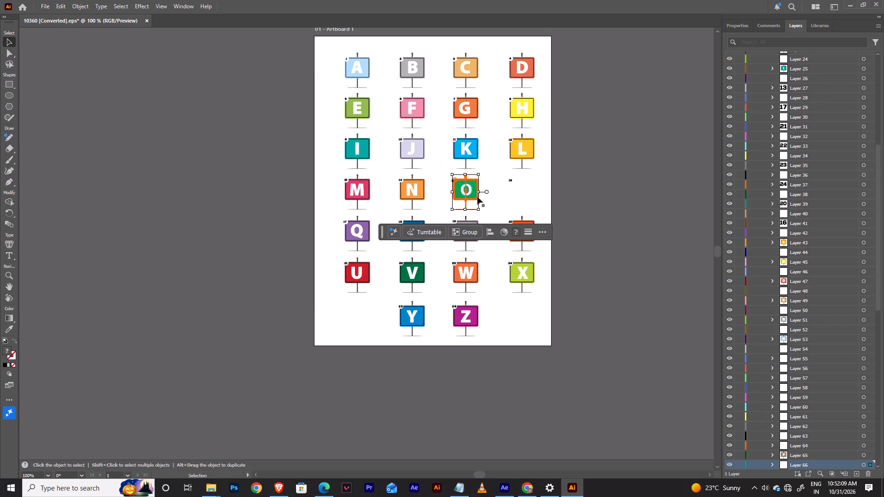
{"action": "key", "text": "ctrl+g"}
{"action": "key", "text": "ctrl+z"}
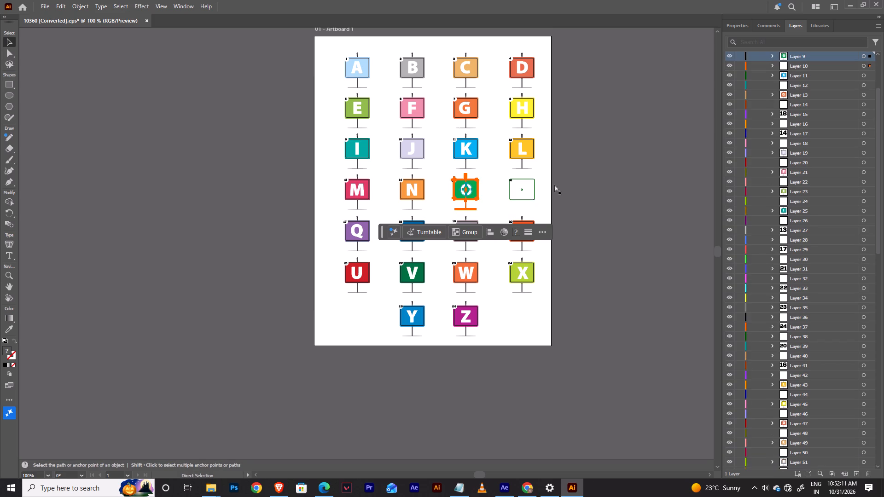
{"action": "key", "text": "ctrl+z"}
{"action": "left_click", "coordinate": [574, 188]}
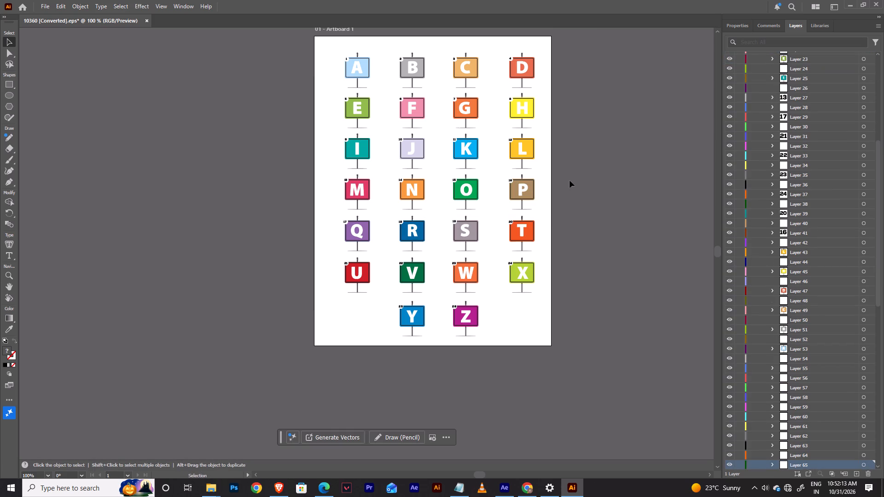
Group the parts and number badge of each fourth-row sign, P, O, N and M, as one separate group per letter.
{"action": "left_click_drag", "start_coordinate": [568, 181], "coordinate": [491, 196]}
{"action": "key", "text": "ctrl+g"}
{"action": "left_click", "coordinate": [575, 202]}
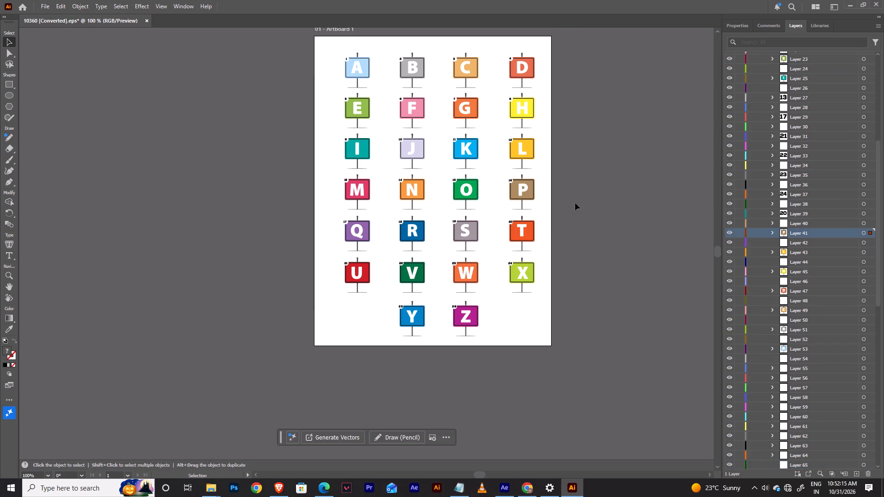
{"action": "left_click_drag", "start_coordinate": [494, 178], "coordinate": [447, 203]}
{"action": "key", "text": "ctrl+g"}
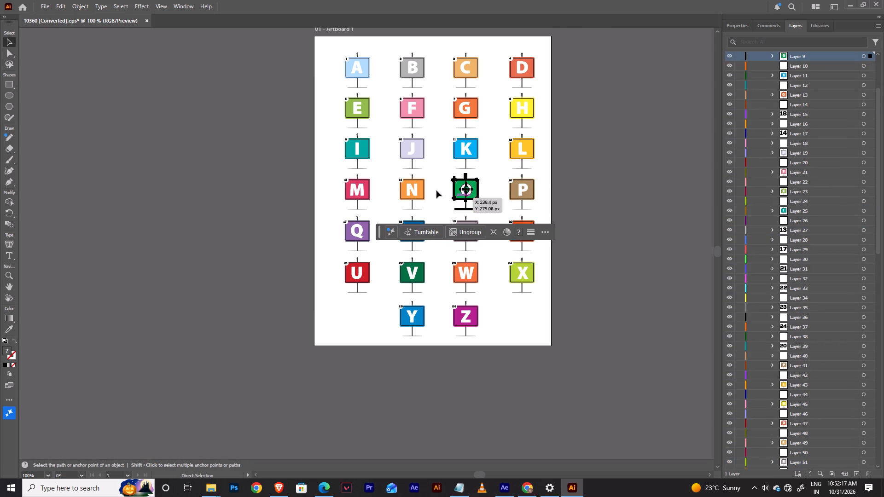
{"action": "left_click_drag", "start_coordinate": [432, 183], "coordinate": [396, 199]}
{"action": "left_click_drag", "start_coordinate": [390, 175], "coordinate": [430, 196]}
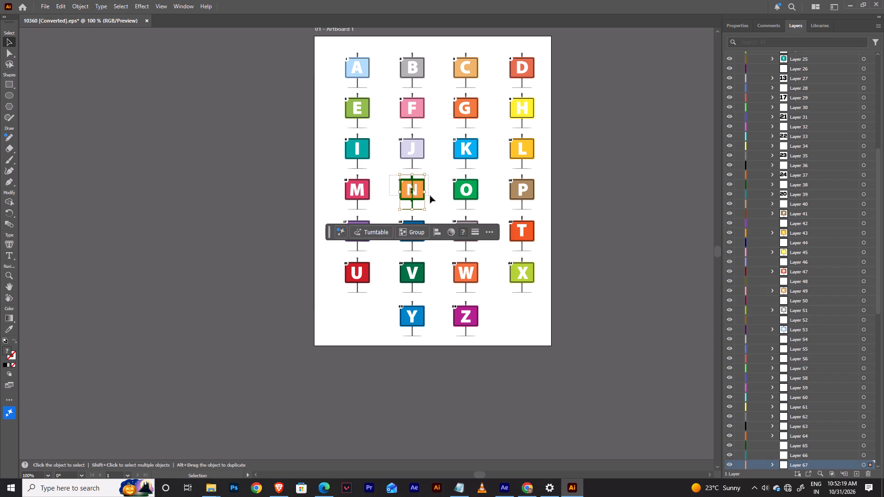
{"action": "left_click_drag", "start_coordinate": [430, 196], "coordinate": [436, 199]}
{"action": "key", "text": "ctrl+g"}
{"action": "left_click_drag", "start_coordinate": [394, 180], "coordinate": [380, 185]}
{"action": "key", "text": "ctrl+z"}
{"action": "left_click_drag", "start_coordinate": [380, 175], "coordinate": [340, 200]}
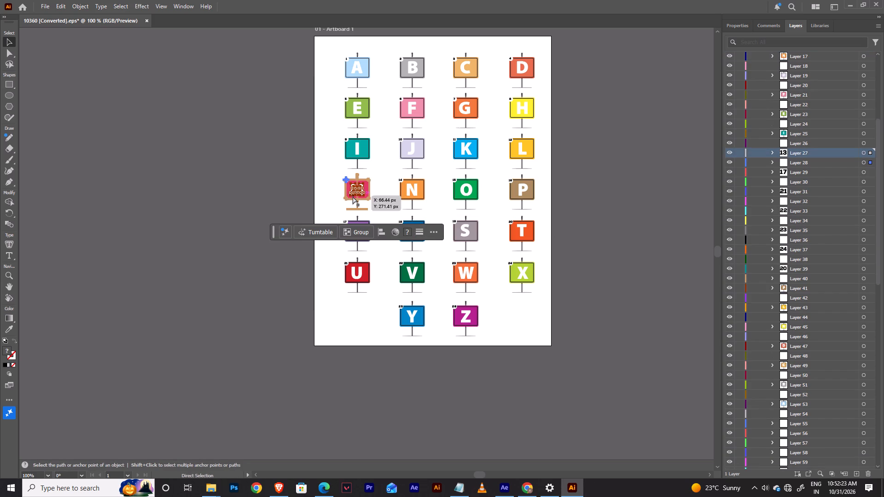
{"action": "key", "text": "ctrl+g"}
Group the parts and number badge of each fifth-row sign, Q, R, S and T, as one separate group per letter.
{"action": "left_click_drag", "start_coordinate": [321, 217], "coordinate": [382, 234]}
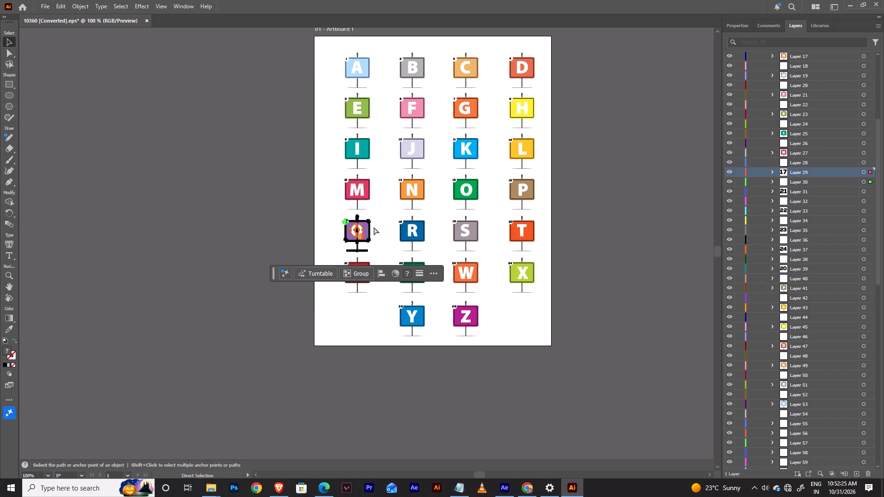
{"action": "key", "text": "ctrl+g"}
{"action": "left_click_drag", "start_coordinate": [385, 218], "coordinate": [432, 239]}
{"action": "key", "text": "ctrl+g"}
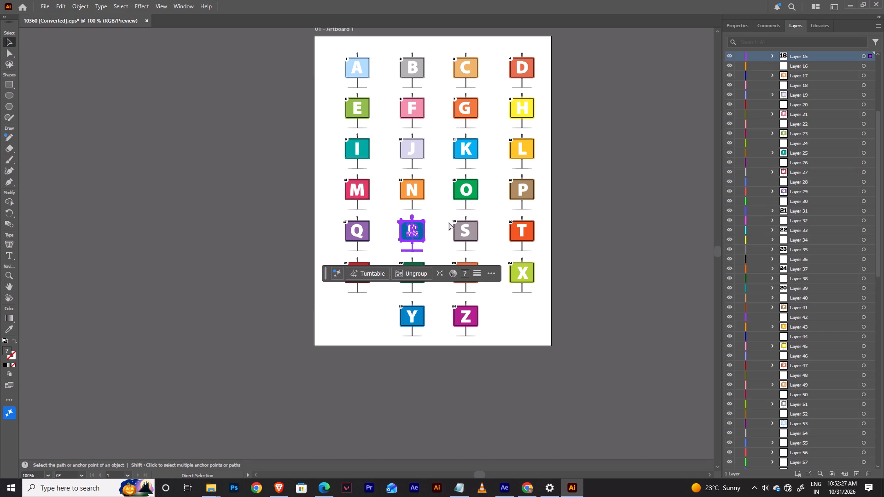
{"action": "left_click_drag", "start_coordinate": [442, 217], "coordinate": [476, 231]}
{"action": "key", "text": "ctrl+g"}
{"action": "left_click_drag", "start_coordinate": [501, 220], "coordinate": [529, 234]}
{"action": "key", "text": "ctrl+g"}
Group the parts and number badge of each sixth-row sign, U, V, W and X, as one separate group per letter.
{"action": "left_click_drag", "start_coordinate": [331, 258], "coordinate": [375, 275]}
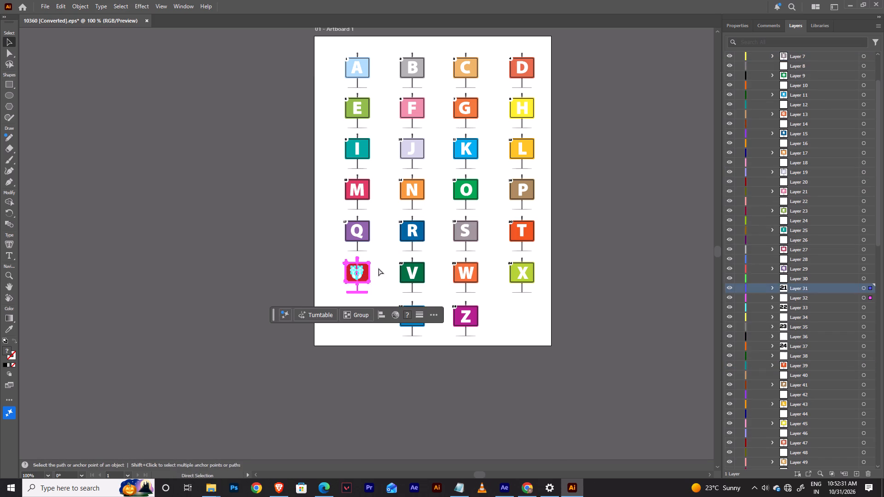
{"action": "key", "text": "ctrl+g"}
{"action": "left_click_drag", "start_coordinate": [396, 255], "coordinate": [429, 274]}
{"action": "key", "text": "ctrl+g"}
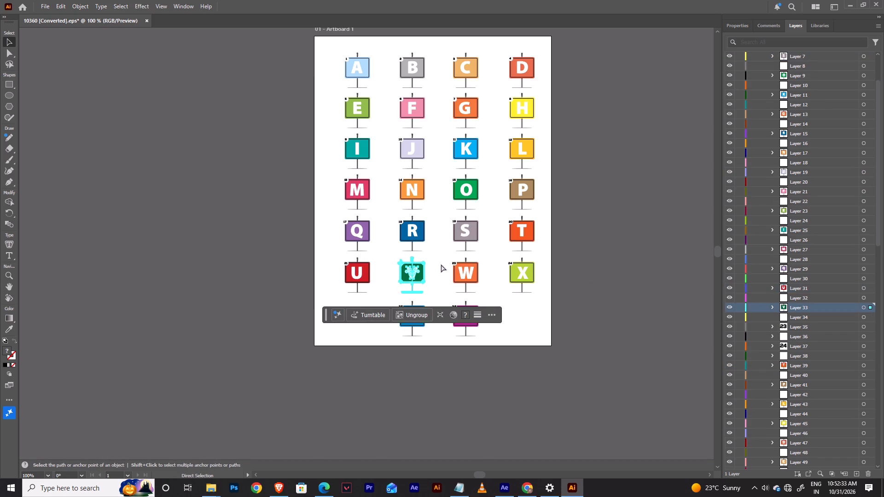
{"action": "left_click_drag", "start_coordinate": [444, 257], "coordinate": [471, 270]}
{"action": "key", "text": "ctrl+g"}
{"action": "left_click_drag", "start_coordinate": [499, 258], "coordinate": [506, 260]}
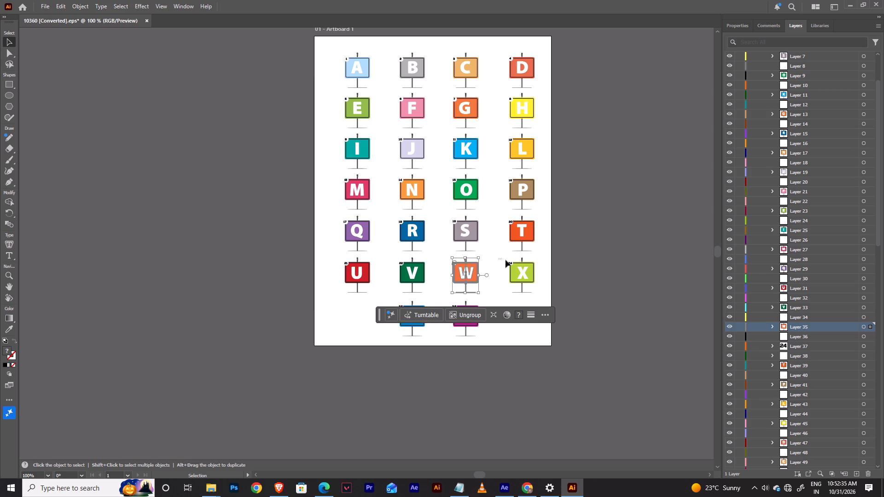
{"action": "left_click_drag", "start_coordinate": [506, 260], "coordinate": [532, 272]}
{"action": "key", "text": "ctrl+g"}
Group the parts and number badge of the Y and Z signs as one separate group per letter.
{"action": "left_click_drag", "start_coordinate": [381, 301], "coordinate": [405, 317]}
{"action": "left_click_drag", "start_coordinate": [408, 318], "coordinate": [416, 320], "text": "ctrl"}
{"action": "key", "text": "ctrl+z"}
{"action": "left_click_drag", "start_coordinate": [379, 301], "coordinate": [436, 327]}
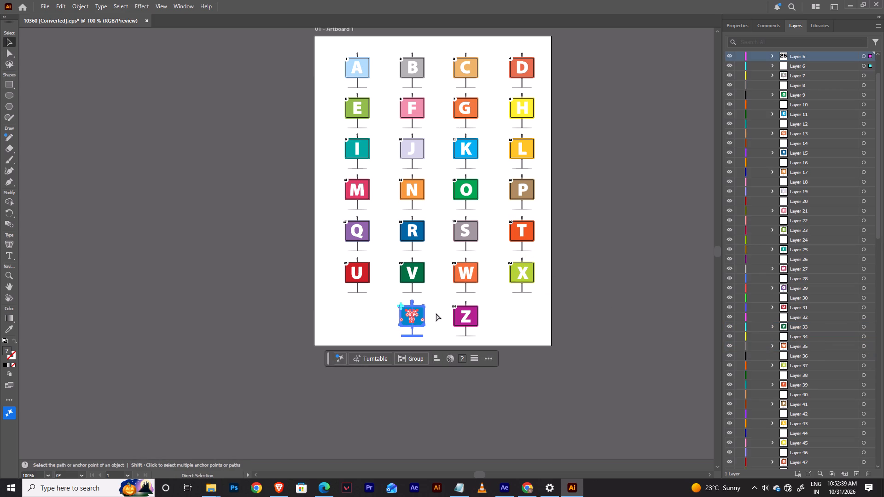
{"action": "key", "text": "ctrl+g"}
{"action": "left_click_drag", "start_coordinate": [446, 302], "coordinate": [487, 322]}
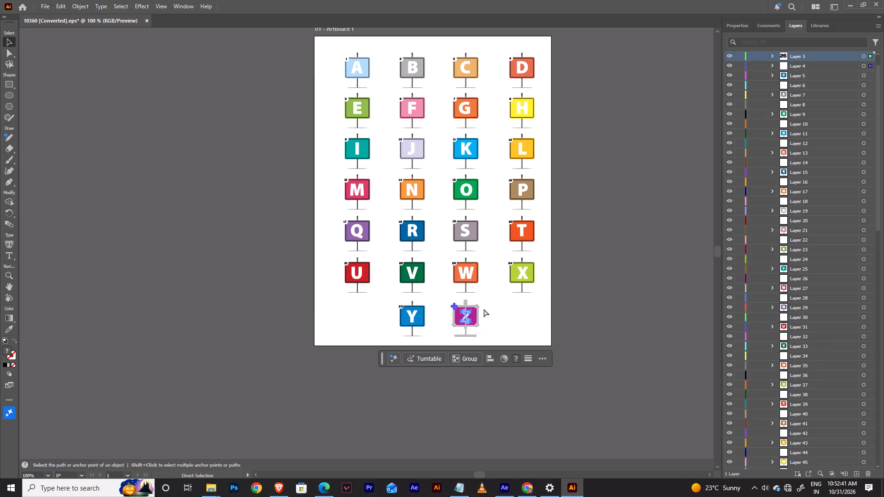
{"action": "key", "text": "ctrl+g"}
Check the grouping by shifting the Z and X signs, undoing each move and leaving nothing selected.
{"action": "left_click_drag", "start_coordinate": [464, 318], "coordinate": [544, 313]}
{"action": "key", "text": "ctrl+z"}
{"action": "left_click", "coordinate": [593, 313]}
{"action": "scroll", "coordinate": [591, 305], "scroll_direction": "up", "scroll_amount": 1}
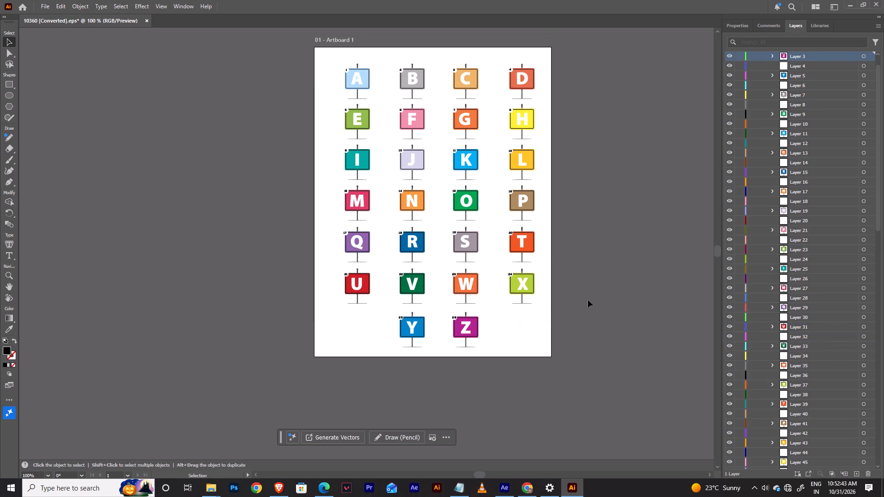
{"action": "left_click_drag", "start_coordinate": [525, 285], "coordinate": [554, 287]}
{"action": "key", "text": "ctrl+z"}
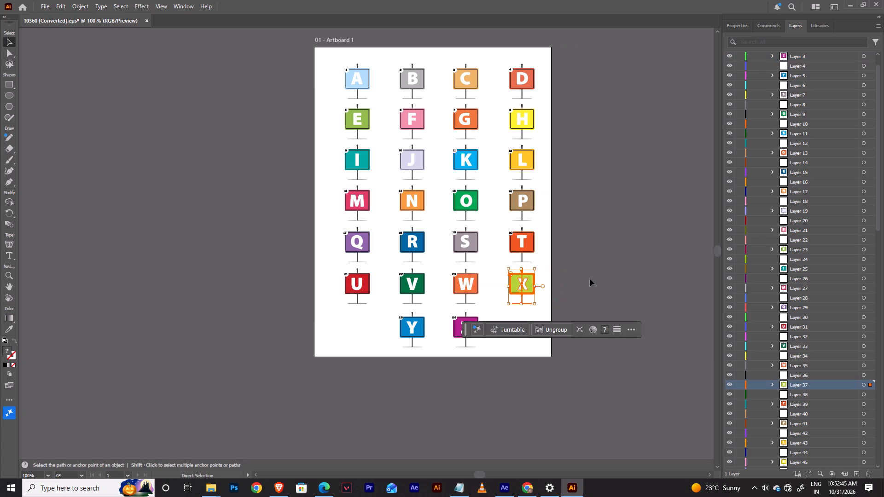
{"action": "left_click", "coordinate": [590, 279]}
Save the artwork as an Adobe Illustrator file named alphabets in the chapter11 folder on drive D.
{"action": "key", "text": "ctrl+s"}
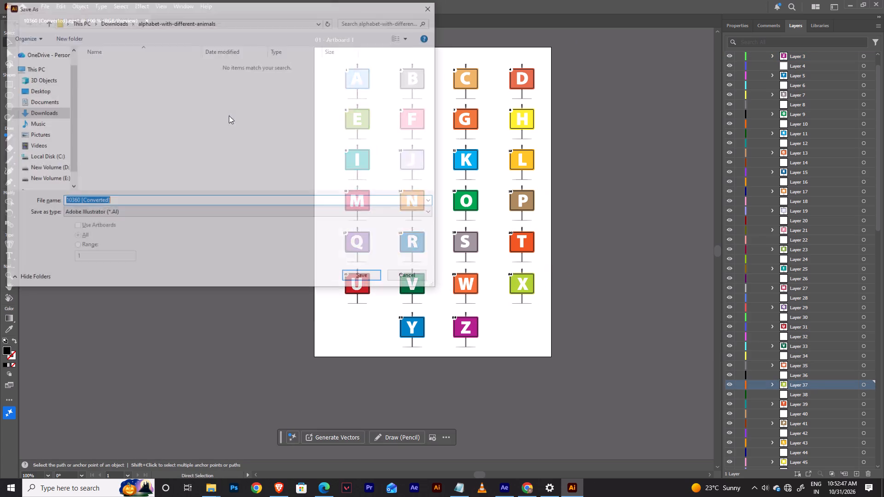
{"action": "left_click", "coordinate": [55, 168]}
{"action": "scroll", "coordinate": [120, 141], "scroll_direction": "down", "scroll_amount": 2}
{"action": "scroll", "coordinate": [119, 178], "scroll_direction": "down", "scroll_amount": 2}
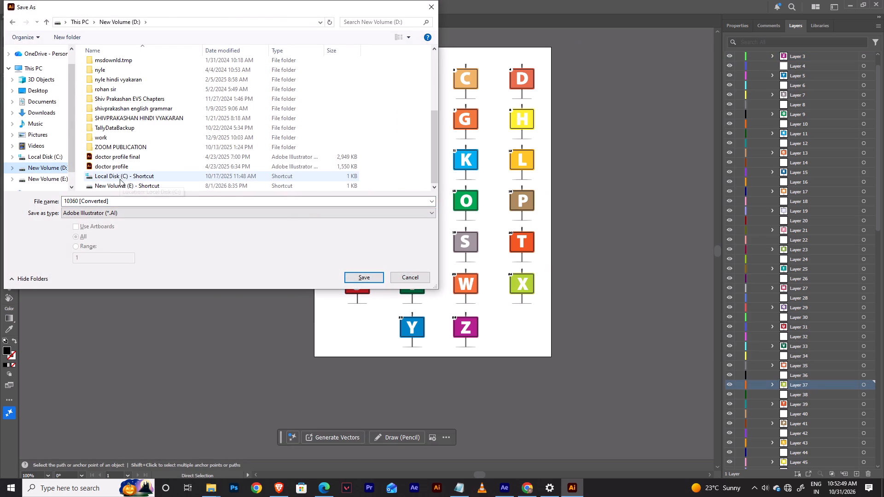
{"action": "scroll", "coordinate": [111, 147], "scroll_direction": "up", "scroll_amount": 6}
{"action": "double_click", "coordinate": [123, 101]}
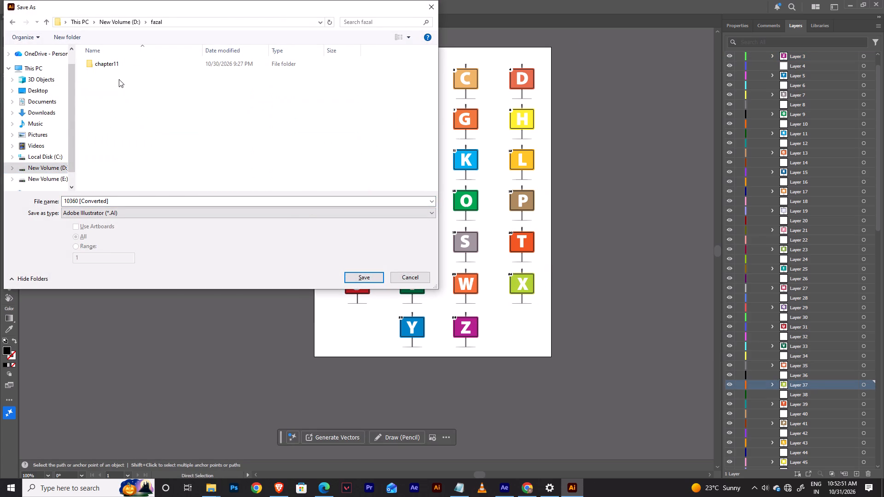
{"action": "double_click", "coordinate": [115, 67]}
{"action": "left_click", "coordinate": [125, 202]}
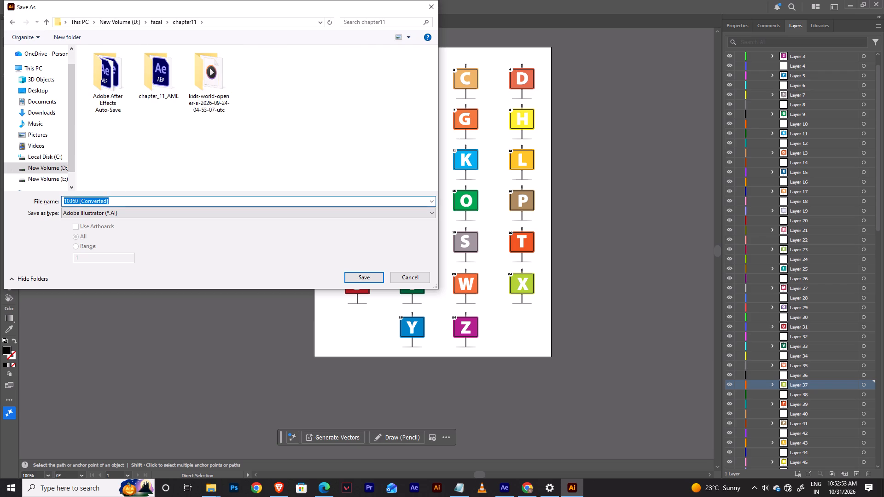
{"action": "type", "text": "alphabets"}
{"action": "key", "text": "Return"}
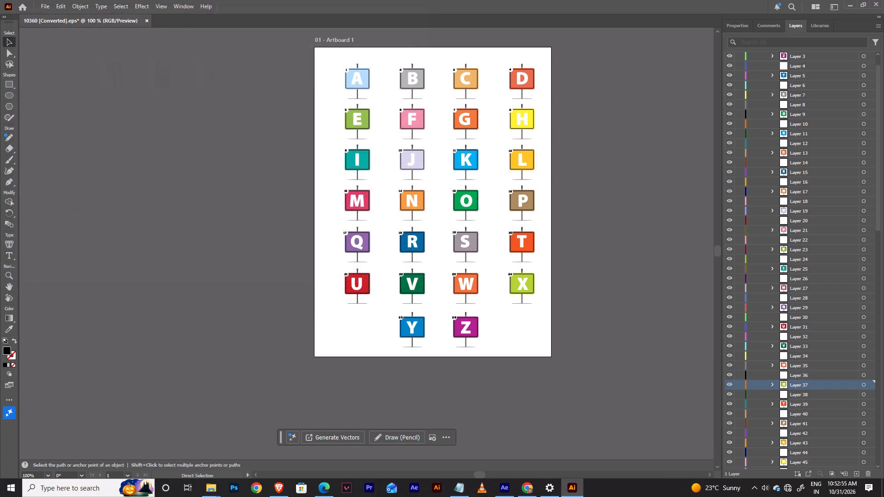
Accept the Illustrator save options for alphabets.ai, save the document again and close Illustrator.
{"action": "left_click", "coordinate": [488, 387]}
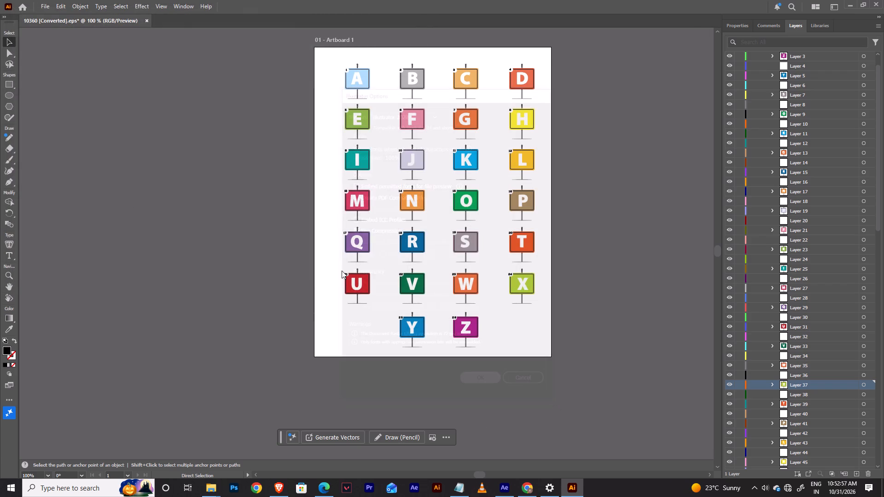
{"action": "key", "text": "ctrl+s"}
{"action": "key", "text": "ctrl+s"}
{"action": "key", "text": "ctrl+s"}
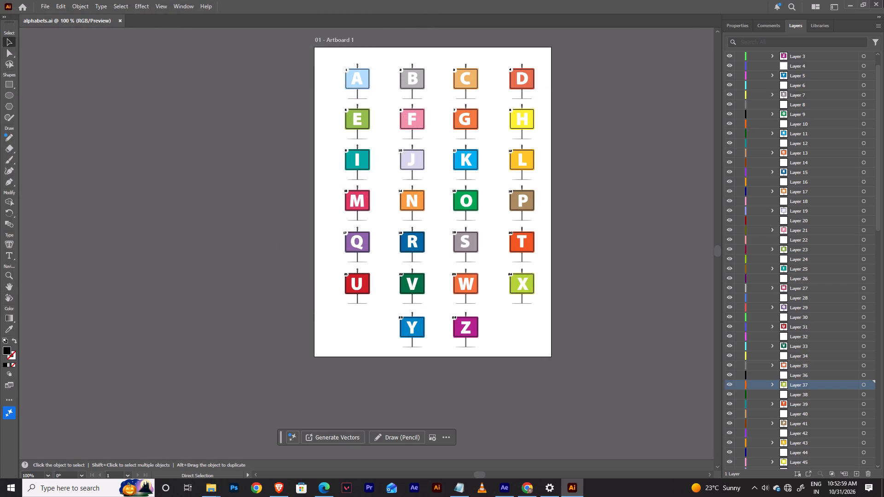
{"action": "left_click", "coordinate": [883, 0]}
Switch to the Windows network settings, enable the Ethernet adapter, and close the Settings and Network Connections windows.
{"action": "key", "text": "alt+Tab"}
{"action": "left_click", "coordinate": [375, 220], "text": "alt"}
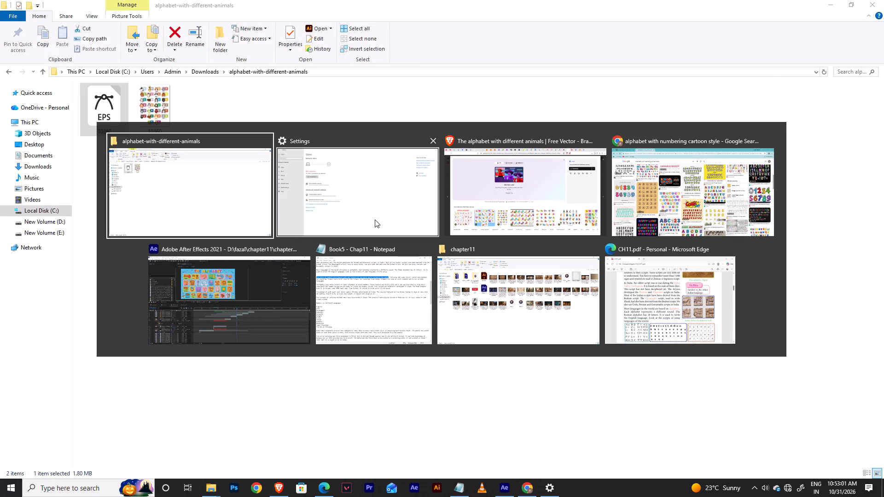
{"action": "left_click", "coordinate": [185, 257]}
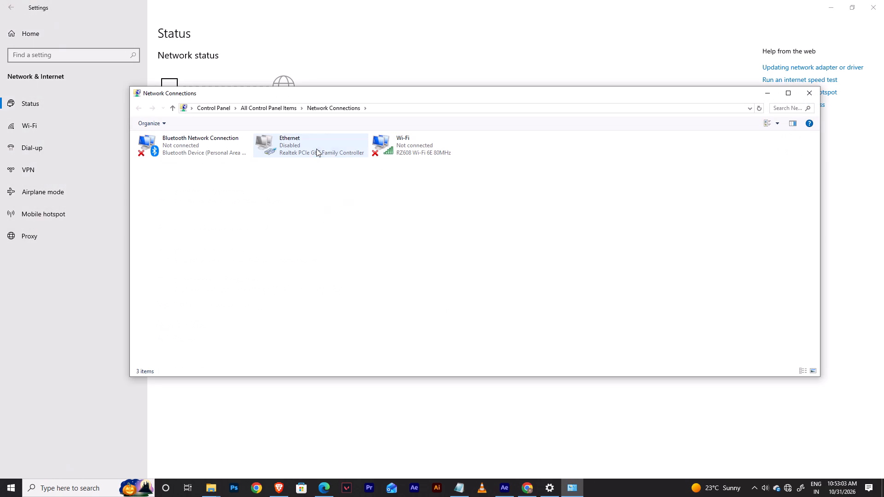
{"action": "left_click", "coordinate": [316, 149]}
{"action": "right_click", "coordinate": [315, 148]}
{"action": "double_click", "coordinate": [342, 156]}
{"action": "left_click", "coordinate": [883, 0]}
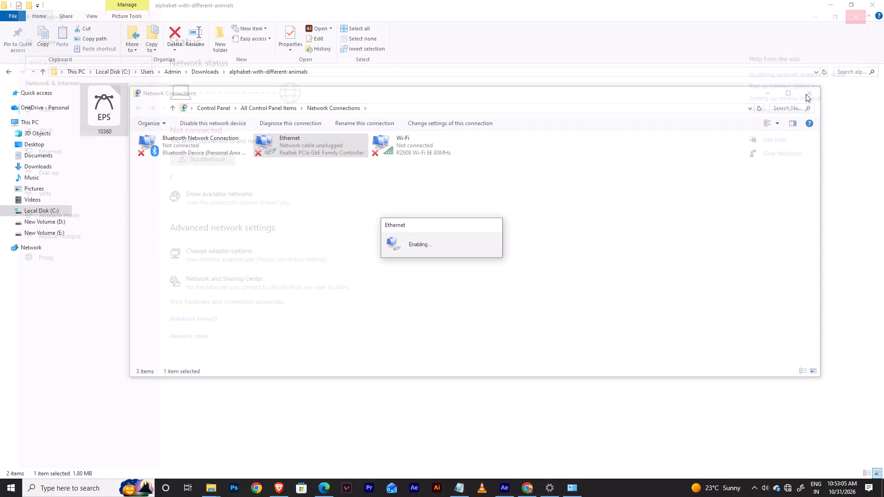
{"action": "left_click", "coordinate": [811, 98]}
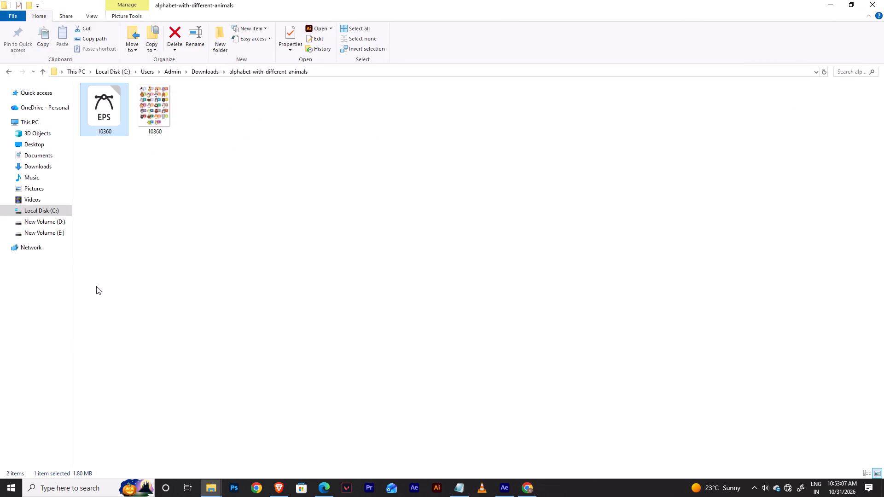
Permanently delete the alphabet-with-different-animals zip archive and its extracted folder from the Downloads folder.
{"action": "left_click", "coordinate": [207, 71]}
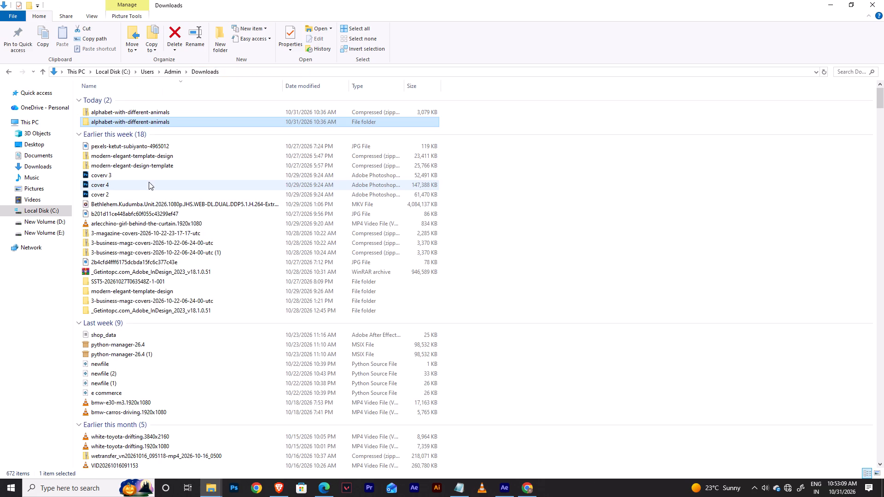
{"action": "left_click", "coordinate": [170, 113], "text": "shift"}
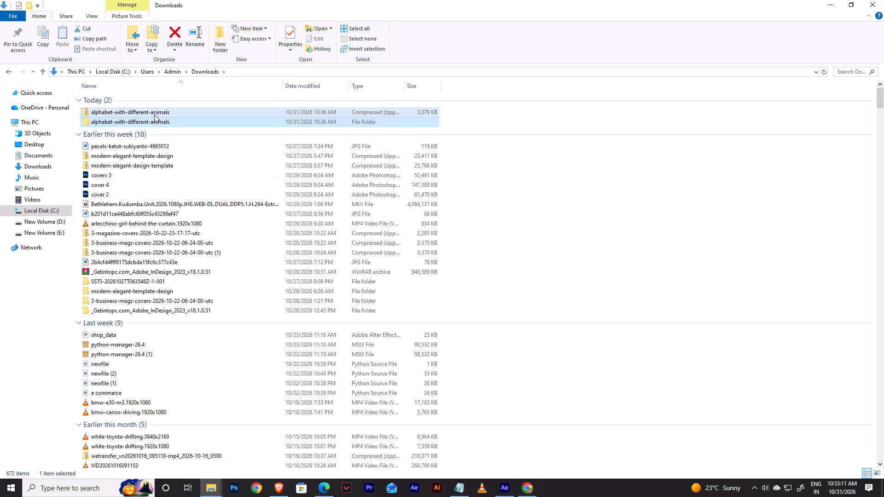
{"action": "left_click", "coordinate": [154, 114], "text": "shift"}
{"action": "key", "text": "shift+Delete"}
{"action": "key", "text": "Return"}
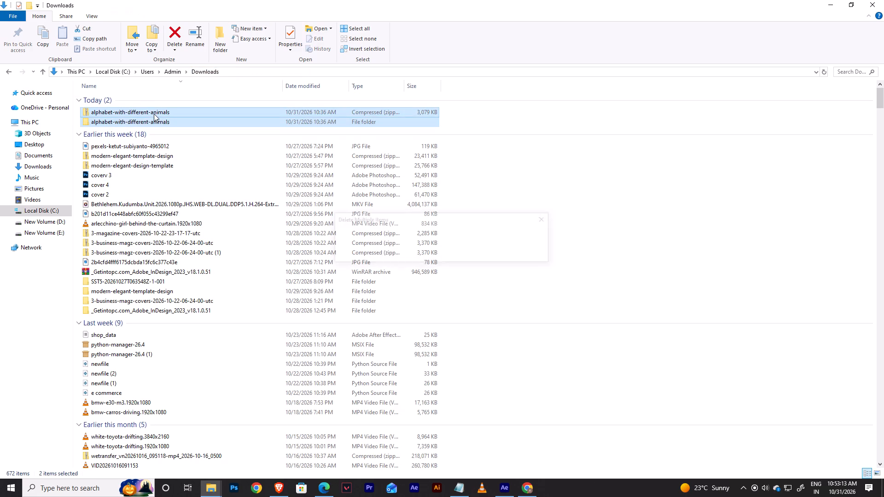
Switch to the chapter_11 project in After Effects and review the Scene 2 timeline around 0:02:47:20.
{"action": "key", "text": "alt+Tab"}
{"action": "key", "text": "alt+Tab"}
{"action": "key", "text": "alt+Tab"}
{"action": "left_click", "coordinate": [221, 325], "text": "alt"}
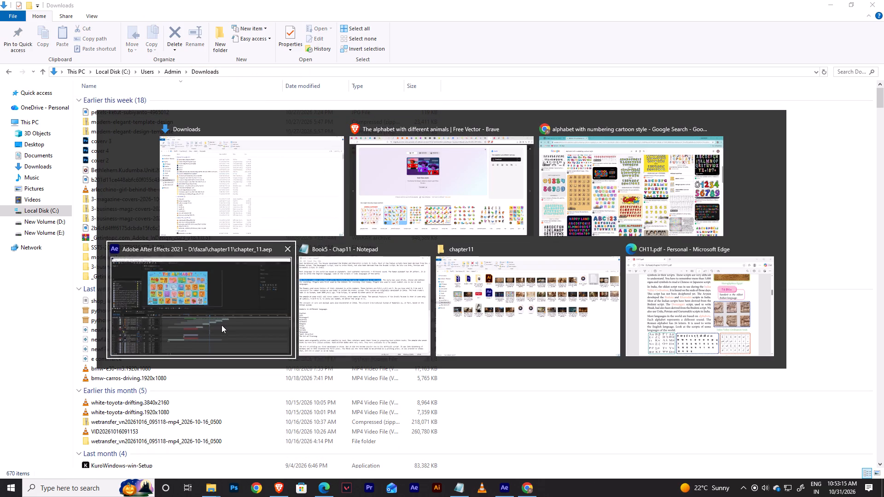
{"action": "scroll", "coordinate": [536, 341], "scroll_direction": "up", "scroll_amount": 1}
{"action": "left_click_drag", "start_coordinate": [424, 285], "coordinate": [415, 289], "text": "shift"}
{"action": "scroll", "coordinate": [41, 197], "scroll_direction": "down", "scroll_amount": 3}
{"action": "key", "text": "alt+Tab"}
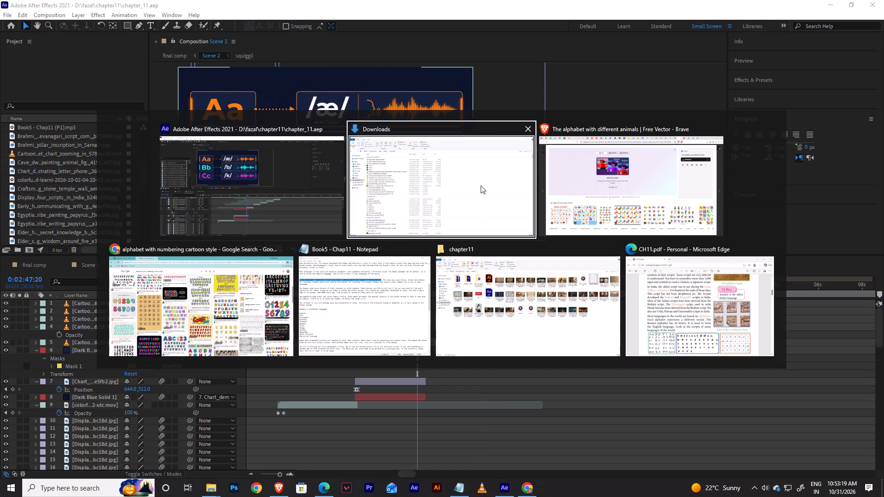
Import the alphabets Illustrator file from the chapter11 folder into the chapter_11 After Effects project.
{"action": "left_click", "coordinate": [546, 323], "text": "alt"}
{"action": "left_click", "coordinate": [324, 353]}
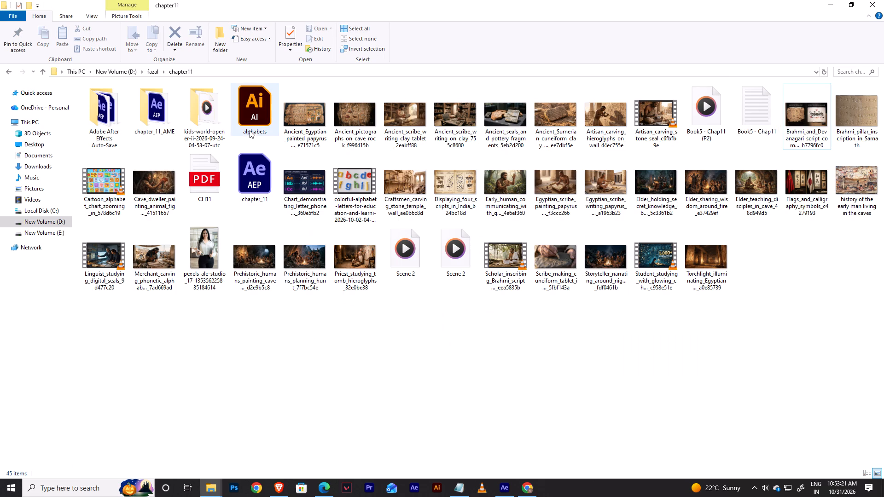
{"action": "left_click", "coordinate": [249, 114]}
{"action": "left_click_drag", "start_coordinate": [257, 114], "coordinate": [57, 156]}
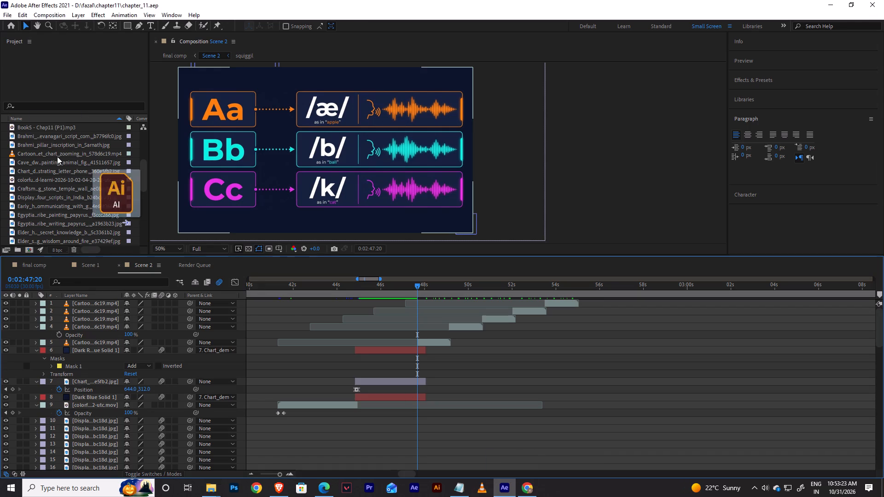
{"action": "left_click_drag", "start_coordinate": [57, 156], "coordinate": [56, 156]}
{"action": "scroll", "coordinate": [77, 197], "scroll_direction": "up", "scroll_amount": 4}
{"action": "left_click", "coordinate": [457, 280]}
{"action": "scroll", "coordinate": [32, 187], "scroll_direction": "up", "scroll_amount": 2}
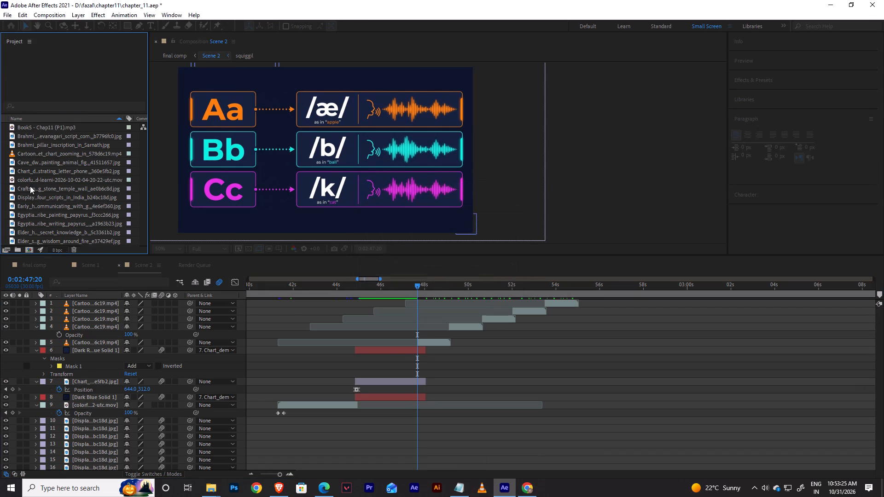
Delete the merged alphabets.ai footage item from the project.
{"action": "scroll", "coordinate": [30, 186], "scroll_direction": "up", "scroll_amount": 6}
{"action": "scroll", "coordinate": [41, 186], "scroll_direction": "down", "scroll_amount": 4}
{"action": "scroll", "coordinate": [46, 190], "scroll_direction": "up", "scroll_amount": 3}
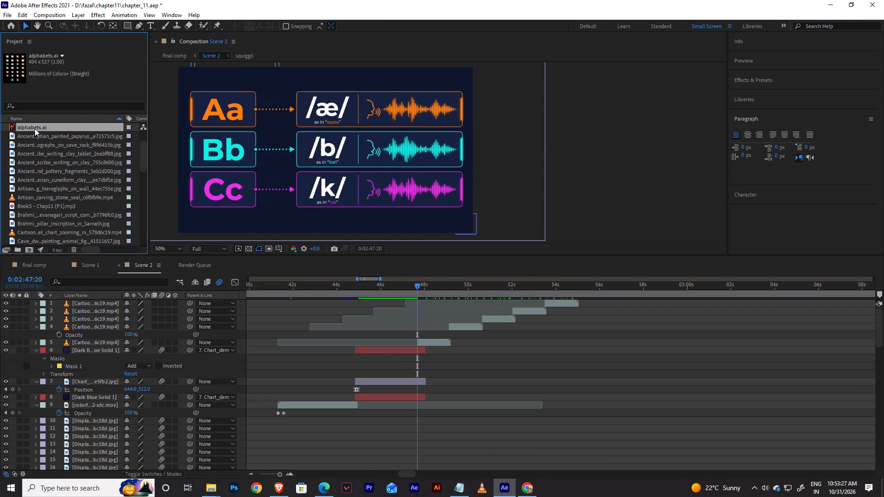
{"action": "left_click_drag", "start_coordinate": [34, 128], "coordinate": [62, 131]}
{"action": "left_click", "coordinate": [50, 125]}
{"action": "key", "text": "BackSpace"}
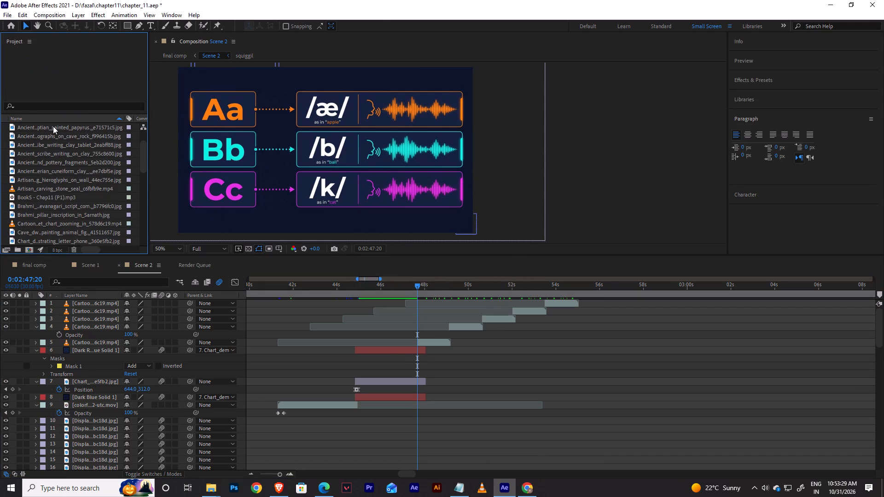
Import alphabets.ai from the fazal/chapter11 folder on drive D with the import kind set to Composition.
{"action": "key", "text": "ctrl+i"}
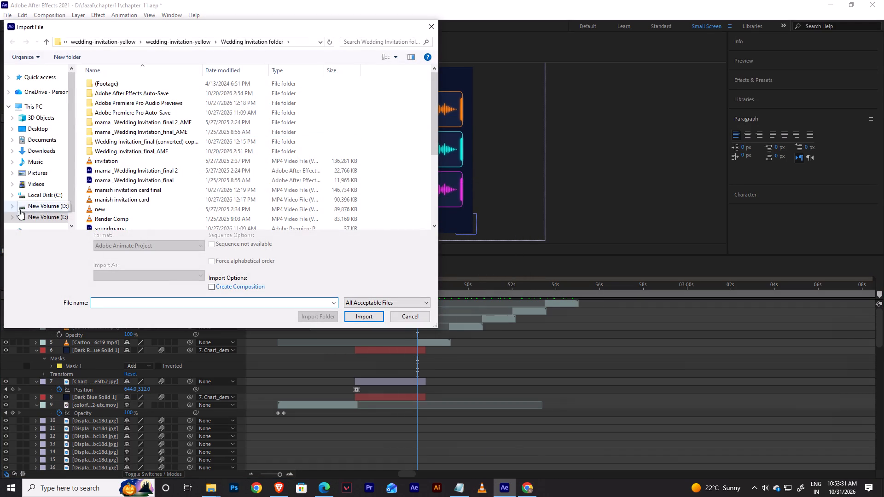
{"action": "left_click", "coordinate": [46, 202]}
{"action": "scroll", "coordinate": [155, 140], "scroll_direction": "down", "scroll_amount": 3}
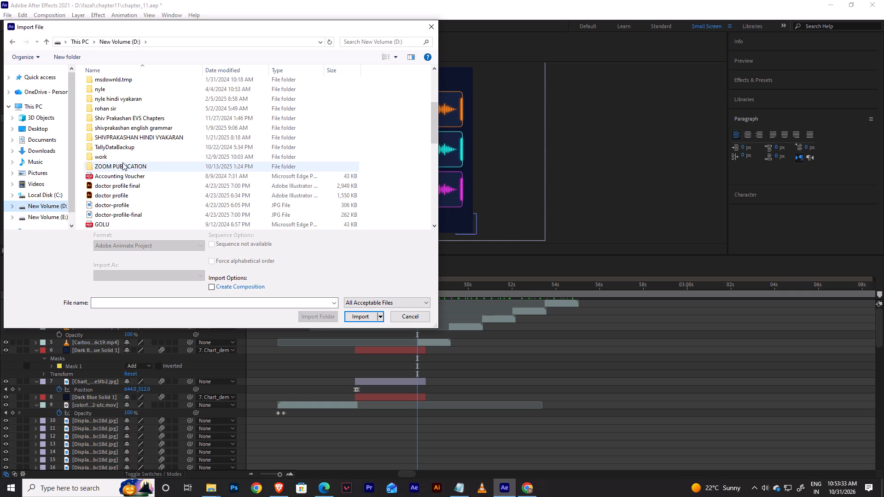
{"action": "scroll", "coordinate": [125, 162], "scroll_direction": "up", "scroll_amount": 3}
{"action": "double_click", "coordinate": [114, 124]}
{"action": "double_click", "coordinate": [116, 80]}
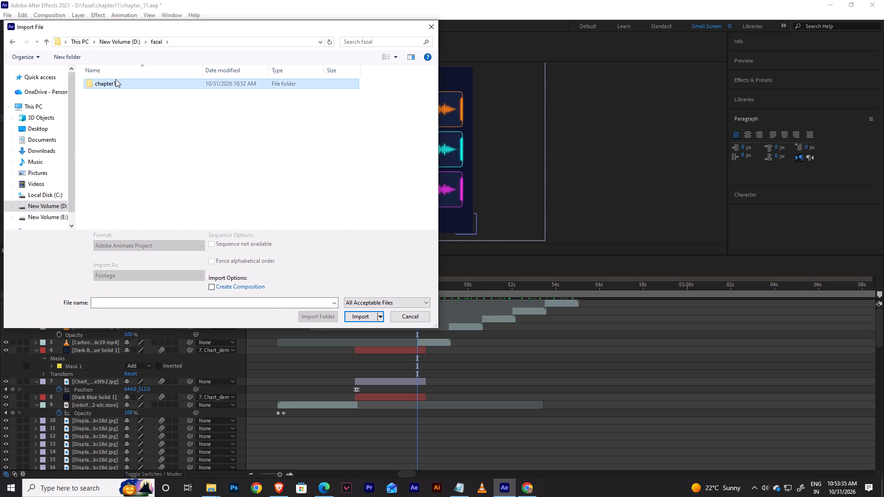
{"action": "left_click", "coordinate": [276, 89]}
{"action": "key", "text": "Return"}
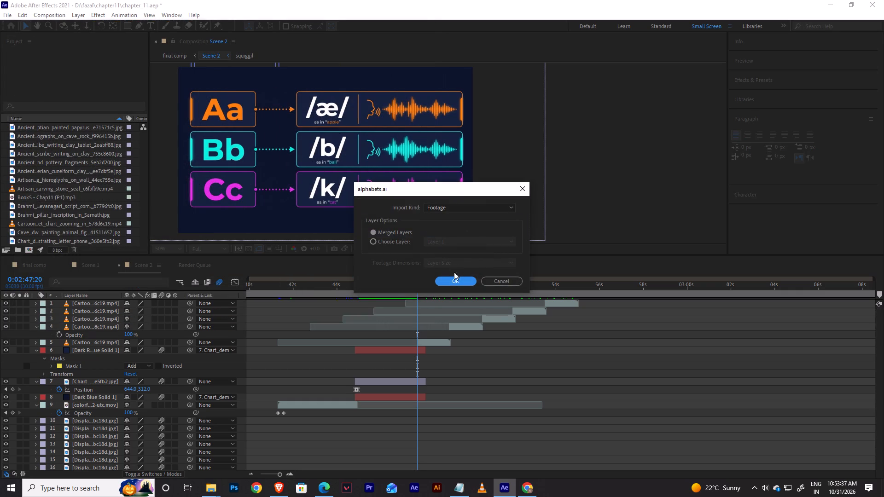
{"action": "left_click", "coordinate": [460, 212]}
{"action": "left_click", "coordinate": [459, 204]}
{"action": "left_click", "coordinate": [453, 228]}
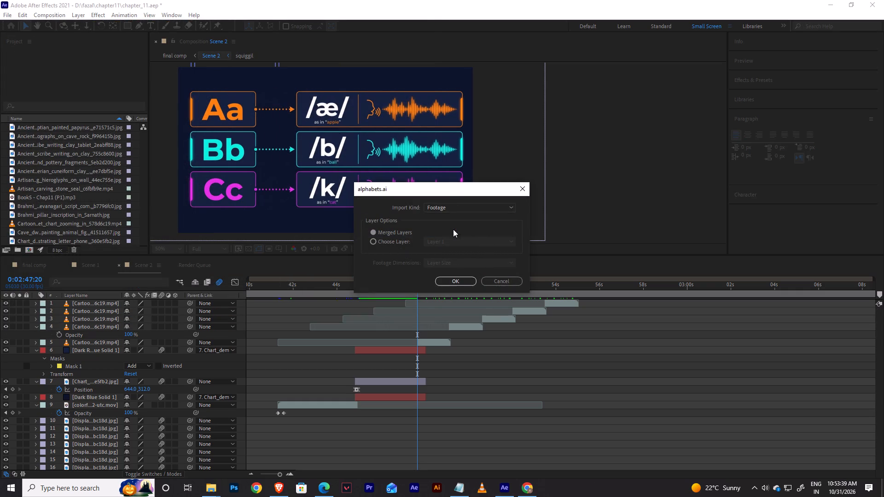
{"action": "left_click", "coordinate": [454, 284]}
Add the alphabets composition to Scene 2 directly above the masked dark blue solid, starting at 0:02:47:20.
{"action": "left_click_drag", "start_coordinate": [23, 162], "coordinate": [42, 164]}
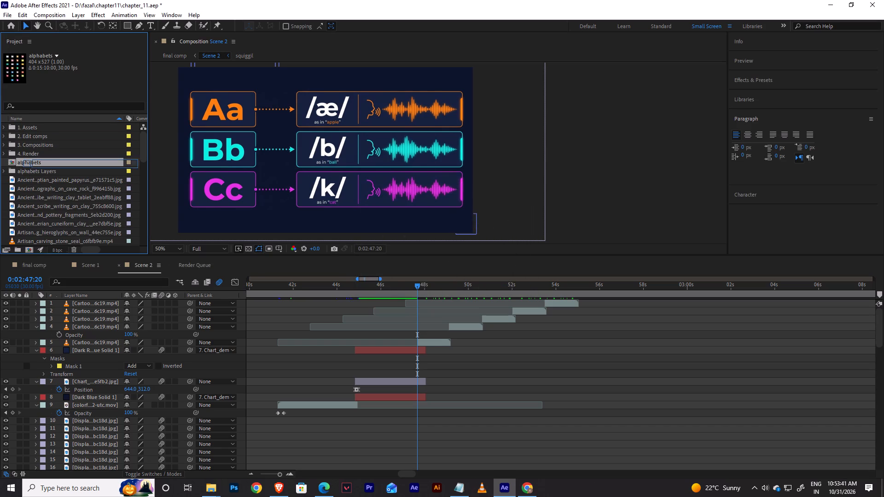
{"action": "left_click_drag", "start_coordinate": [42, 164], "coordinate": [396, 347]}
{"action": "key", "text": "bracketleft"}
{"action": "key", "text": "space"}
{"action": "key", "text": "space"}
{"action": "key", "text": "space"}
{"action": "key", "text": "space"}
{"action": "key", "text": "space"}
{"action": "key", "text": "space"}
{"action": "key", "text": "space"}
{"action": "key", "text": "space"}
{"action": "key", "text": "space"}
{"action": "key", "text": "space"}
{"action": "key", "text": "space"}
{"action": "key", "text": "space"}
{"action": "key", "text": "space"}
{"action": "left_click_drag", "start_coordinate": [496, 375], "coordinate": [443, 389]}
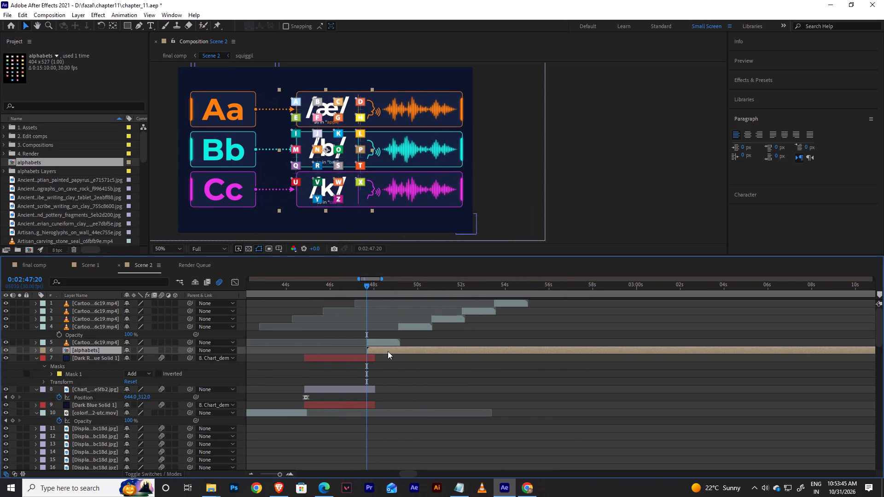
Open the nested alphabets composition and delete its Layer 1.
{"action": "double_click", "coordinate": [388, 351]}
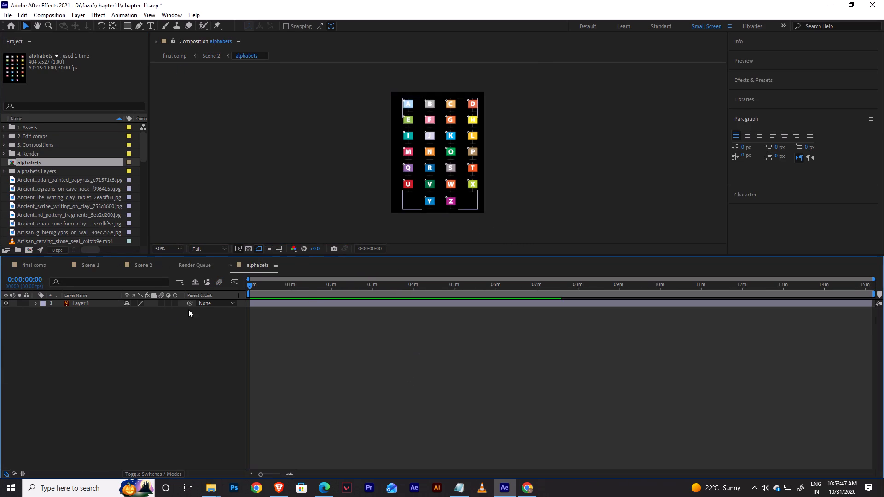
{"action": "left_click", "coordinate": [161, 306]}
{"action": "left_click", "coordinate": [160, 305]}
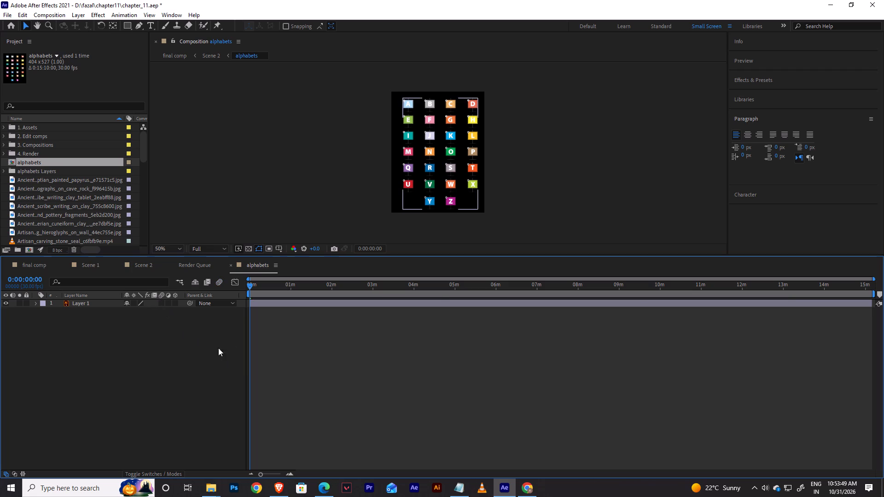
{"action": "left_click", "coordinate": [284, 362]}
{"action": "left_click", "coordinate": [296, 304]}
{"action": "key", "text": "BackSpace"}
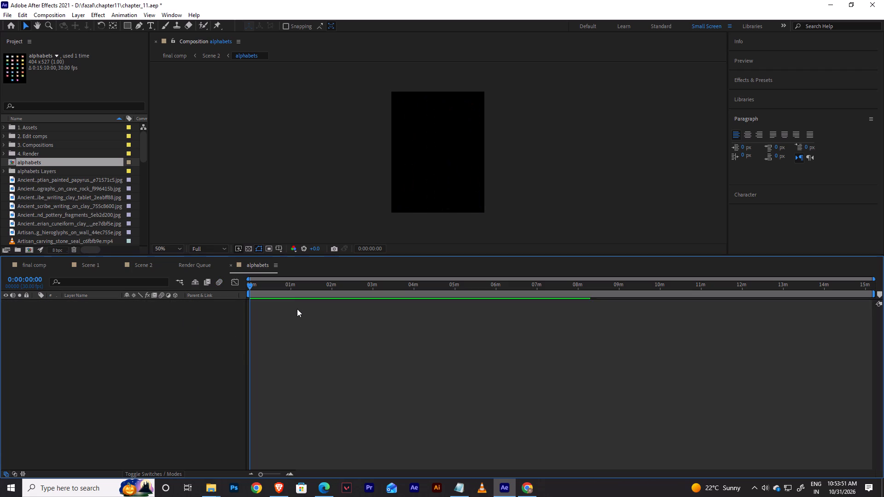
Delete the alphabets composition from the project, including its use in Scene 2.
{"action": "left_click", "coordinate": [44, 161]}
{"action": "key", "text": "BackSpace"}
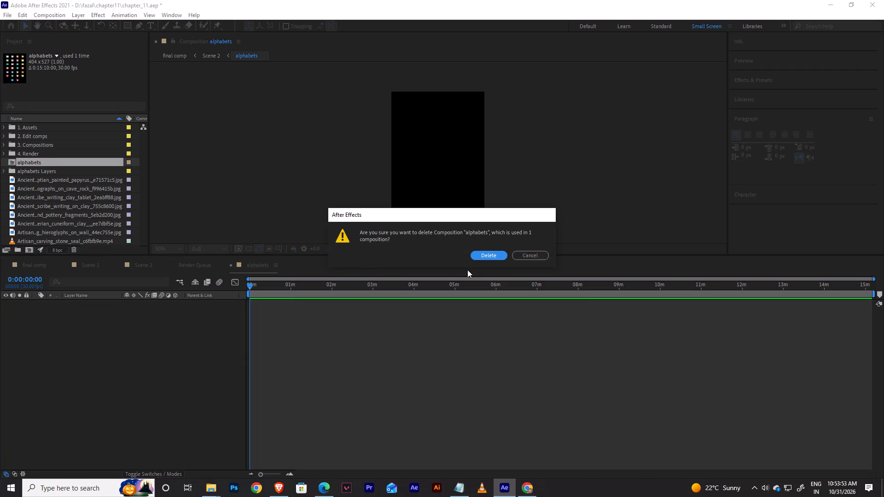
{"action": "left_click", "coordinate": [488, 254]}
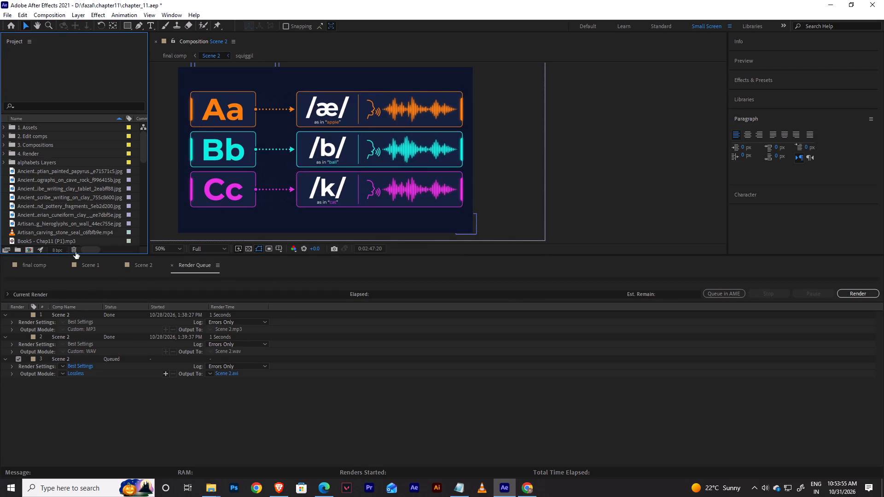
Return to the Scene 2 timeline and save the project.
{"action": "left_click", "coordinate": [45, 262]}
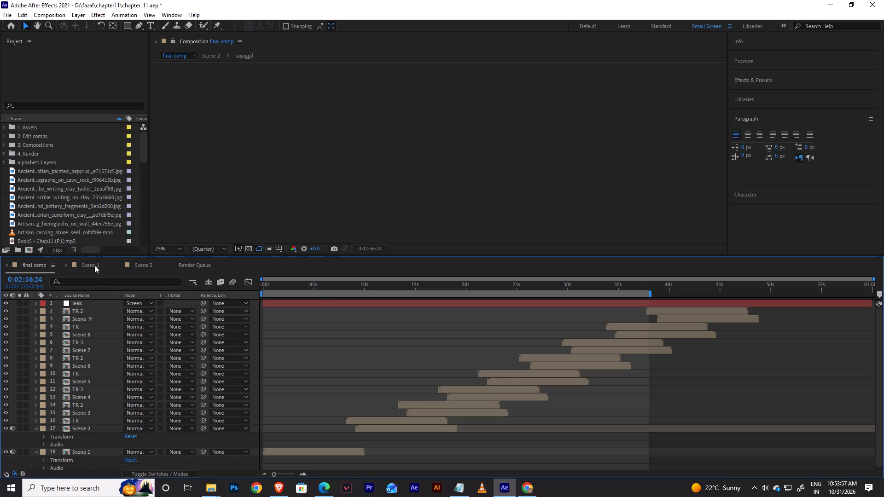
{"action": "left_click", "coordinate": [94, 265]}
{"action": "left_click", "coordinate": [152, 260]}
{"action": "key", "text": "ctrl+s"}
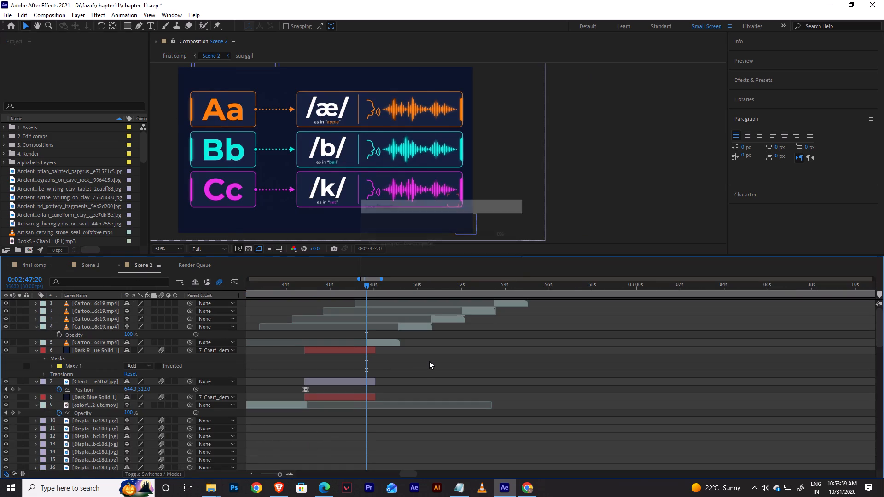
{"action": "key", "text": "ctrl+s"}
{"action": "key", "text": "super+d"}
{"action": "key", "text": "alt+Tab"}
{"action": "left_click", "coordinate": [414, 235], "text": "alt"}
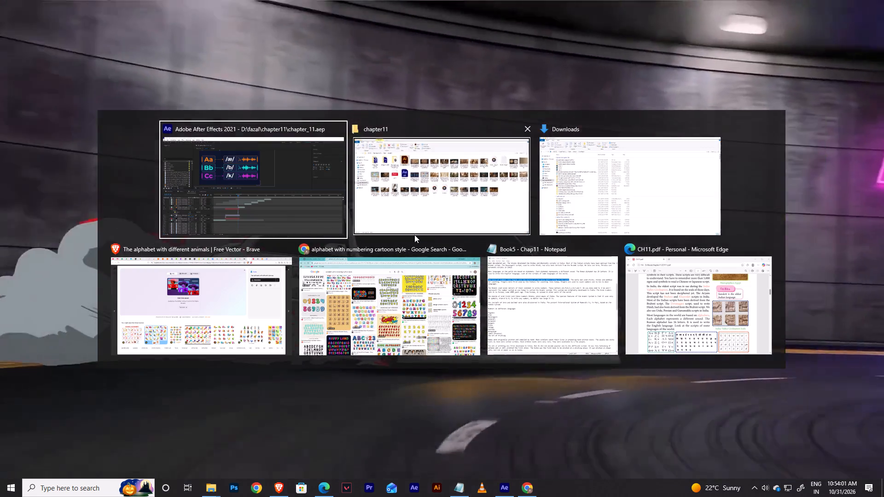
Open the alphabets.ai file from the chapter11 folder in Illustrator.
{"action": "double_click", "coordinate": [262, 108]}
{"action": "key", "text": "alt+Tab"}
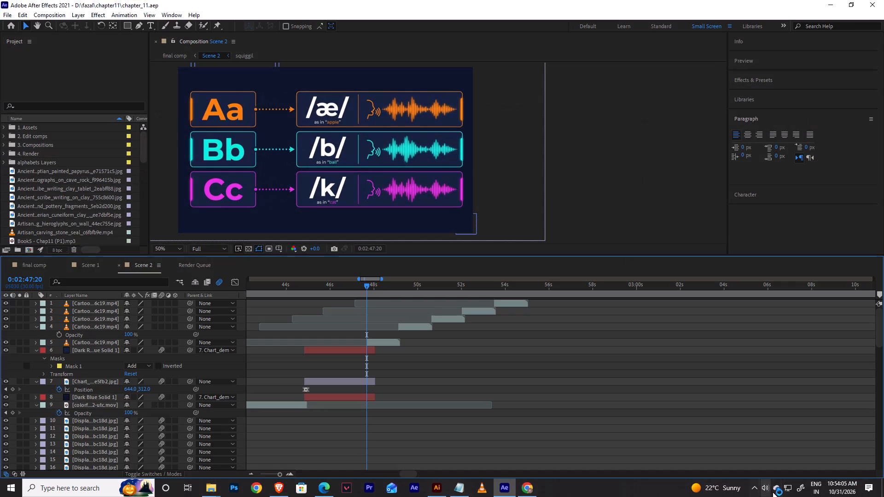
Disable the Ethernet adapter in the Windows network connections, returning to the Scene 2 composition in After Effects.
{"action": "right_click", "coordinate": [788, 491]}
{"action": "left_click", "coordinate": [781, 483]}
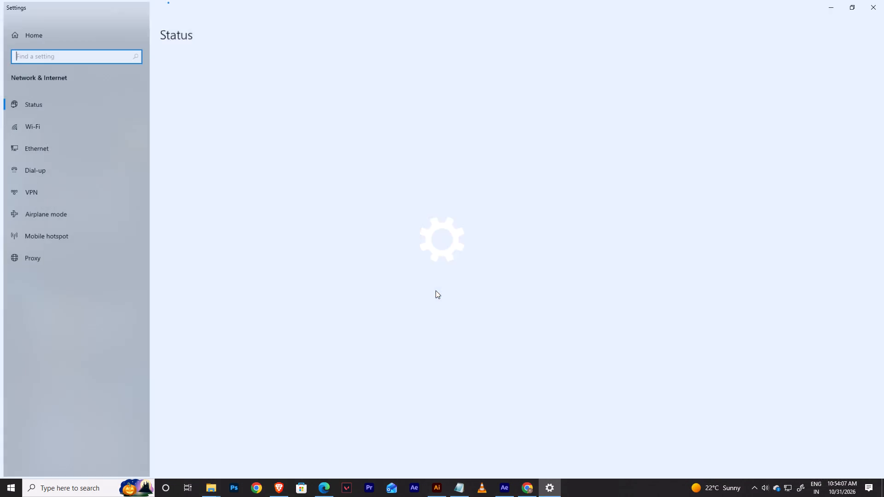
{"action": "left_click", "coordinate": [237, 297]}
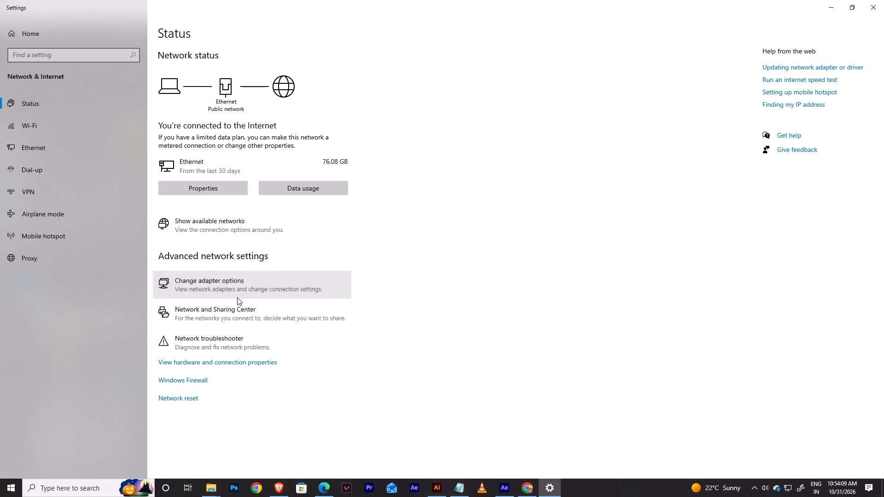
{"action": "right_click", "coordinate": [297, 153]}
{"action": "left_click", "coordinate": [320, 158]}
{"action": "key", "text": "alt+Tab"}
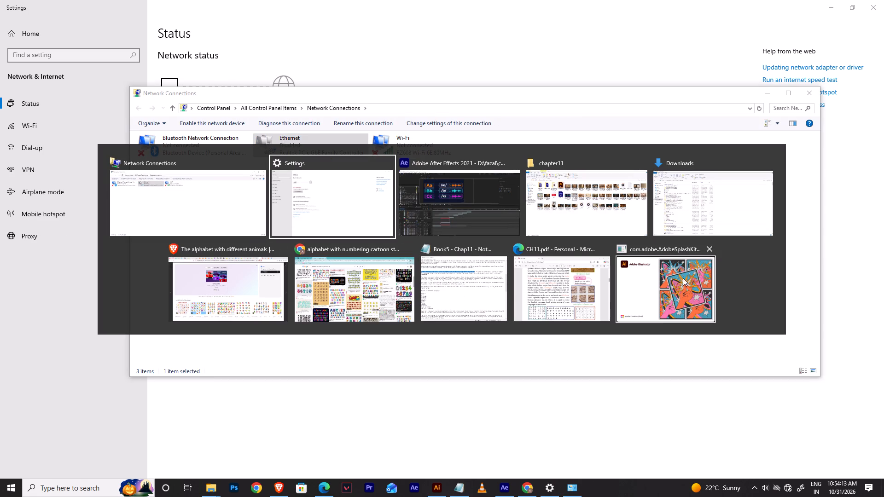
{"action": "left_click", "coordinate": [450, 219], "text": "alt"}
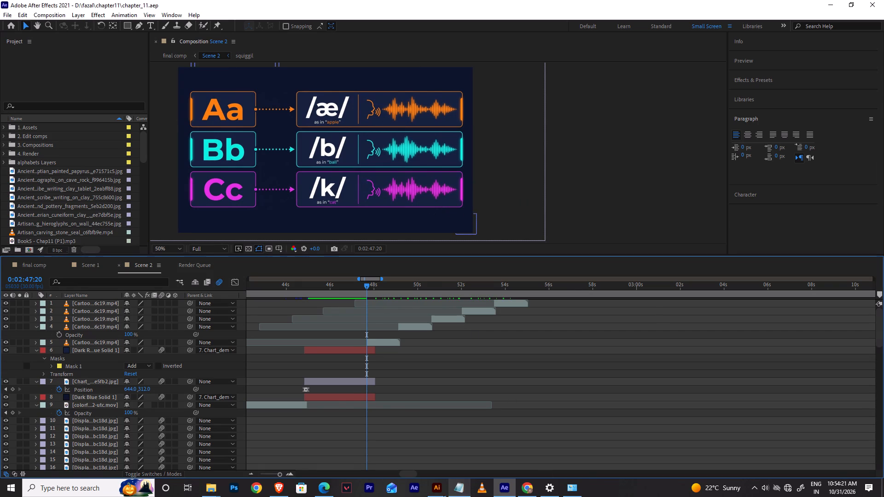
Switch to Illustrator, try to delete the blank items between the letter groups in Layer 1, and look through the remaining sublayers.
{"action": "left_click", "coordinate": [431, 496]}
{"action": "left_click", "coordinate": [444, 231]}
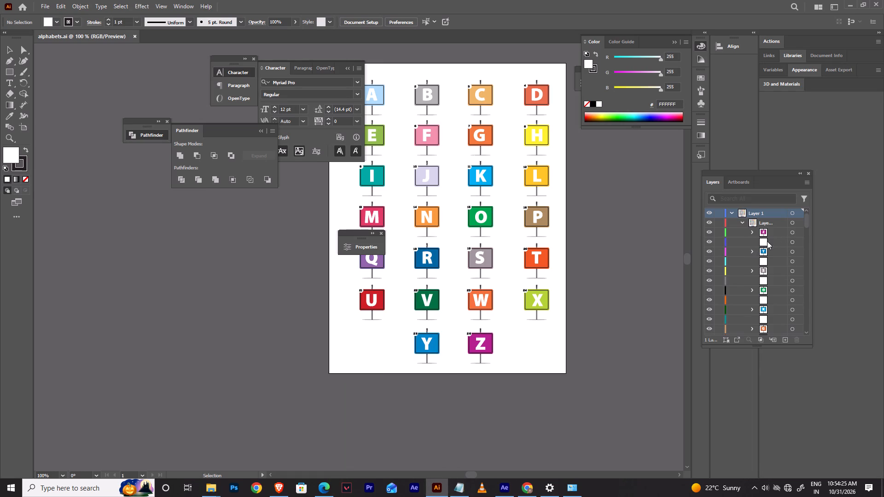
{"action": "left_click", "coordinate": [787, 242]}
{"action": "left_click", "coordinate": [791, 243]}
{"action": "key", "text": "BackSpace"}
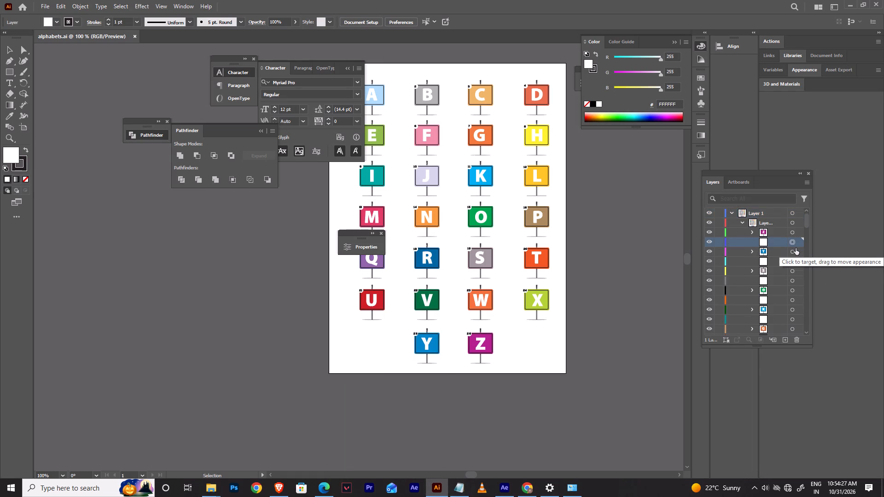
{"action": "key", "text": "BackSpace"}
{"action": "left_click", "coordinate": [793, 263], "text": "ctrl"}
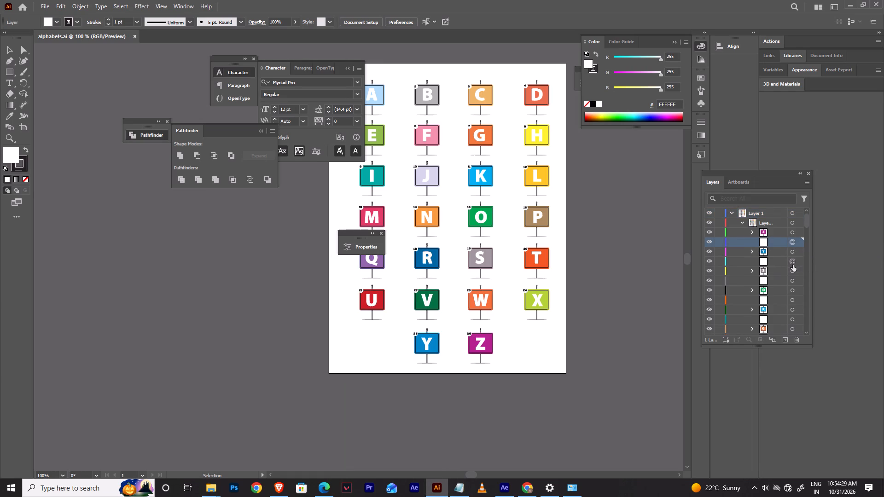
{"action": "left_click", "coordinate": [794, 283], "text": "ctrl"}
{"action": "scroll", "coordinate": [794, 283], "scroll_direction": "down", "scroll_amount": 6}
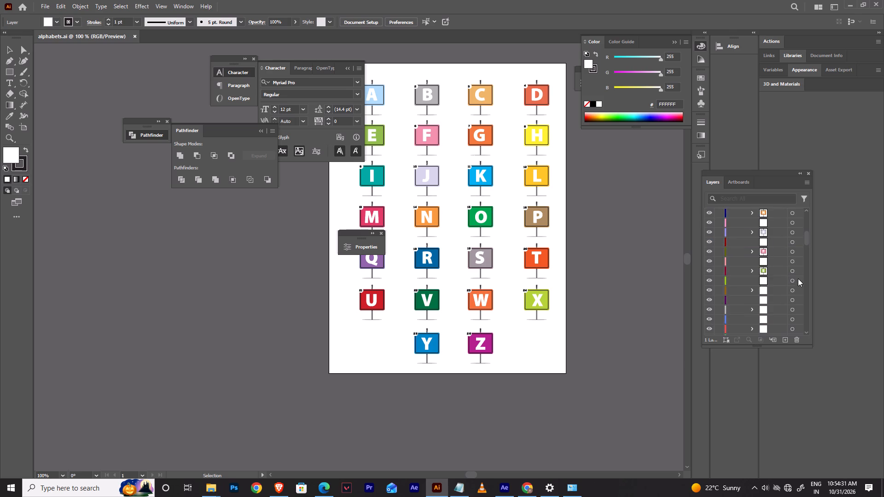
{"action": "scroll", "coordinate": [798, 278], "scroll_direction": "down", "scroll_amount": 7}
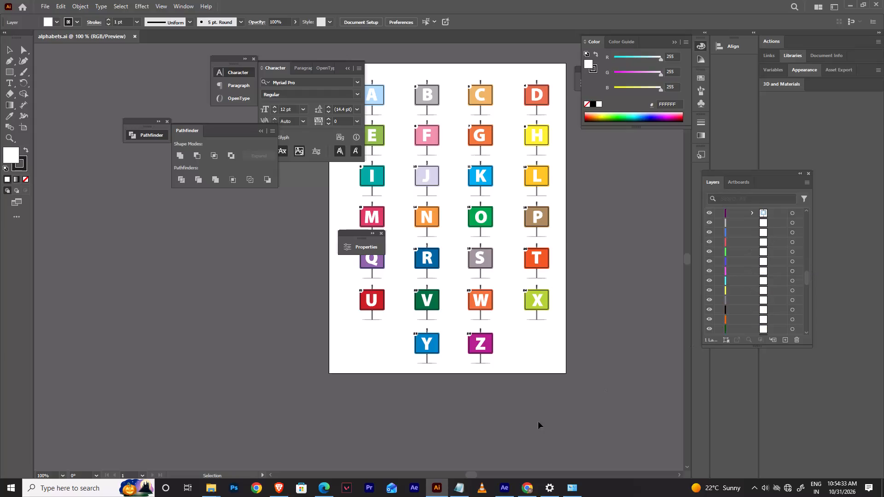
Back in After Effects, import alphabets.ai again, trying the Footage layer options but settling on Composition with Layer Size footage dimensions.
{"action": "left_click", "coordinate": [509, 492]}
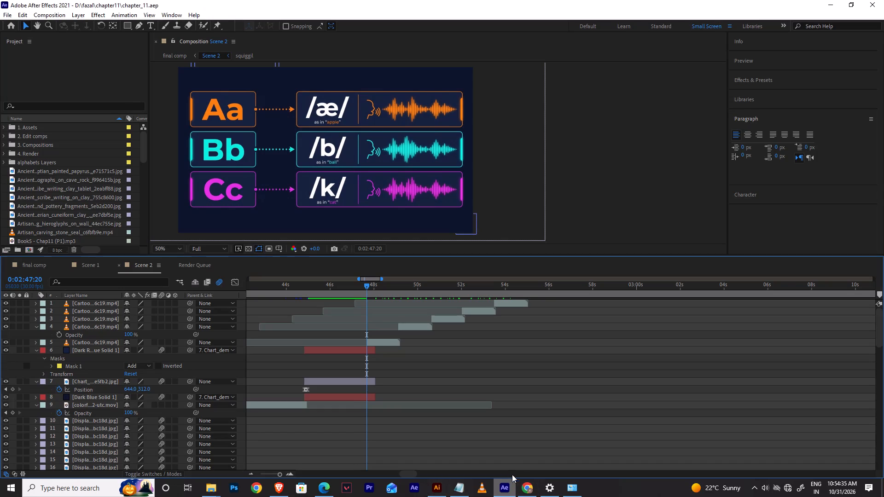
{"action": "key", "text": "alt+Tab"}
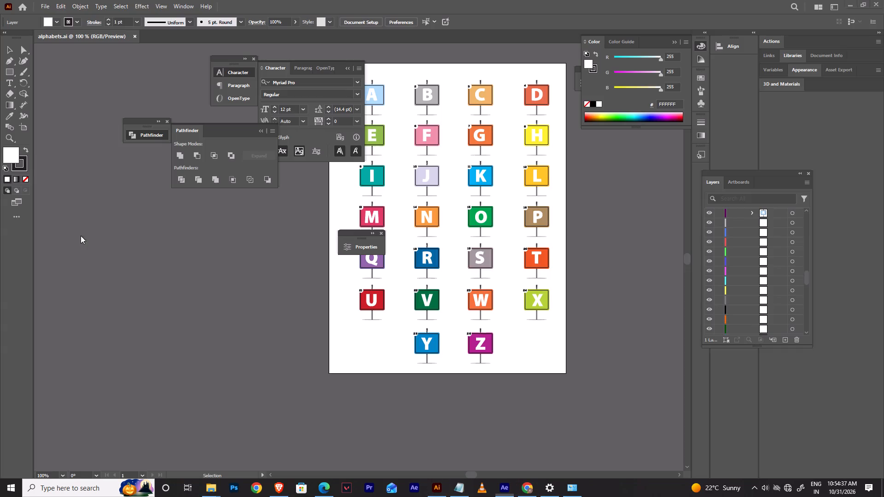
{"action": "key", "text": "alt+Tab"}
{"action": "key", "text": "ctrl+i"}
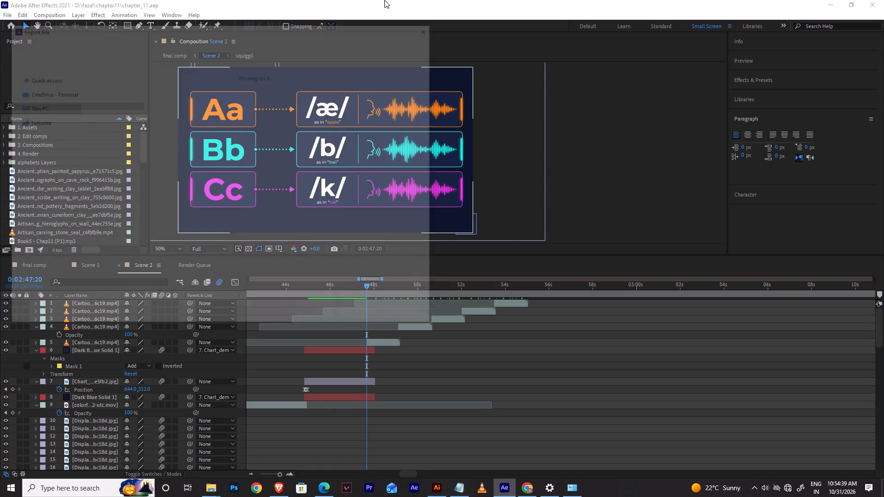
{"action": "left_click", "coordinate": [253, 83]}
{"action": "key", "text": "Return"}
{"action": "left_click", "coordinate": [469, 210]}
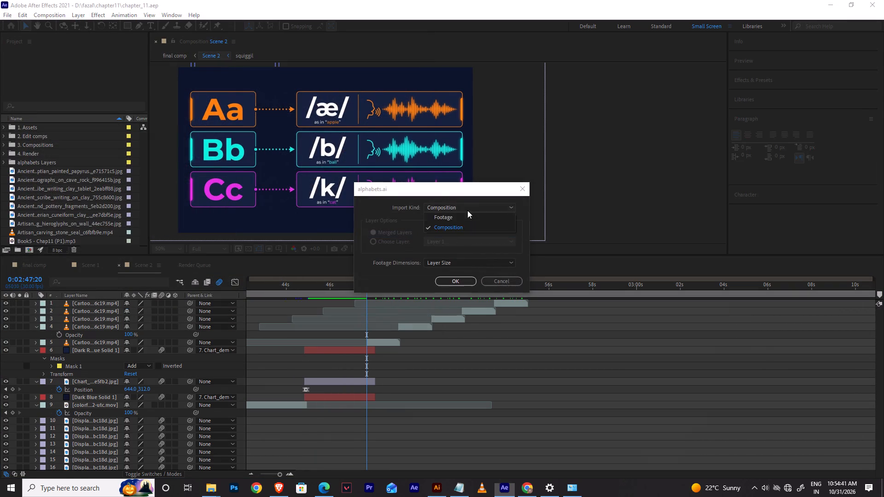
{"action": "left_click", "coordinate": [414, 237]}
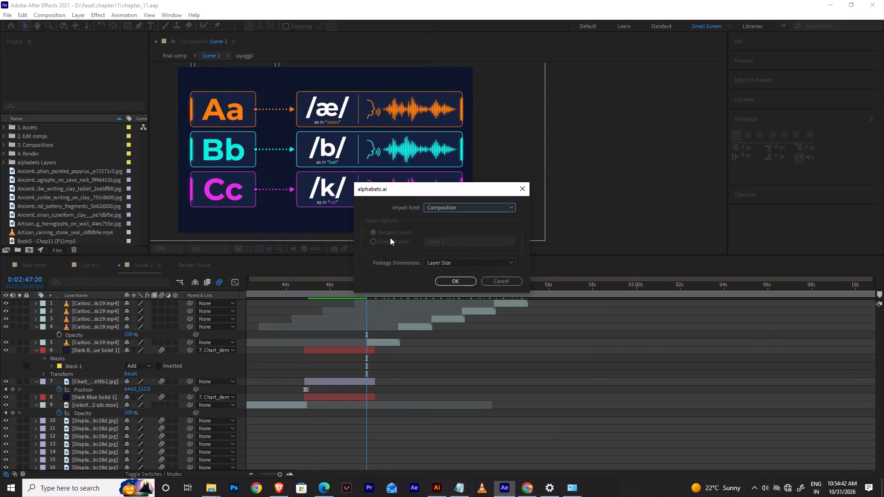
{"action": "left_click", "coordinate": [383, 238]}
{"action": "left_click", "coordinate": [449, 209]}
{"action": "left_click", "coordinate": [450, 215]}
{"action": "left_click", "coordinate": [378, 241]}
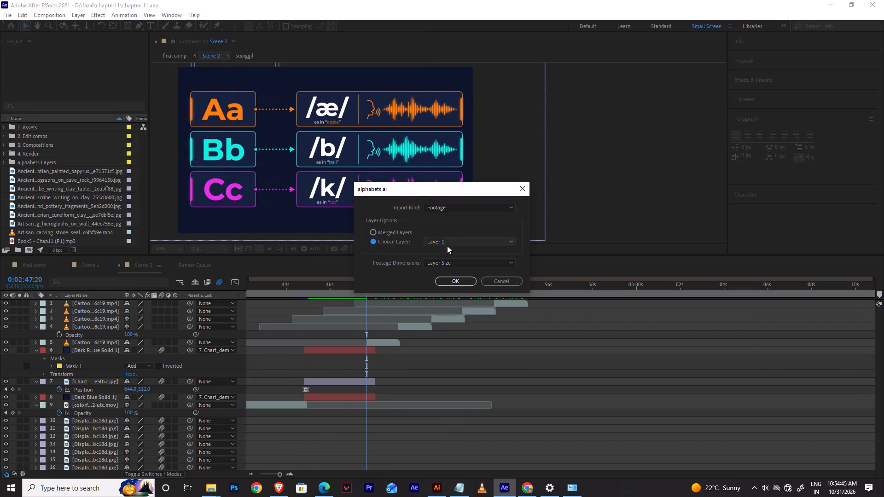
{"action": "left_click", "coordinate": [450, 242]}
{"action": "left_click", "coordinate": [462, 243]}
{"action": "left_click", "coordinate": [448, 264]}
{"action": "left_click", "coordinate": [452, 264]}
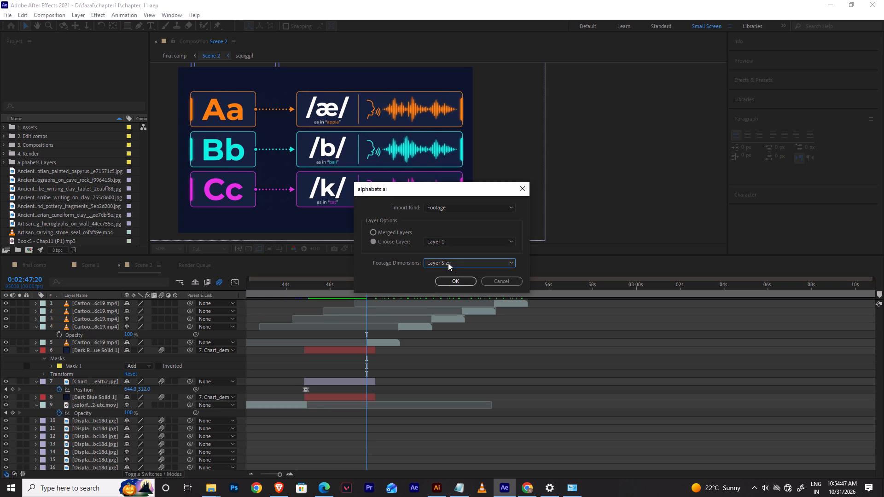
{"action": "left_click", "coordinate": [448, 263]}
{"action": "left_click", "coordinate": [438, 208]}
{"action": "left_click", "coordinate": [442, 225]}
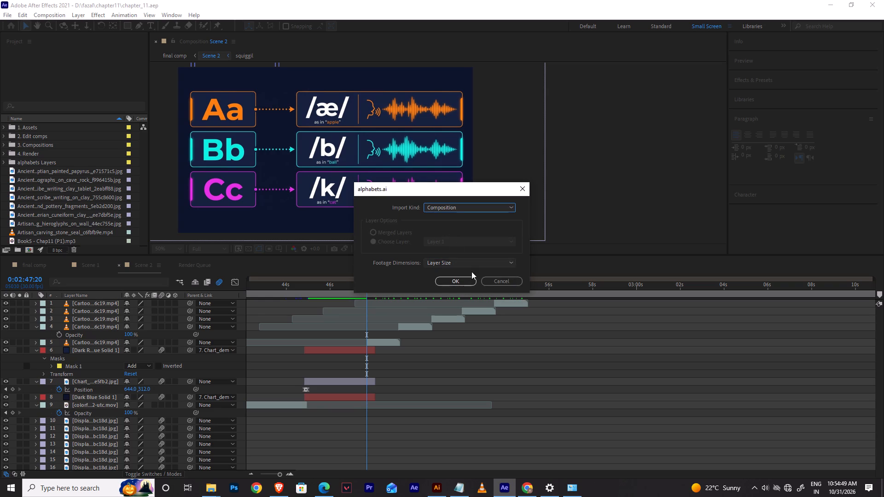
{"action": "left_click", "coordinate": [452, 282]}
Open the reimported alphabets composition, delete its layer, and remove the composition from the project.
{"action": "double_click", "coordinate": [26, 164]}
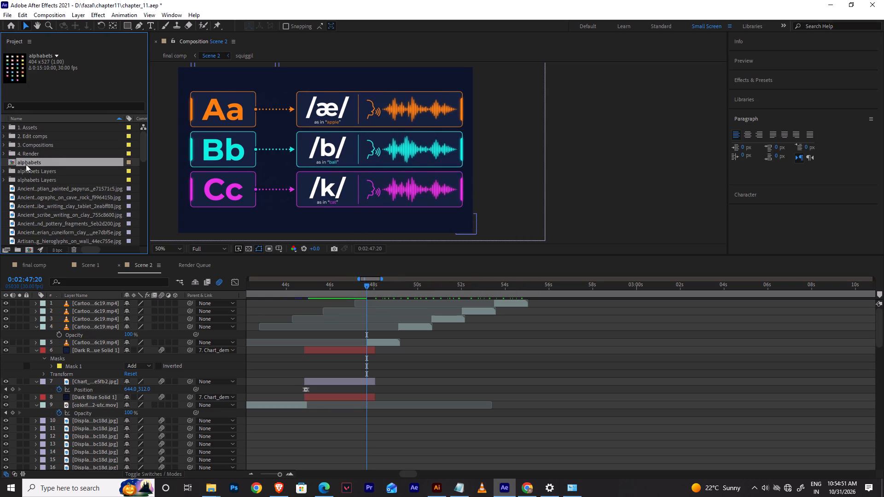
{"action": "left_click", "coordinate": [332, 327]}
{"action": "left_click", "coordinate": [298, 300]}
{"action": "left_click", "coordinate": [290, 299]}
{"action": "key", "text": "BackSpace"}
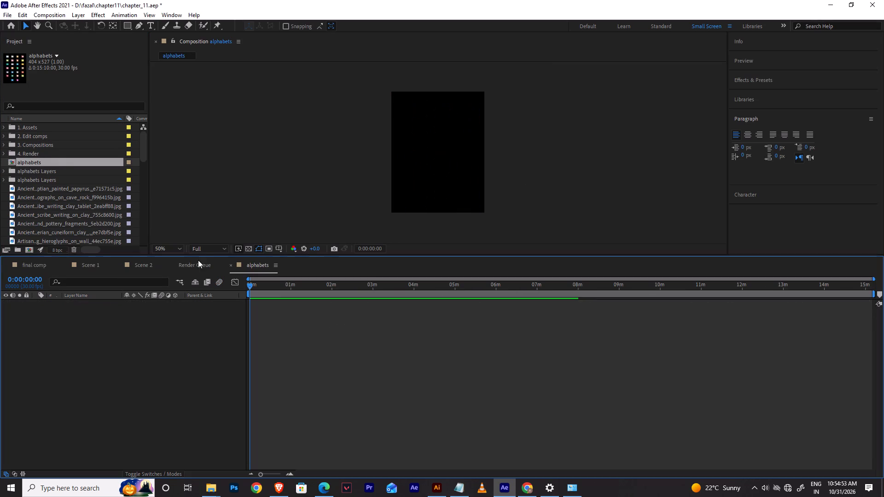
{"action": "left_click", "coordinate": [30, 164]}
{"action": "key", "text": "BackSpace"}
Switch to the alphabets.ai artwork in Illustrator and release the items inside Layer 2 to separate layers.
{"action": "key", "text": "alt+Tab"}
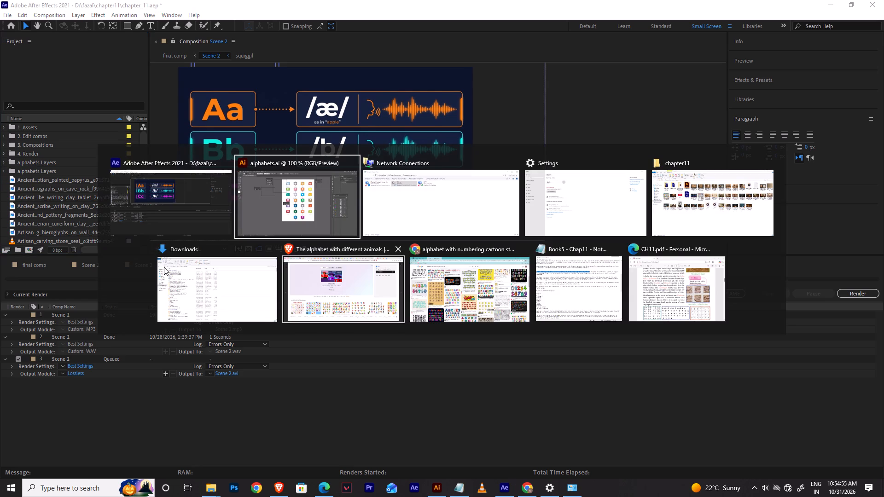
{"action": "left_click", "coordinate": [364, 194], "text": "alt"}
{"action": "key", "text": "alt+Tab"}
{"action": "left_click", "coordinate": [366, 200], "text": "alt"}
{"action": "key", "text": "alt+Tab"}
{"action": "left_click", "coordinate": [472, 207], "text": "alt"}
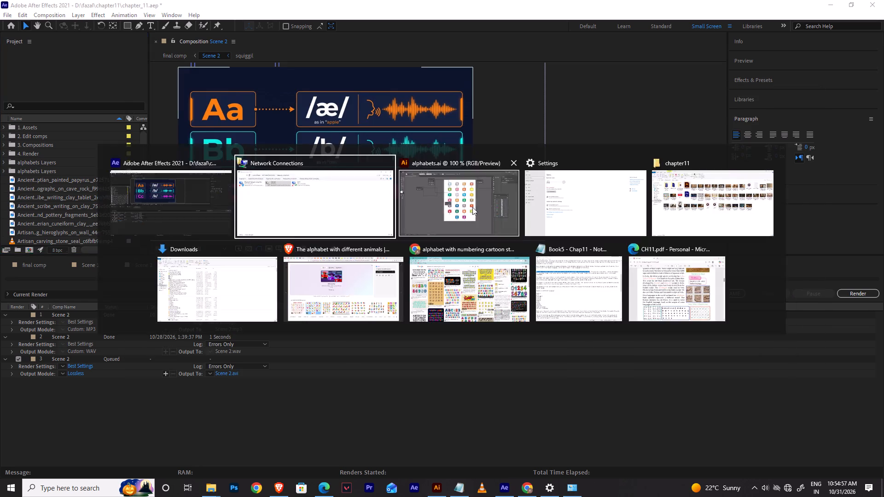
{"action": "scroll", "coordinate": [579, 242], "scroll_direction": "up", "scroll_amount": 4}
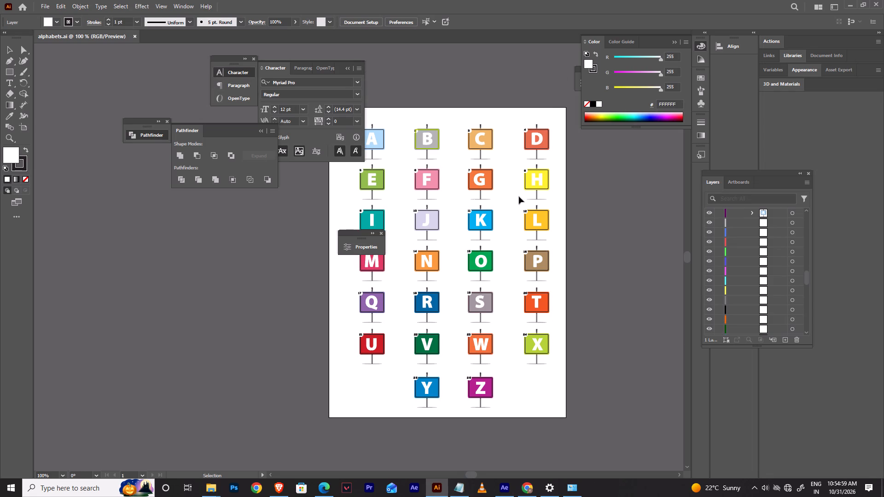
{"action": "scroll", "coordinate": [768, 261], "scroll_direction": "up", "scroll_amount": 20}
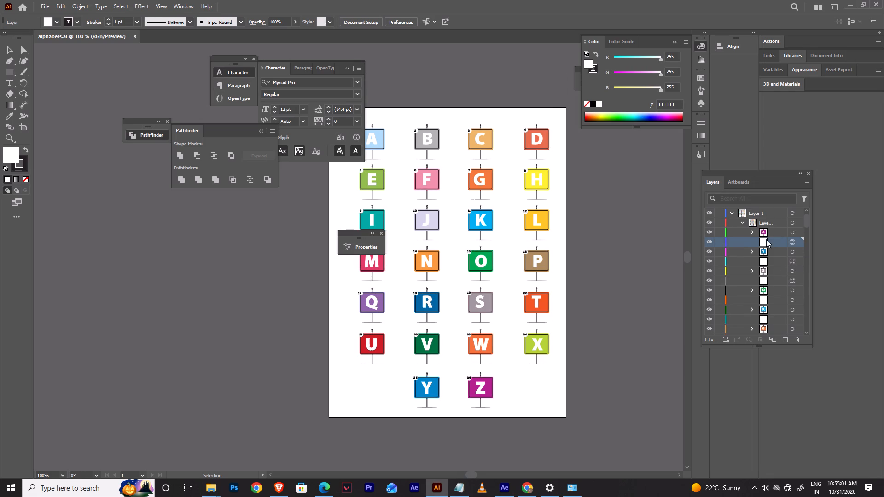
{"action": "left_click", "coordinate": [758, 235]}
{"action": "left_click", "coordinate": [753, 234]}
{"action": "left_click", "coordinate": [745, 250]}
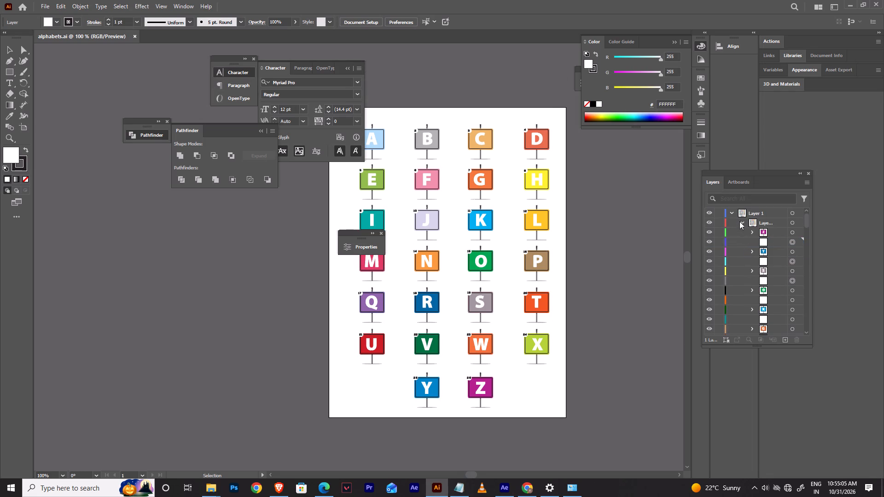
{"action": "left_click", "coordinate": [740, 220]}
{"action": "left_click", "coordinate": [762, 226]}
{"action": "left_click", "coordinate": [805, 186]}
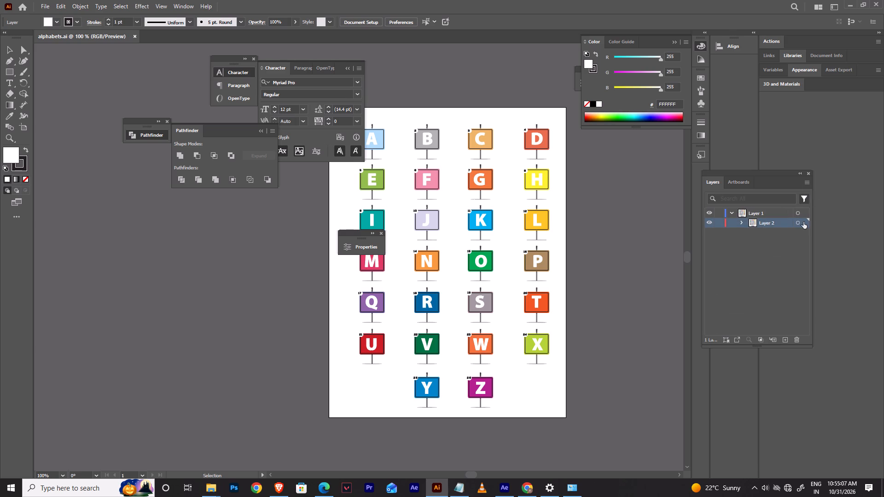
{"action": "left_click", "coordinate": [807, 179]}
{"action": "left_click", "coordinate": [737, 335]}
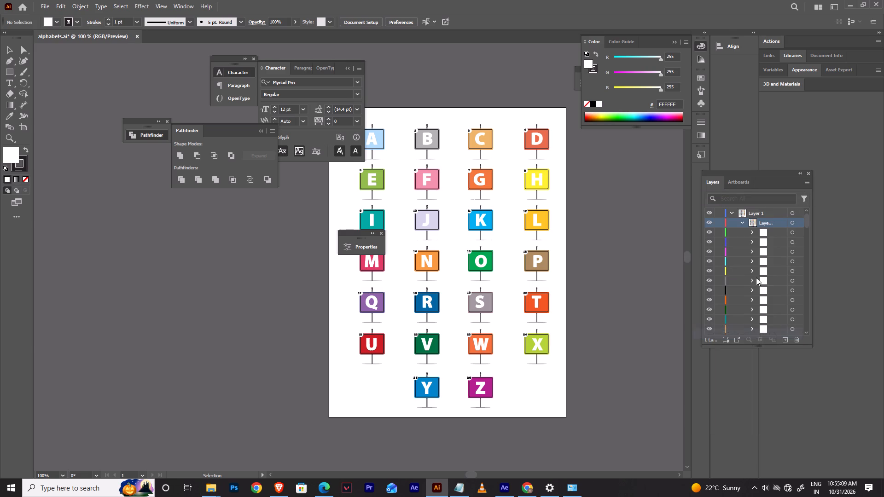
Move all the released sublayers out of Layer 2 to the top level, and delete the emptied Layer 1.
{"action": "left_click", "coordinate": [778, 233]}
{"action": "scroll", "coordinate": [777, 288], "scroll_direction": "down", "scroll_amount": 9}
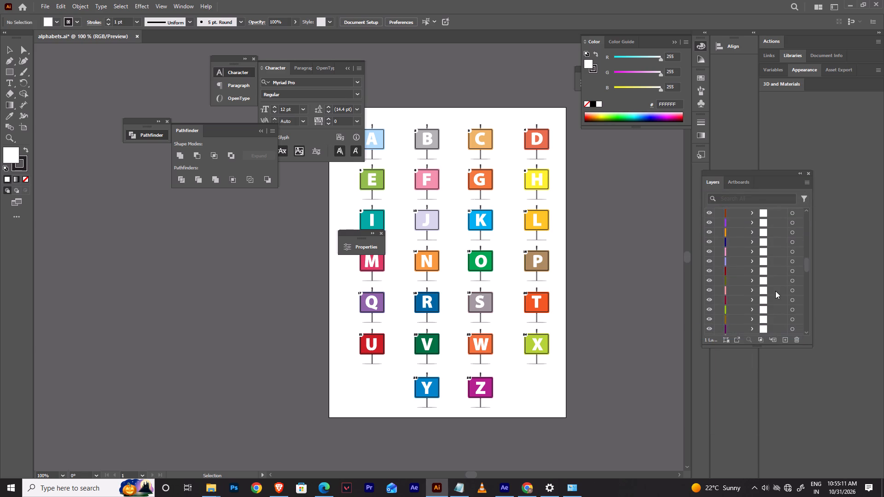
{"action": "scroll", "coordinate": [775, 291], "scroll_direction": "down", "scroll_amount": 20}
{"action": "scroll", "coordinate": [775, 291], "scroll_direction": "down", "scroll_amount": 6}
{"action": "left_click", "coordinate": [773, 329], "text": "shift"}
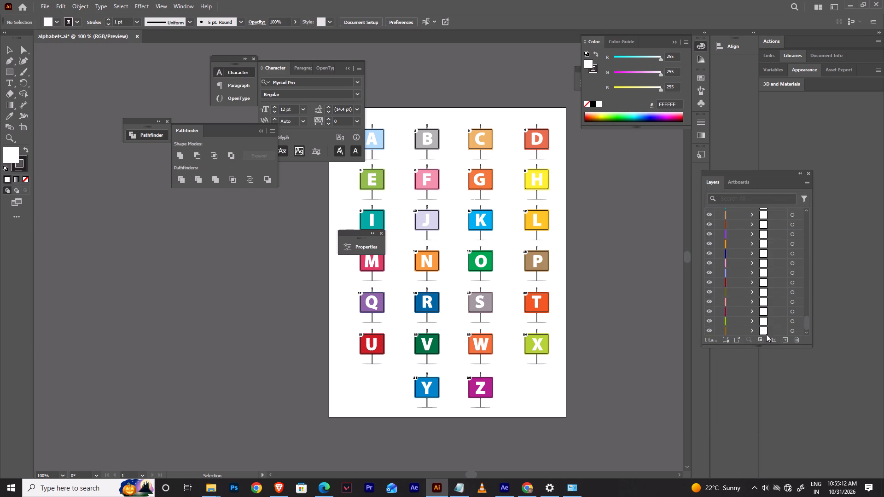
{"action": "left_click", "coordinate": [766, 333], "text": "shift"}
{"action": "left_click_drag", "start_coordinate": [770, 318], "coordinate": [767, 334]}
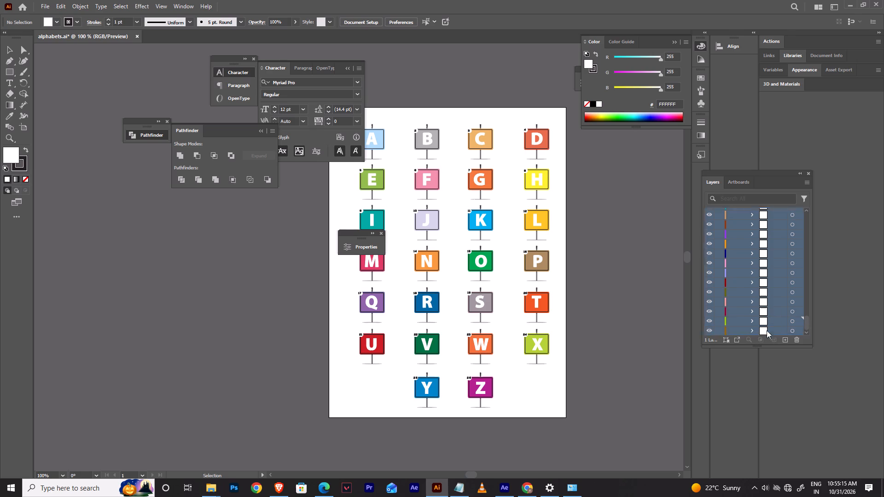
{"action": "scroll", "coordinate": [773, 310], "scroll_direction": "up", "scroll_amount": 20}
{"action": "scroll", "coordinate": [773, 310], "scroll_direction": "up", "scroll_amount": 12}
{"action": "left_click", "coordinate": [750, 210]}
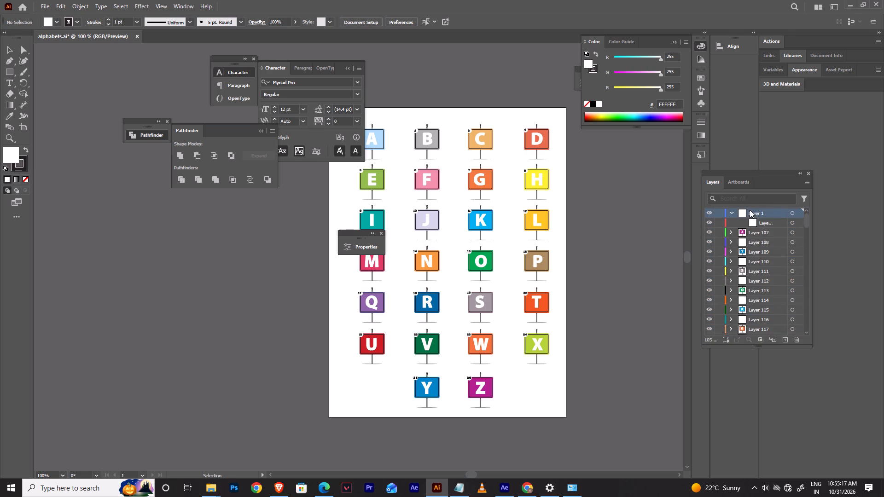
{"action": "left_click", "coordinate": [797, 341]}
Toggle the visibility of Layer 108 off and on to check what it contains.
{"action": "left_click", "coordinate": [773, 222]}
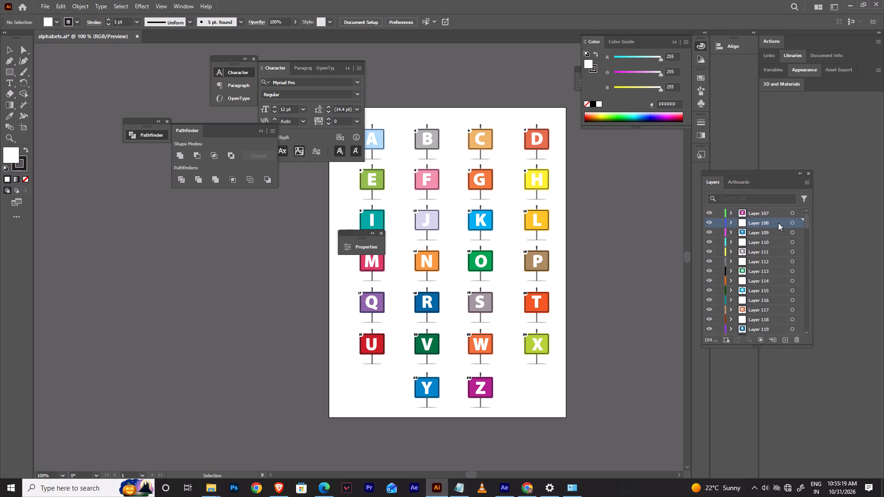
{"action": "left_click", "coordinate": [710, 222]}
{"action": "left_click", "coordinate": [710, 222]}
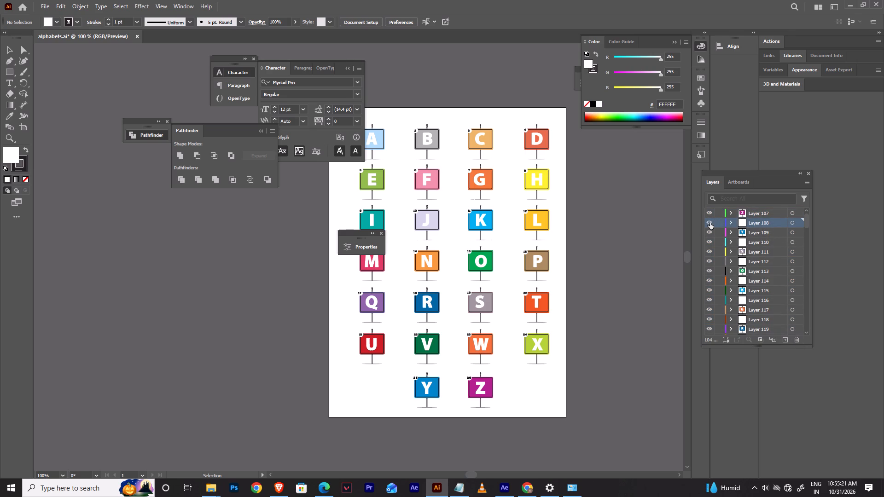
{"action": "left_click", "coordinate": [710, 222]}
{"action": "left_click", "coordinate": [710, 222]}
Save alphabets.ai and close Illustrator.
{"action": "key", "text": "ctrl+s"}
{"action": "key", "text": "ctrl+s"}
{"action": "key", "text": "ctrl+s"}
{"action": "key", "text": "ctrl+s"}
{"action": "key", "text": "ctrl+s"}
{"action": "key", "text": "ctrl+s"}
{"action": "key", "text": "ctrl+s"}
{"action": "key", "text": "ctrl+s"}
{"action": "key", "text": "ctrl+s"}
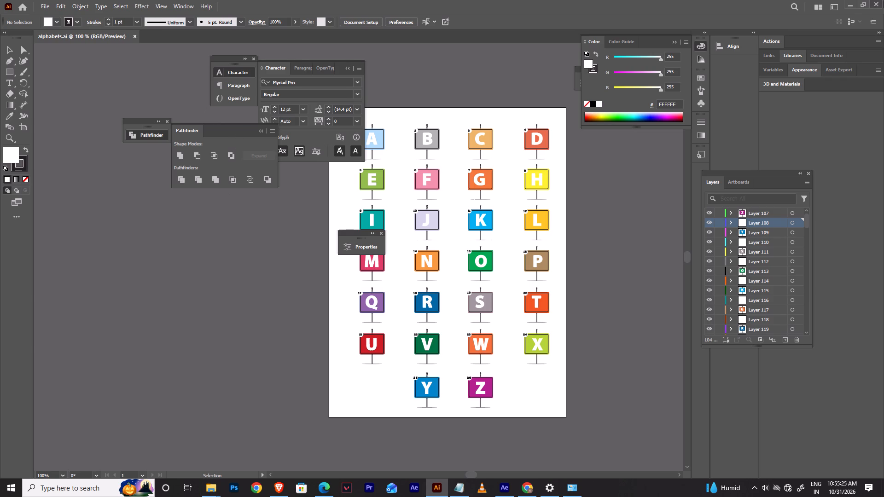
{"action": "left_click", "coordinate": [883, 0]}
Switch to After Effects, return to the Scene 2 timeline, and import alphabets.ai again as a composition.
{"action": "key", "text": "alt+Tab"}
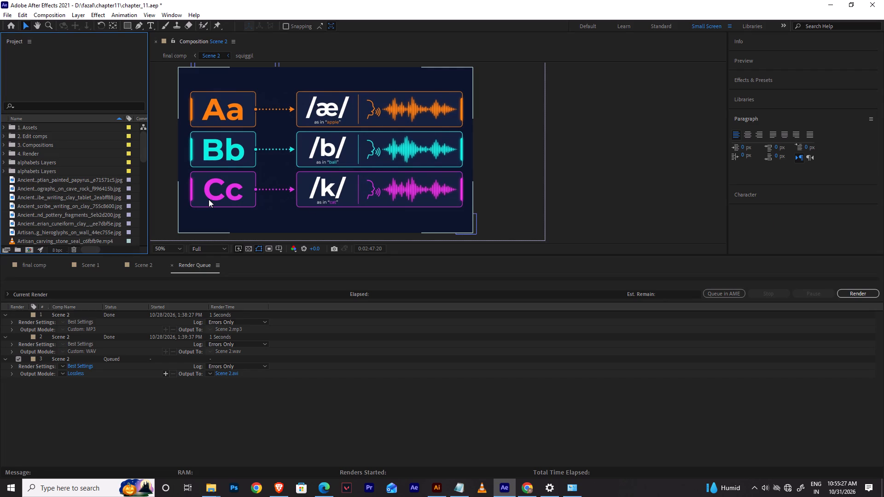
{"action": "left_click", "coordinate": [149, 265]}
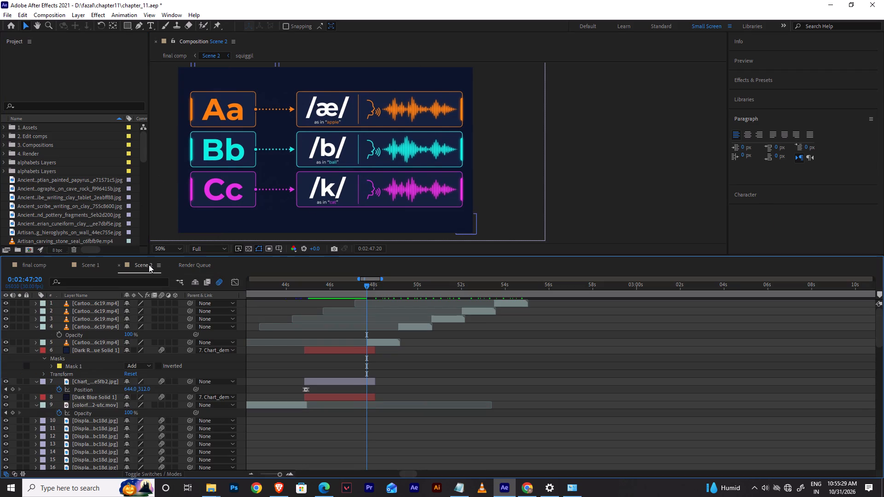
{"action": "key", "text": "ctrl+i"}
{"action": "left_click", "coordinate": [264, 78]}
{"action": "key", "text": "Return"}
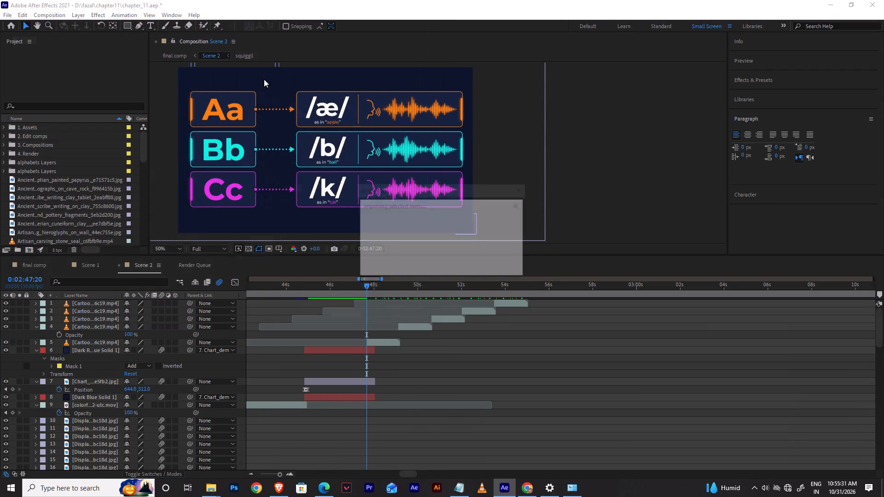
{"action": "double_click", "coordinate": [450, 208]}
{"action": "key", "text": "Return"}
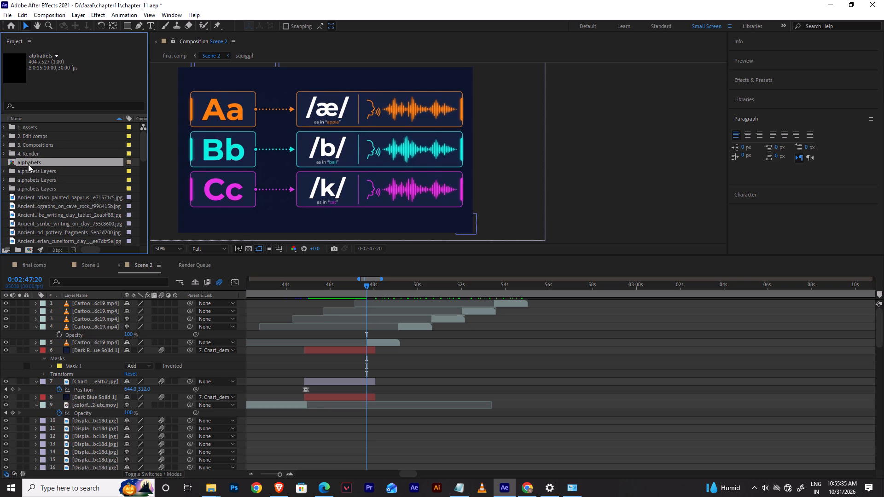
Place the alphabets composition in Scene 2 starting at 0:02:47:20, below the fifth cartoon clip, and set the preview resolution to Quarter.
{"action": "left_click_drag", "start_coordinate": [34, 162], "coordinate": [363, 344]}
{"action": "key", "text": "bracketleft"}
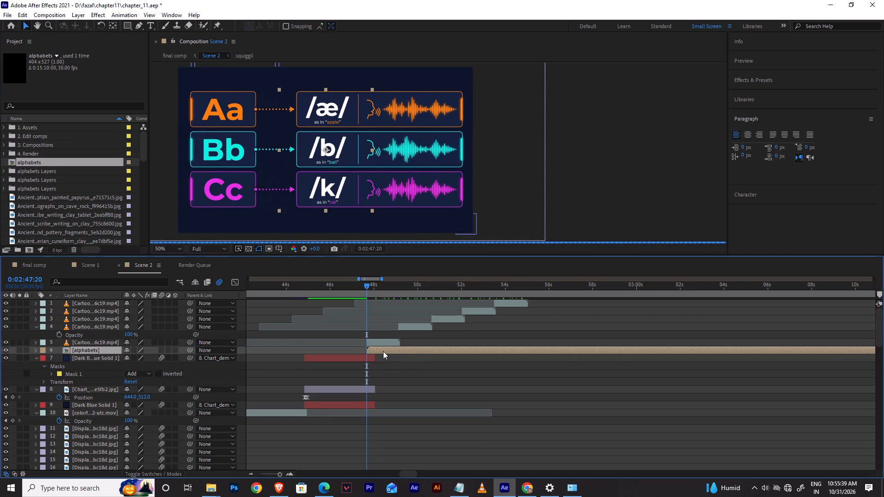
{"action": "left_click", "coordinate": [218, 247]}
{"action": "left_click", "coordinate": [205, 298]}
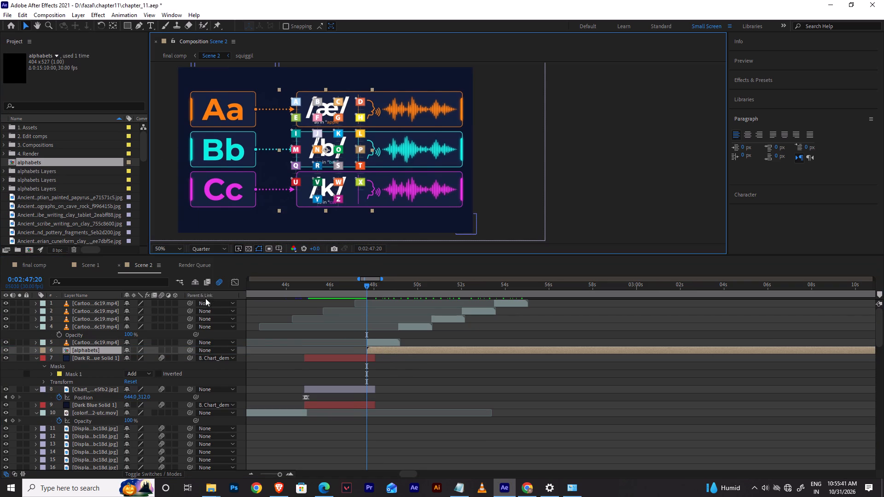
Open the alphabets composition, examine its layer list, and inspect the letters up close at Full preview resolution.
{"action": "double_click", "coordinate": [397, 347]}
{"action": "scroll", "coordinate": [397, 376], "scroll_direction": "up", "scroll_amount": 5}
{"action": "scroll", "coordinate": [401, 375], "scroll_direction": "down", "scroll_amount": 2}
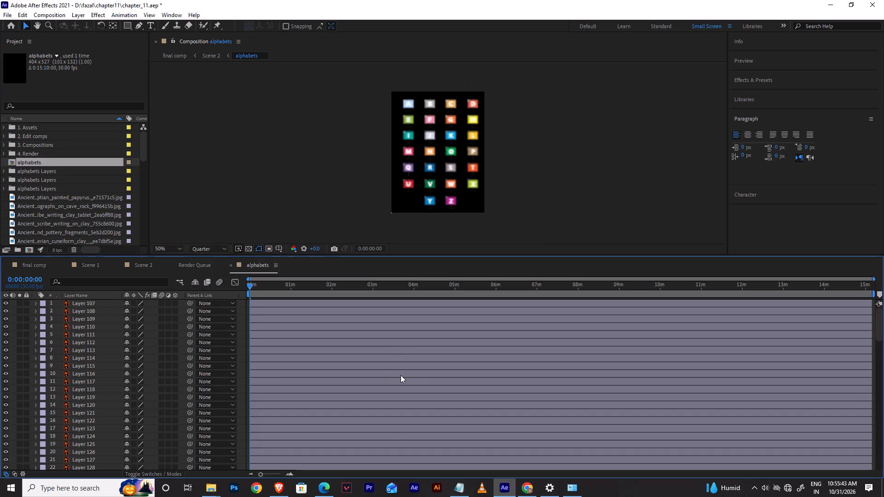
{"action": "scroll", "coordinate": [401, 375], "scroll_direction": "down", "scroll_amount": 2}
{"action": "scroll", "coordinate": [402, 374], "scroll_direction": "up", "scroll_amount": 14}
{"action": "scroll", "coordinate": [399, 362], "scroll_direction": "down", "scroll_amount": 20}
{"action": "scroll", "coordinate": [399, 362], "scroll_direction": "down", "scroll_amount": 2}
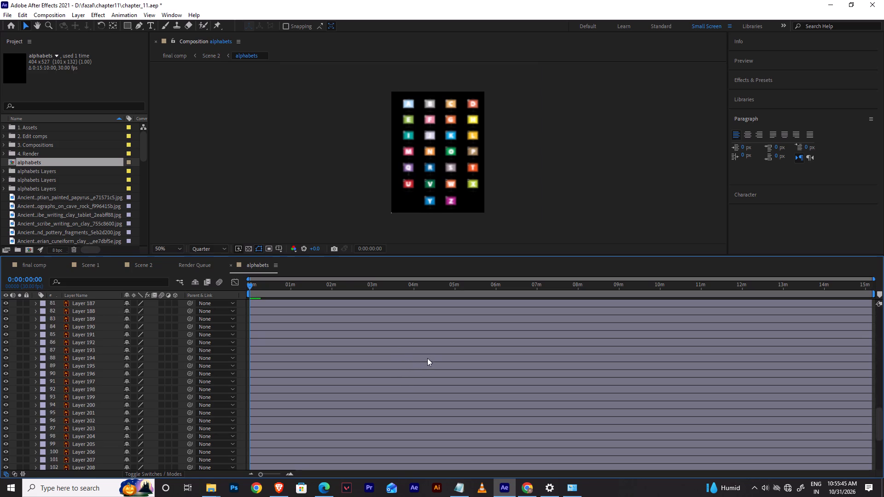
{"action": "scroll", "coordinate": [427, 358], "scroll_direction": "down", "scroll_amount": 9}
{"action": "scroll", "coordinate": [435, 358], "scroll_direction": "up", "scroll_amount": 20}
{"action": "scroll", "coordinate": [435, 358], "scroll_direction": "up", "scroll_amount": 8}
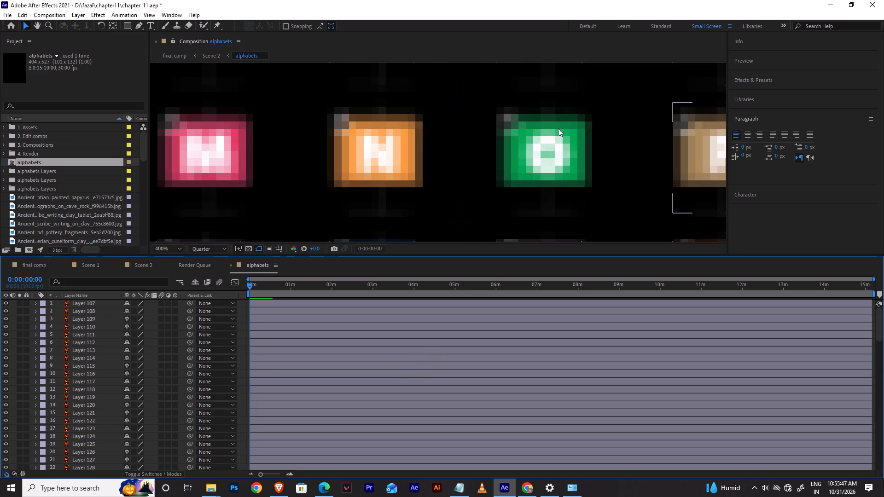
{"action": "scroll", "coordinate": [543, 139], "scroll_direction": "down", "scroll_amount": 2}
{"action": "left_click", "coordinate": [199, 248]}
{"action": "left_click", "coordinate": [209, 272]}
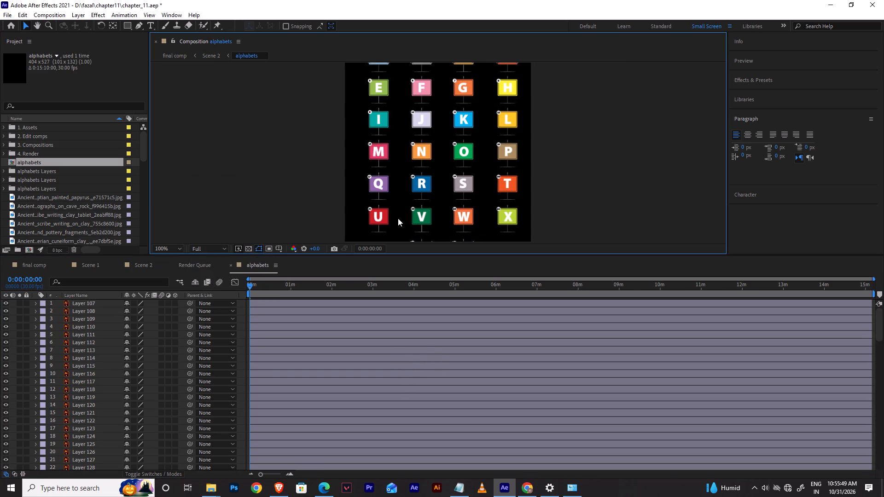
{"action": "scroll", "coordinate": [342, 314], "scroll_direction": "up", "scroll_amount": 7}
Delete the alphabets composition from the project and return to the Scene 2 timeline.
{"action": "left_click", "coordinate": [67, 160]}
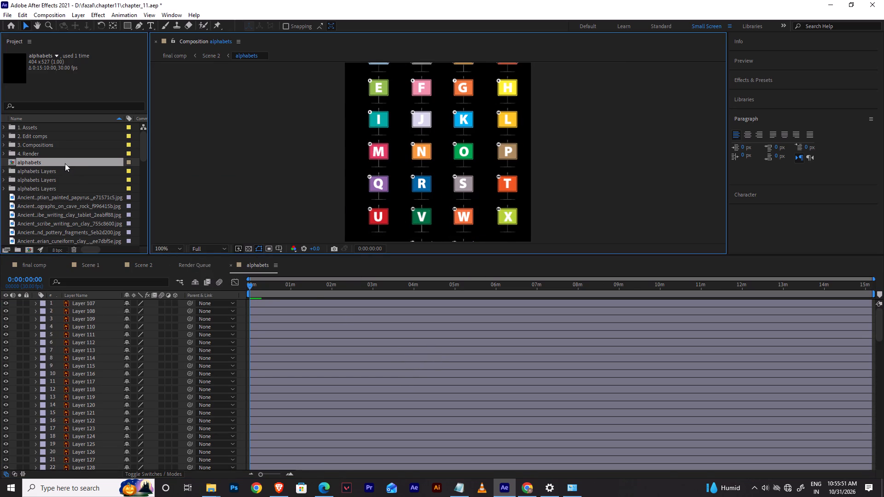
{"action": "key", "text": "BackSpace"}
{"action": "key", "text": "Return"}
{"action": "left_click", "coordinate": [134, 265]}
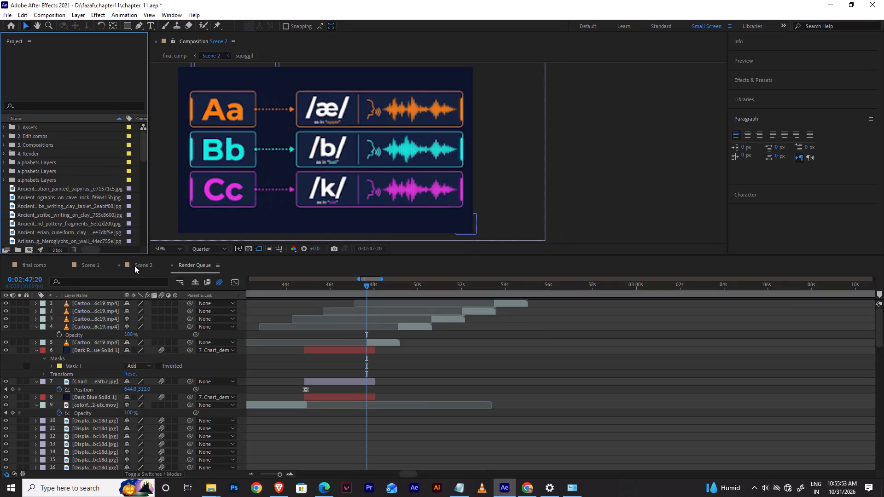
Reopen alphabets.ai in Illustrator from the chapter11 folder.
{"action": "key", "text": "alt+Tab"}
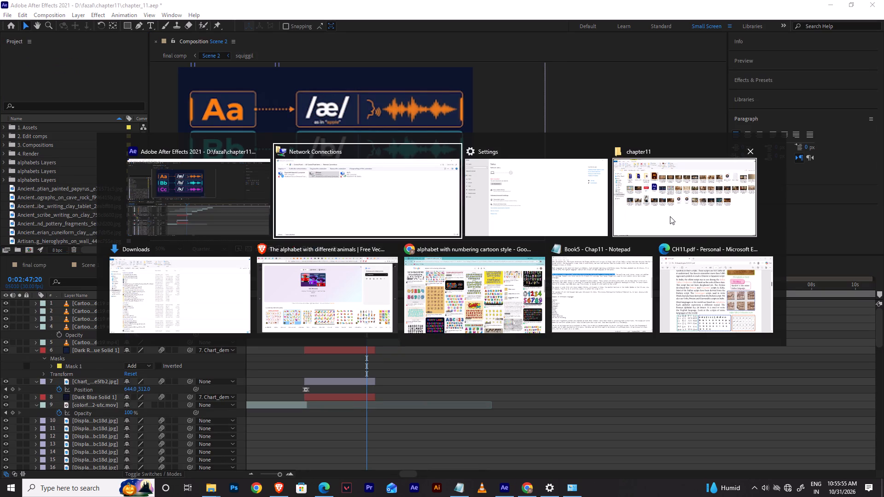
{"action": "left_click", "coordinate": [670, 217], "text": "alt"}
{"action": "double_click", "coordinate": [260, 107]}
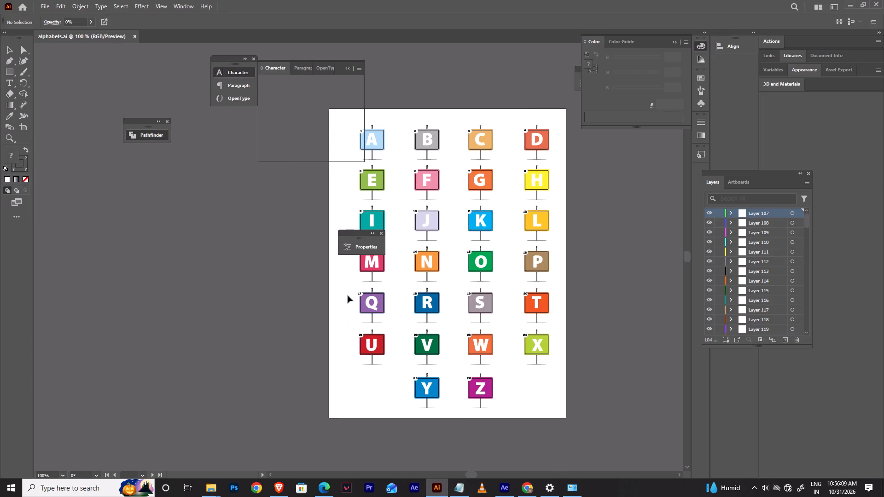
Start a new document from the Art & Illustration Poster preset with its units set to Pixels.
{"action": "key", "text": "ctrl+n"}
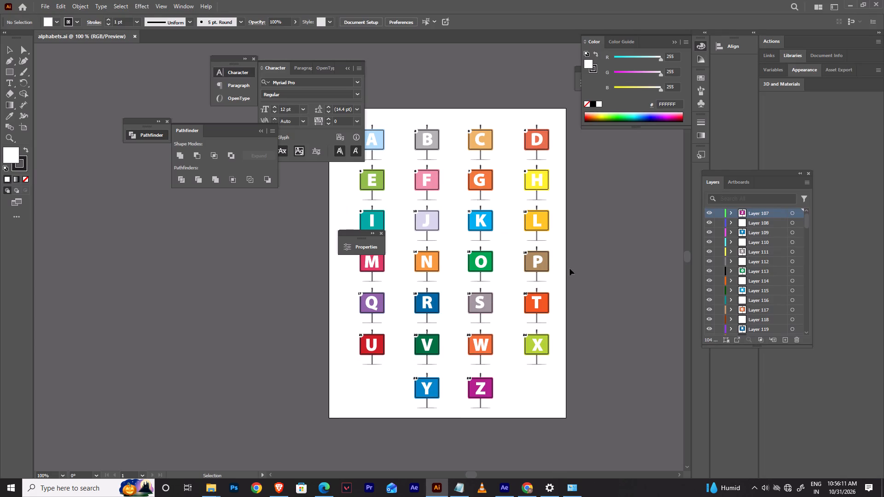
{"action": "key", "text": "ctrl+n"}
{"action": "key", "text": "ctrl+n"}
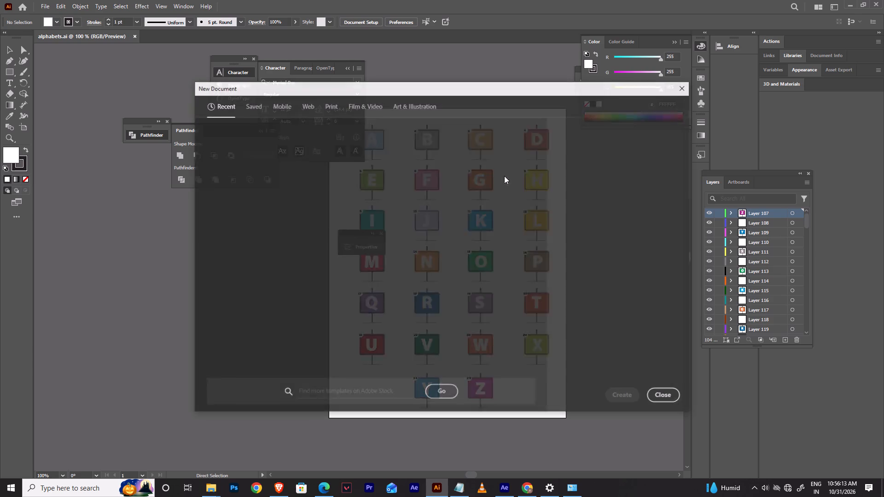
{"action": "left_click", "coordinate": [258, 101]}
{"action": "left_click", "coordinate": [396, 115]}
{"action": "left_click", "coordinate": [401, 111]}
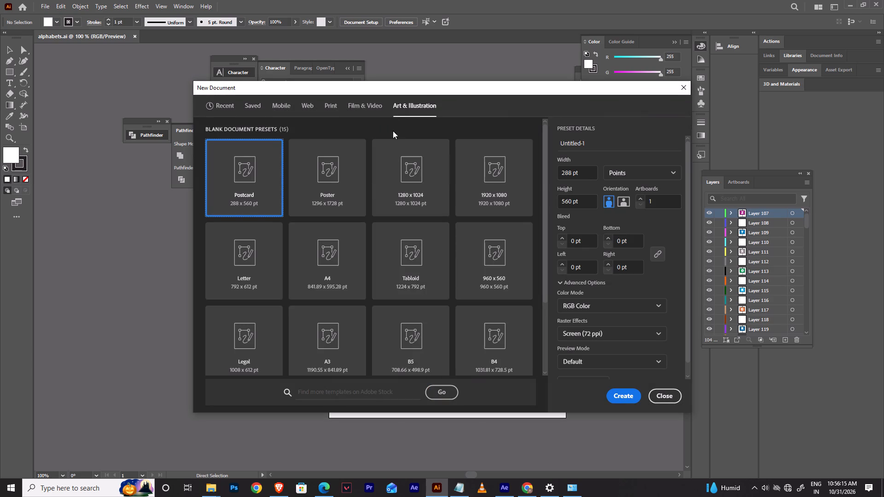
{"action": "left_click", "coordinate": [327, 198]}
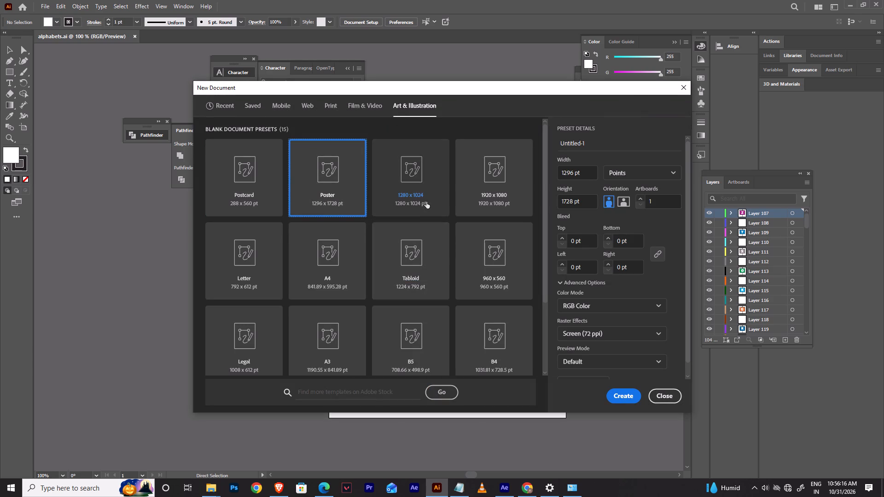
{"action": "left_click", "coordinate": [645, 169]}
{"action": "left_click", "coordinate": [632, 188]}
Set the new document's width to 1280 px.
{"action": "left_click", "coordinate": [582, 176]}
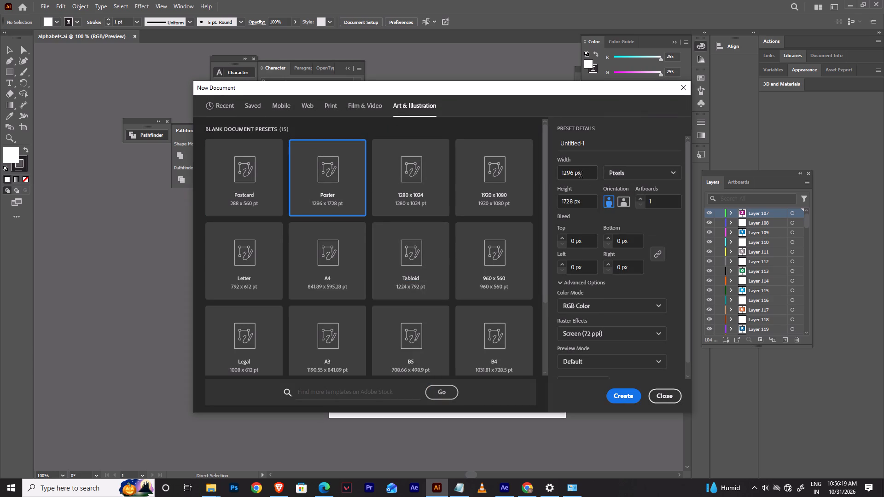
{"action": "left_click_drag", "start_coordinate": [590, 178], "coordinate": [529, 174]}
{"action": "left_click_drag", "start_coordinate": [582, 178], "coordinate": [527, 166]}
{"action": "left_click_drag", "start_coordinate": [585, 173], "coordinate": [530, 172]}
{"action": "key", "text": "1"}
{"action": "key", "text": "2"}
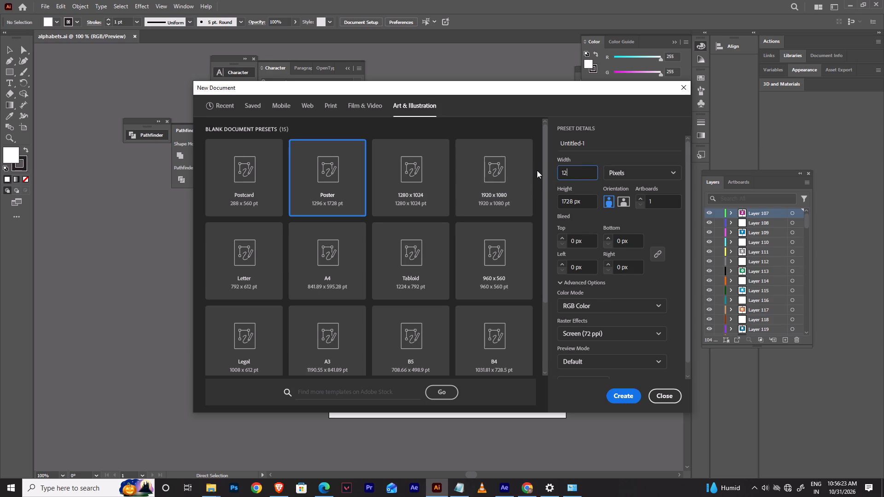
{"action": "type", "text": "801"}
{"action": "key", "text": "Tab"}
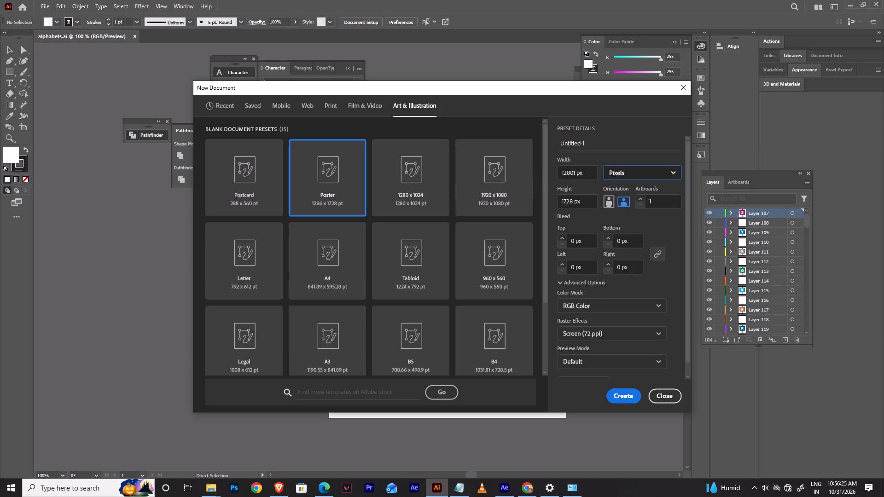
{"action": "left_click", "coordinate": [591, 177]}
{"action": "left_click", "coordinate": [589, 172]}
{"action": "key", "text": "BackSpace"}
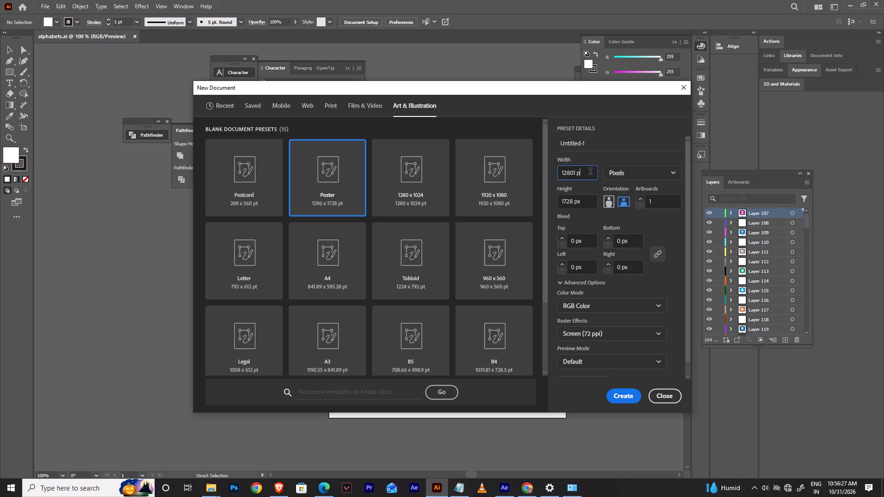
{"action": "key", "text": "BackSpace"}
{"action": "key", "text": "BackSpace"}
{"action": "key", "text": "BackSpace"}
Set the new document's height to 720 px and create it.
{"action": "left_click_drag", "start_coordinate": [591, 206], "coordinate": [529, 206]}
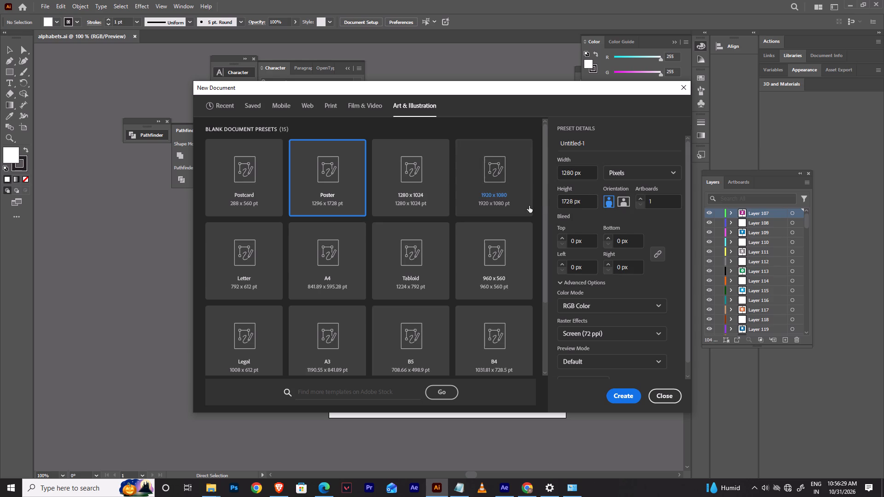
{"action": "left_click_drag", "start_coordinate": [529, 206], "coordinate": [551, 201]}
{"action": "left_click_drag", "start_coordinate": [588, 200], "coordinate": [544, 201]}
{"action": "type", "text": "720"}
{"action": "left_click", "coordinate": [620, 399]}
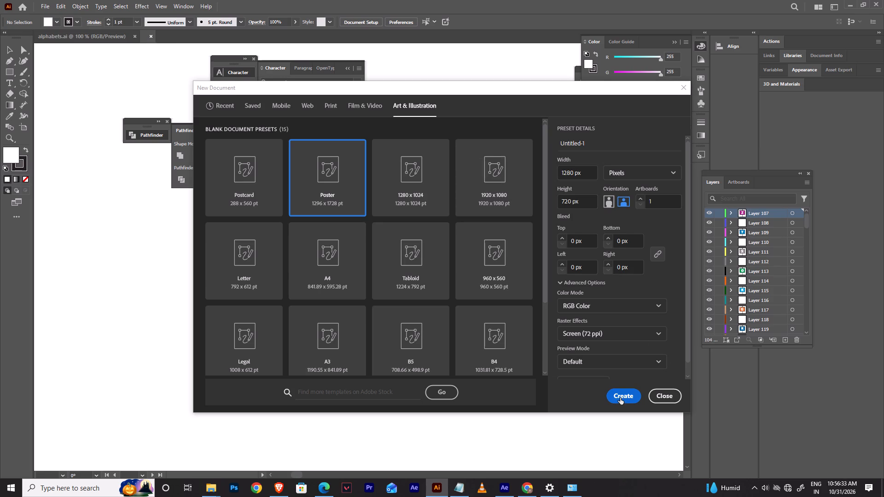
Copy all the letter signs from alphabets.ai and paste them into the new Untitled-1 document.
{"action": "left_click", "coordinate": [103, 26]}
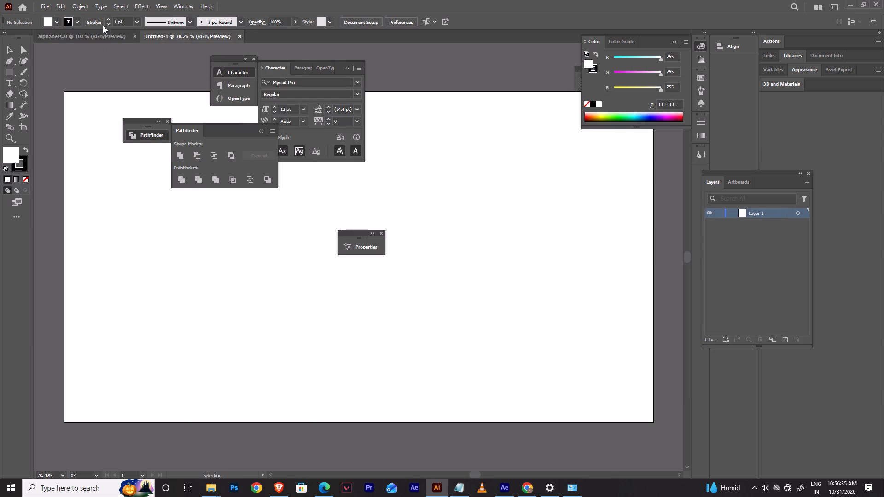
{"action": "left_click", "coordinate": [97, 33]}
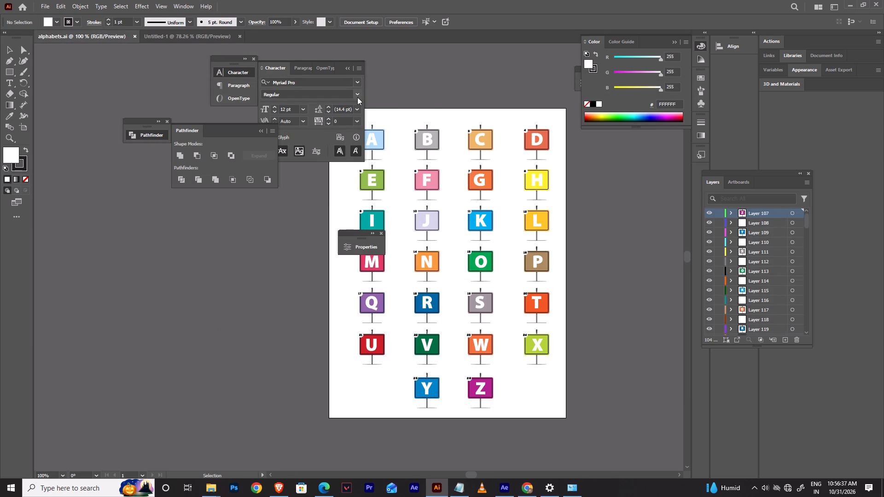
{"action": "left_click_drag", "start_coordinate": [356, 97], "coordinate": [363, 101]}
{"action": "left_click", "coordinate": [385, 88]}
{"action": "left_click_drag", "start_coordinate": [338, 62], "coordinate": [246, 59]}
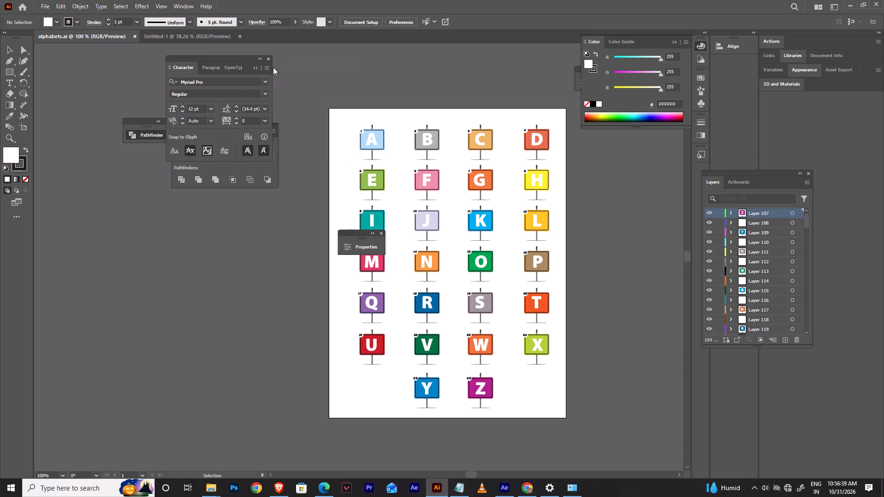
{"action": "left_click_drag", "start_coordinate": [337, 98], "coordinate": [617, 475]}
{"action": "key", "text": "ctrl+c"}
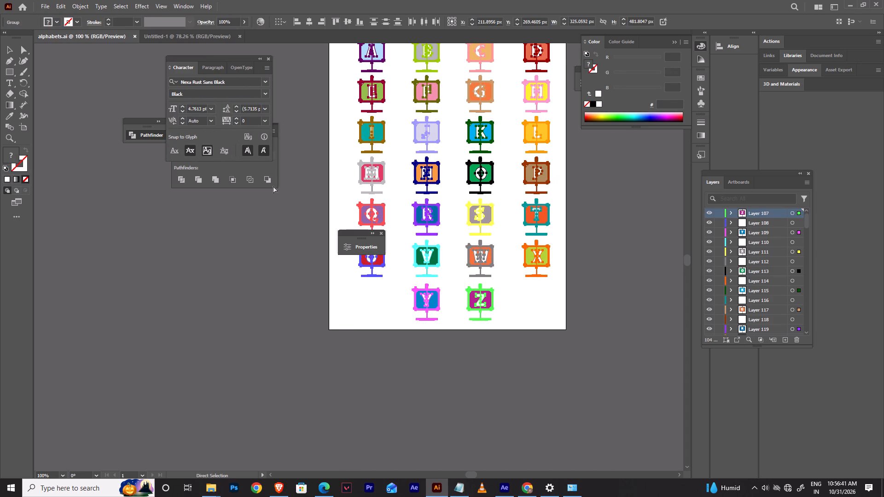
{"action": "key", "text": "ctrl+c"}
{"action": "left_click", "coordinate": [198, 40]}
{"action": "key", "text": "ctrl+v"}
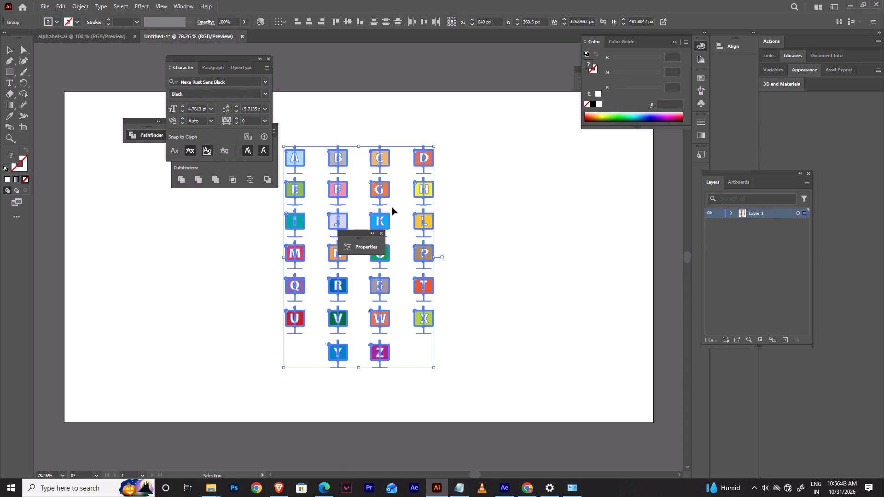
Shift the pasted letter signs toward the artboard's upper-left and enlarge them proportionally to about 540 px wide.
{"action": "left_click_drag", "start_coordinate": [381, 195], "coordinate": [288, 180]}
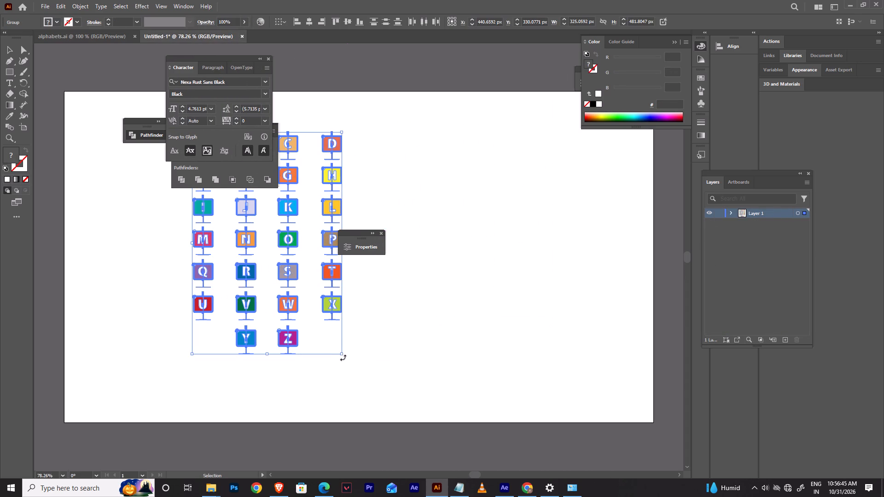
{"action": "left_click_drag", "start_coordinate": [342, 353], "coordinate": [501, 478]}
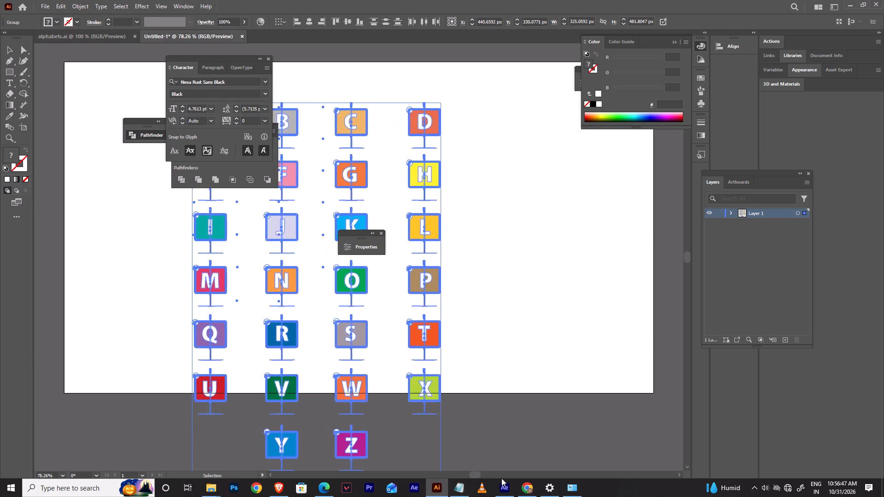
{"action": "left_click_drag", "start_coordinate": [501, 478], "coordinate": [487, 444]}
{"action": "key", "text": "space"}
{"action": "key", "text": "space"}
{"action": "key", "text": "space"}
{"action": "key", "text": "space"}
{"action": "left_click_drag", "start_coordinate": [501, 241], "coordinate": [561, 316]}
{"action": "left_click", "coordinate": [593, 275]}
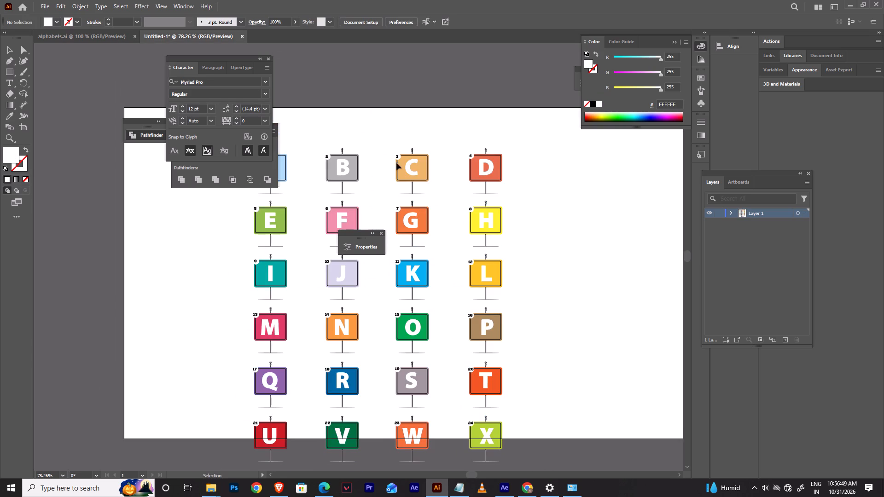
Move the A–D row toward the artboard's top-left corner, centred at about X 370, Y 120 px.
{"action": "key", "text": "space"}
{"action": "key", "text": "space"}
{"action": "key", "text": "space"}
{"action": "key", "text": "space"}
{"action": "left_click_drag", "start_coordinate": [567, 157], "coordinate": [644, 255]}
{"action": "left_click_drag", "start_coordinate": [283, 249], "coordinate": [579, 289]}
{"action": "left_click_drag", "start_coordinate": [564, 277], "coordinate": [498, 258]}
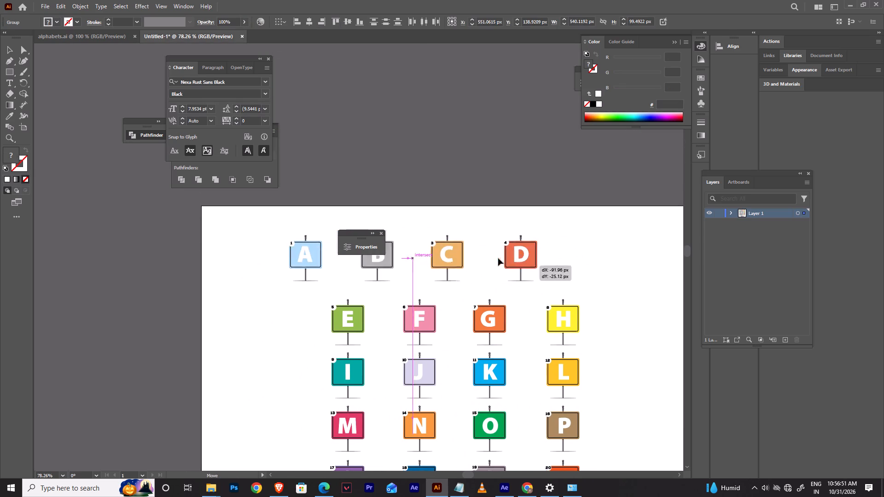
{"action": "left_click_drag", "start_coordinate": [498, 258], "coordinate": [480, 268]}
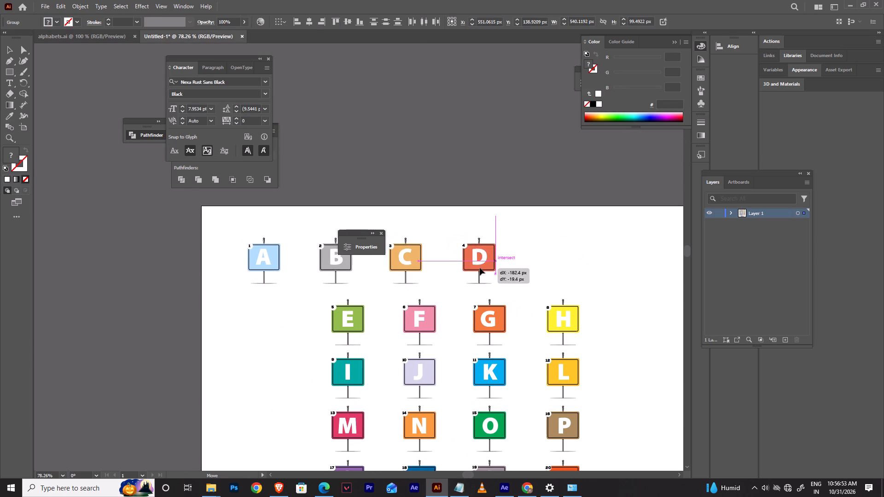
{"action": "left_click_drag", "start_coordinate": [480, 268], "coordinate": [480, 268]}
Move the E–H row up beside the letter D, centred at about X 957, Y 121 px, to continue the top row.
{"action": "key", "text": "space"}
{"action": "key", "text": "space"}
{"action": "key", "text": "space"}
{"action": "key", "text": "space"}
{"action": "left_click_drag", "start_coordinate": [584, 250], "coordinate": [505, 220]}
{"action": "left_click_drag", "start_coordinate": [210, 277], "coordinate": [531, 303]}
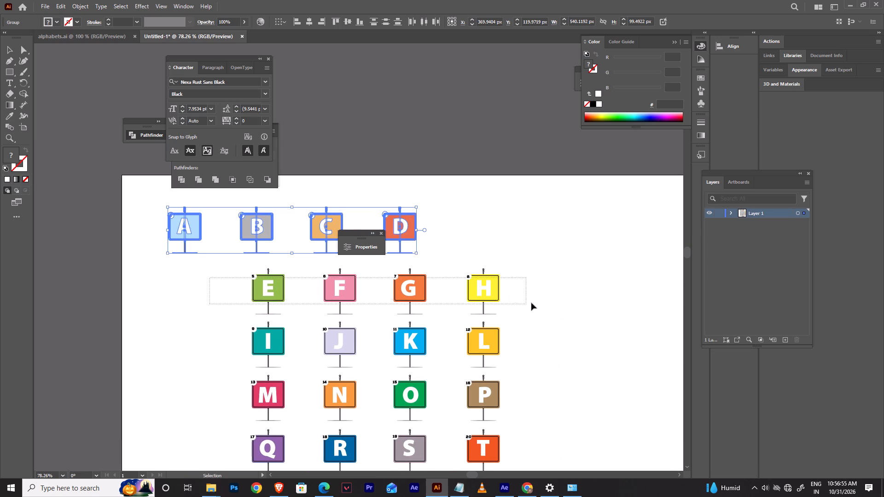
{"action": "left_click_drag", "start_coordinate": [531, 303], "coordinate": [531, 303]}
{"action": "left_click_drag", "start_coordinate": [412, 291], "coordinate": [599, 229]}
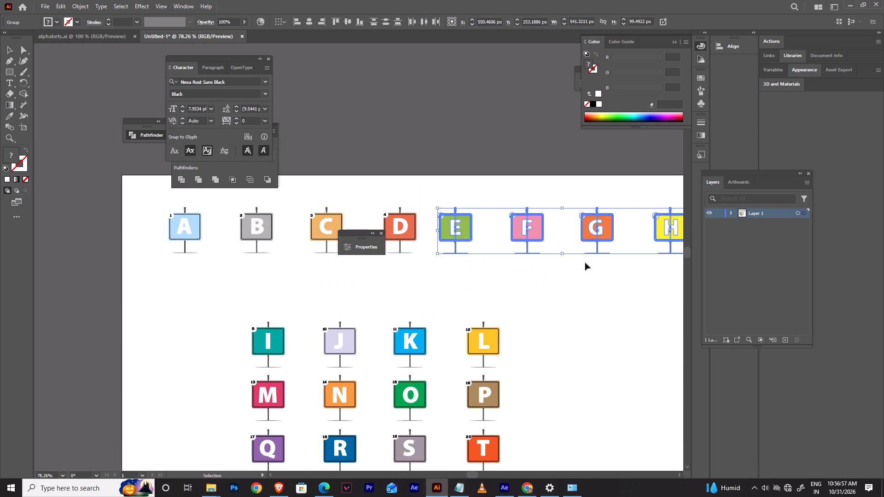
Select all eight letter signs A–H in the top row and bring up the alignment options for them.
{"action": "key", "text": "space"}
{"action": "key", "text": "space"}
{"action": "key", "text": "space"}
{"action": "key", "text": "space"}
{"action": "key", "text": "space"}
{"action": "key", "text": "space"}
{"action": "key", "text": "space"}
{"action": "key", "text": "space"}
{"action": "key", "text": "space"}
{"action": "key", "text": "space"}
{"action": "left_click_drag", "start_coordinate": [570, 275], "coordinate": [457, 311]}
{"action": "key", "text": "space"}
{"action": "left_click_drag", "start_coordinate": [192, 226], "coordinate": [366, 236]}
{"action": "left_click_drag", "start_coordinate": [182, 245], "coordinate": [335, 261]}
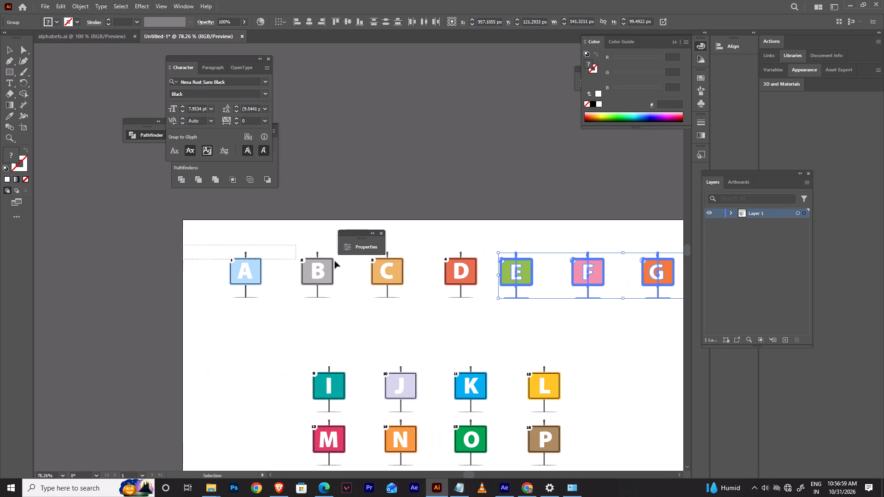
{"action": "left_click_drag", "start_coordinate": [335, 261], "coordinate": [720, 257]}
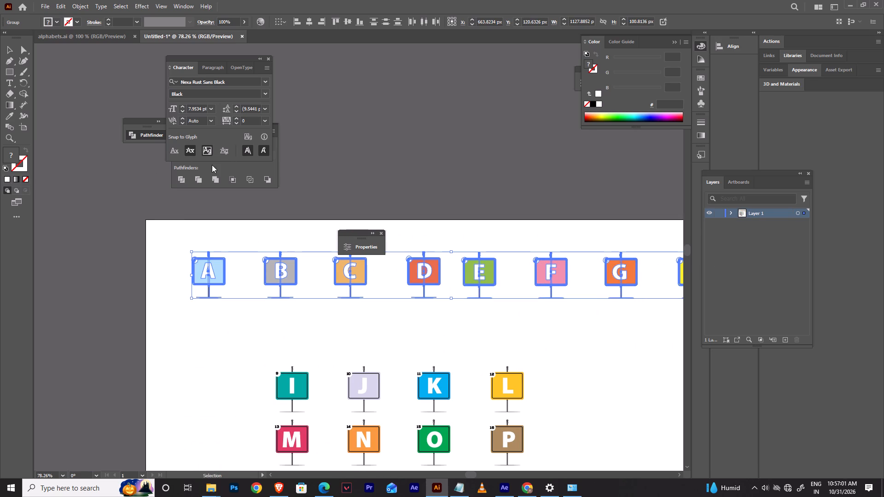
{"action": "left_click", "coordinate": [182, 0]}
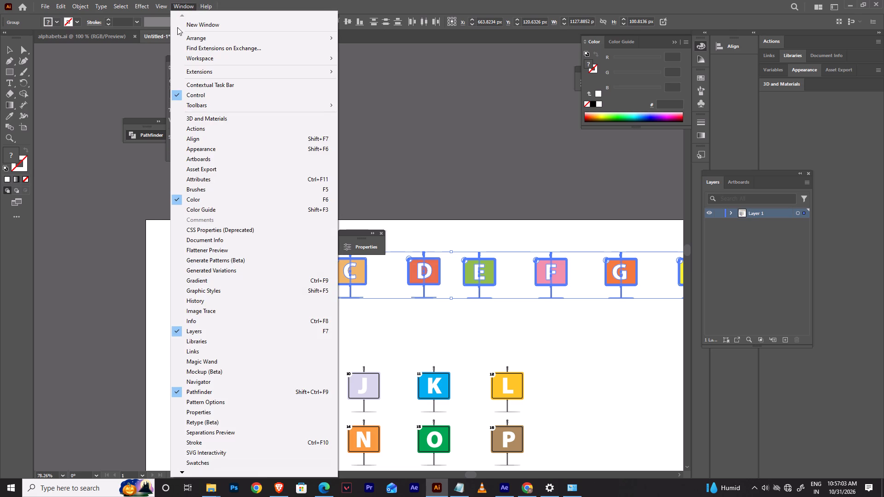
{"action": "left_click", "coordinate": [210, 144]}
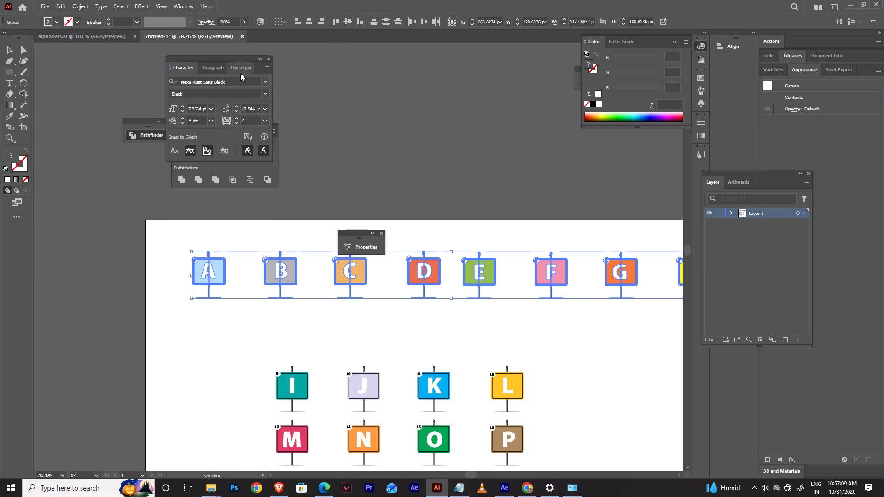
{"action": "left_click", "coordinate": [838, 68]}
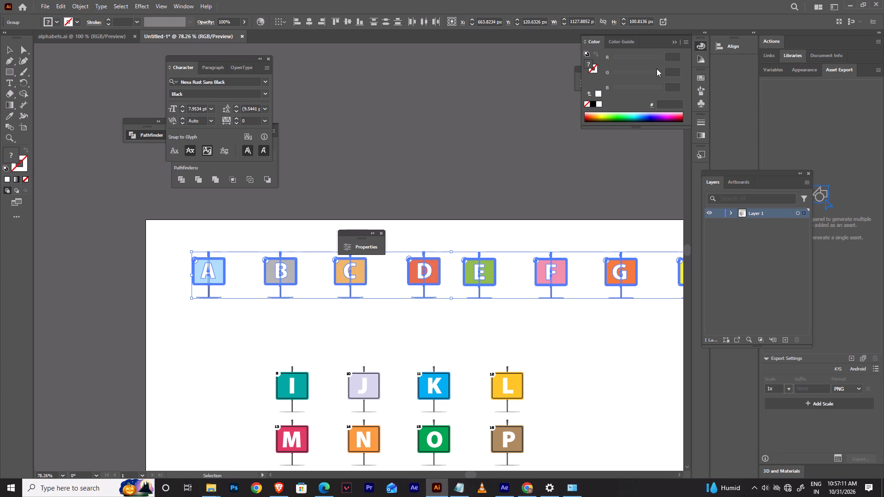
{"action": "left_click", "coordinate": [191, 4]}
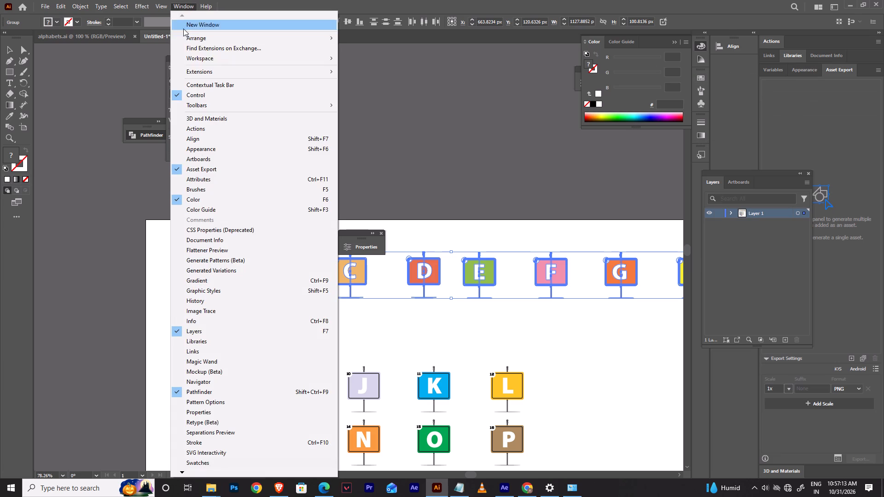
{"action": "left_click", "coordinate": [196, 137]}
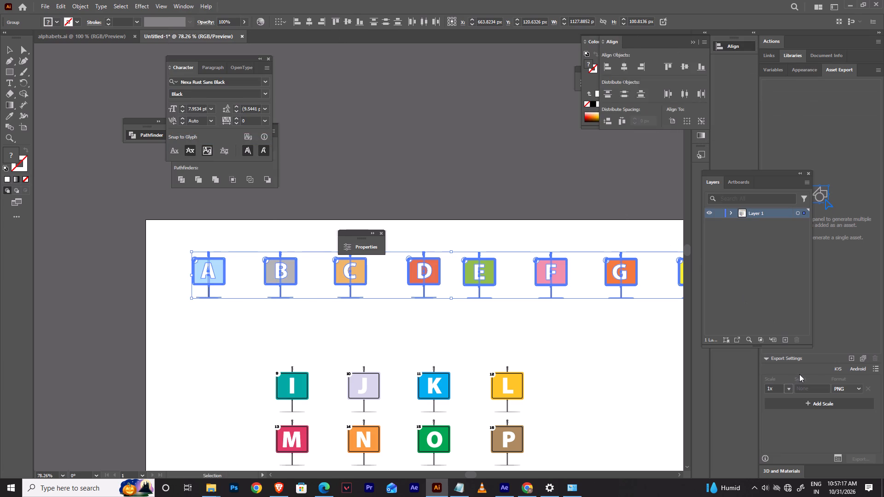
{"action": "left_click", "coordinate": [360, 248]}
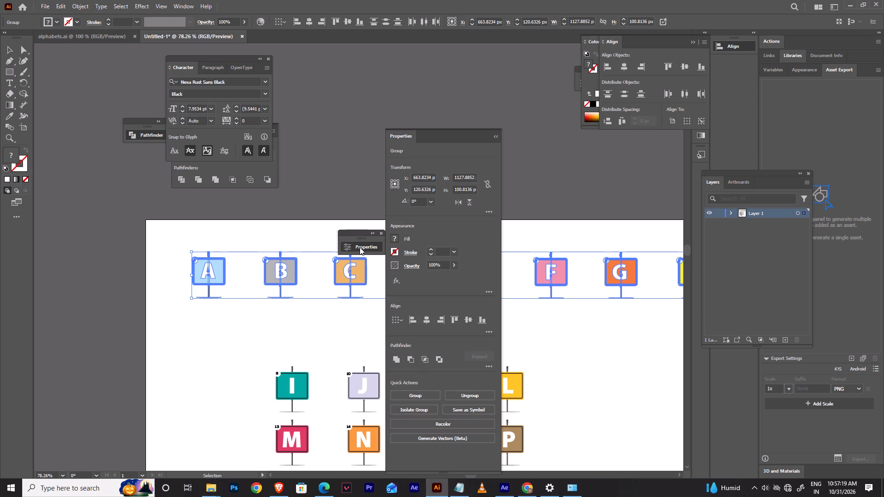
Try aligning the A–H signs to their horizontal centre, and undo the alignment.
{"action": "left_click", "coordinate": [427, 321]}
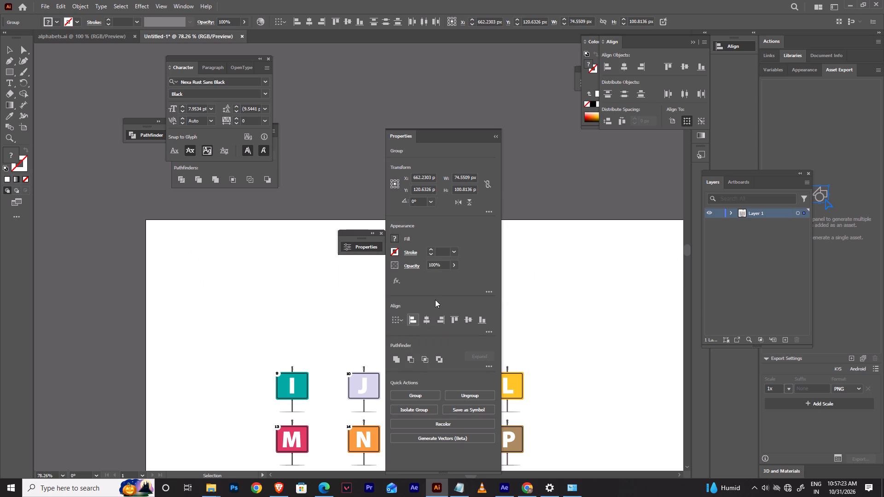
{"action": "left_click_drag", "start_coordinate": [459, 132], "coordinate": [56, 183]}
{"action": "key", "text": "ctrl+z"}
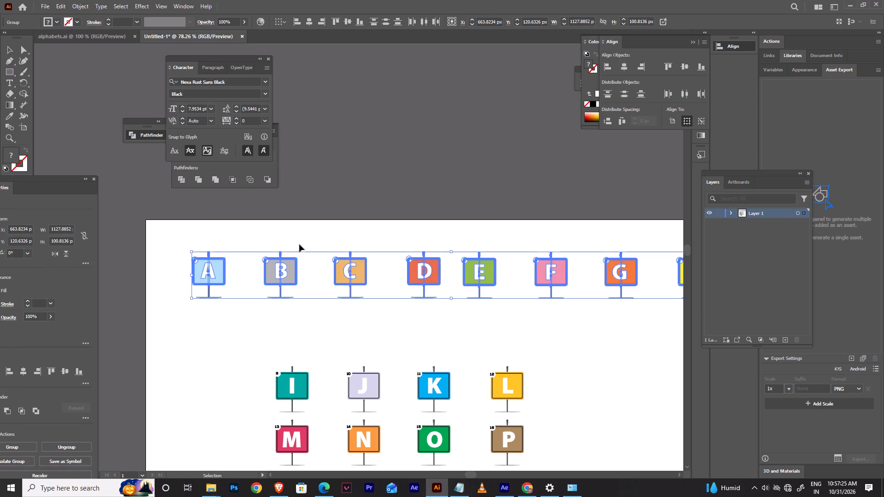
Distribute the selected A–H signs vertically by their centres and horizontally by their left edges, leaving the row deselected.
{"action": "left_click_drag", "start_coordinate": [43, 184], "coordinate": [113, 148]}
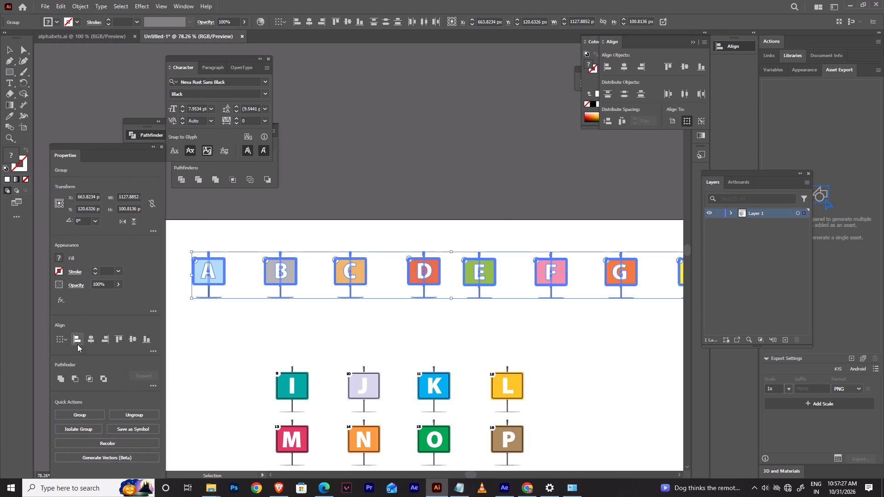
{"action": "left_click", "coordinate": [157, 353]}
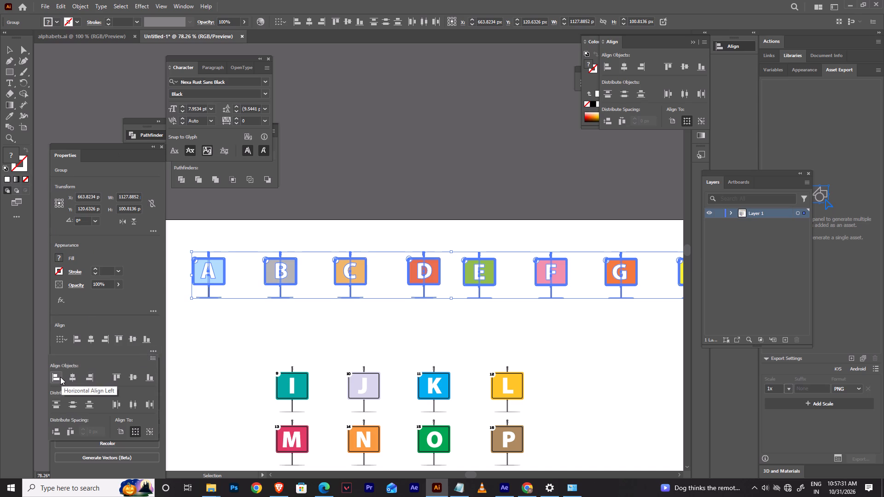
{"action": "left_click", "coordinate": [74, 404]}
{"action": "triple_click", "coordinate": [73, 404]}
{"action": "left_click", "coordinate": [73, 404]}
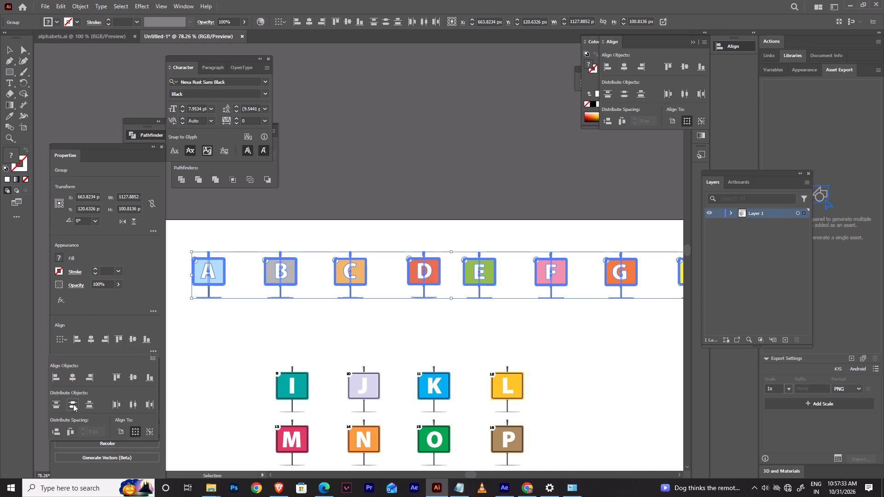
{"action": "left_click", "coordinate": [118, 404]}
{"action": "left_click", "coordinate": [421, 357]}
{"action": "key", "text": "space"}
{"action": "left_click", "coordinate": [518, 335]}
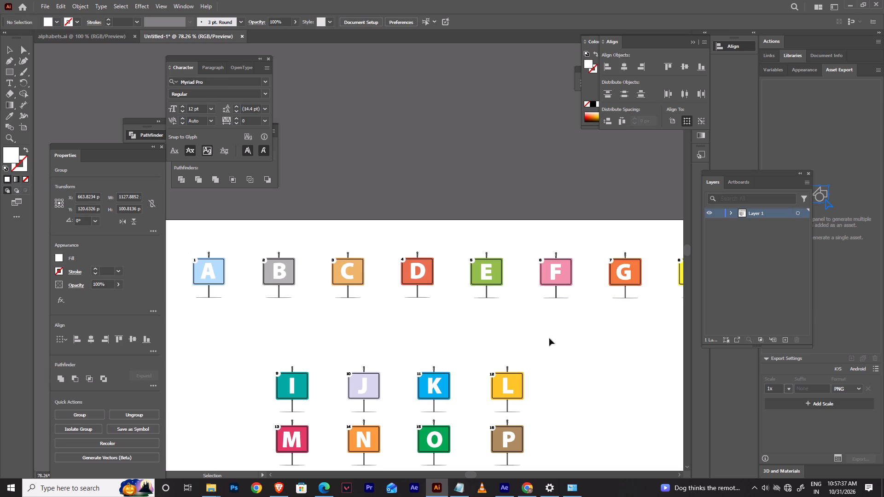
Move the I–L row up beneath A–D, centred at about X 370, Y 259 px.
{"action": "key", "text": "space"}
{"action": "left_click_drag", "start_coordinate": [551, 337], "coordinate": [540, 278]}
{"action": "key", "text": "ctrl+minus"}
{"action": "key", "text": "ctrl+minus"}
{"action": "left_click_drag", "start_coordinate": [276, 281], "coordinate": [289, 283]}
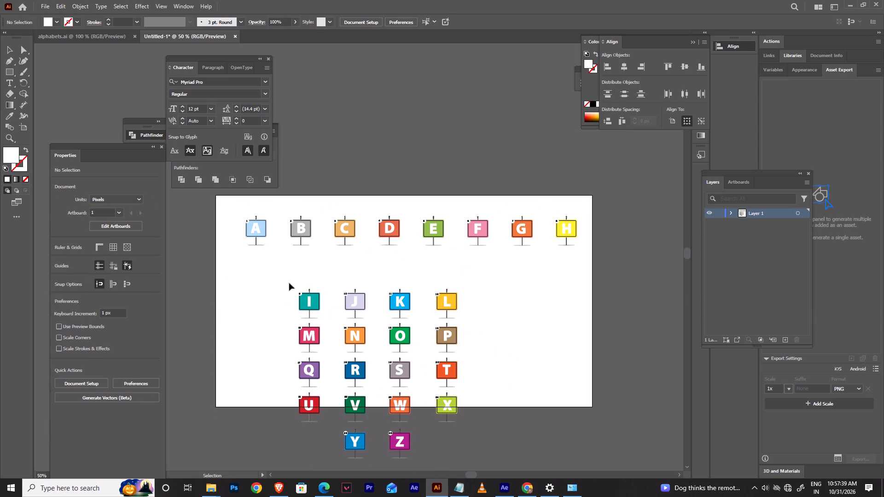
{"action": "left_click_drag", "start_coordinate": [289, 283], "coordinate": [502, 303]}
{"action": "left_click_drag", "start_coordinate": [447, 302], "coordinate": [393, 269]}
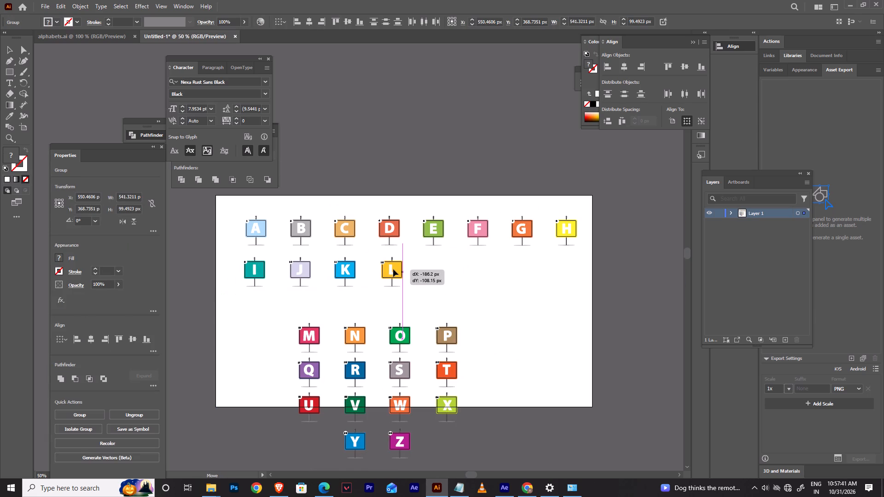
{"action": "left_click_drag", "start_coordinate": [393, 269], "coordinate": [394, 269]}
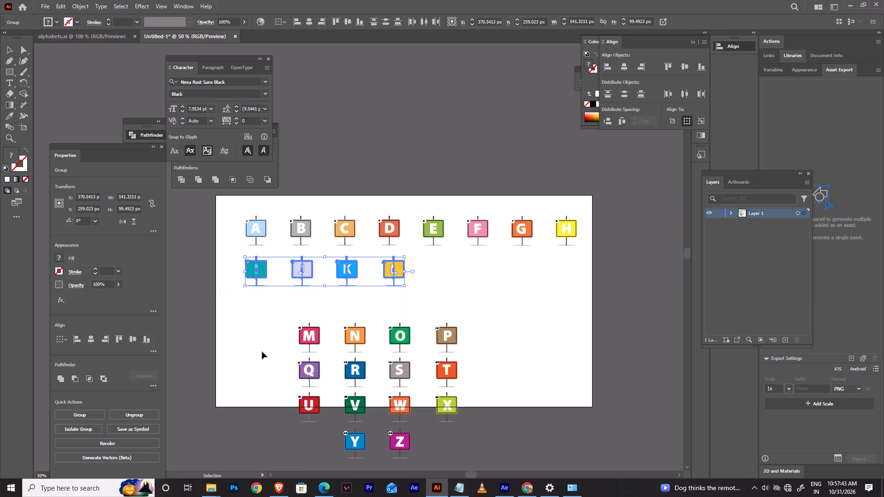
Move the M–P row up beside the letter L, centred at about X 957, Y 260 px.
{"action": "left_click_drag", "start_coordinate": [256, 327], "coordinate": [464, 337]}
{"action": "left_click_drag", "start_coordinate": [400, 333], "coordinate": [485, 288]}
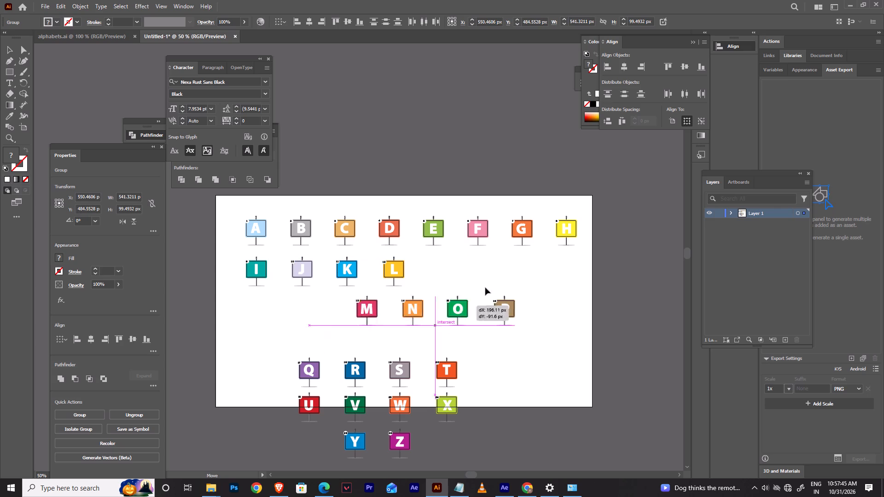
{"action": "left_click_drag", "start_coordinate": [485, 288], "coordinate": [520, 266]}
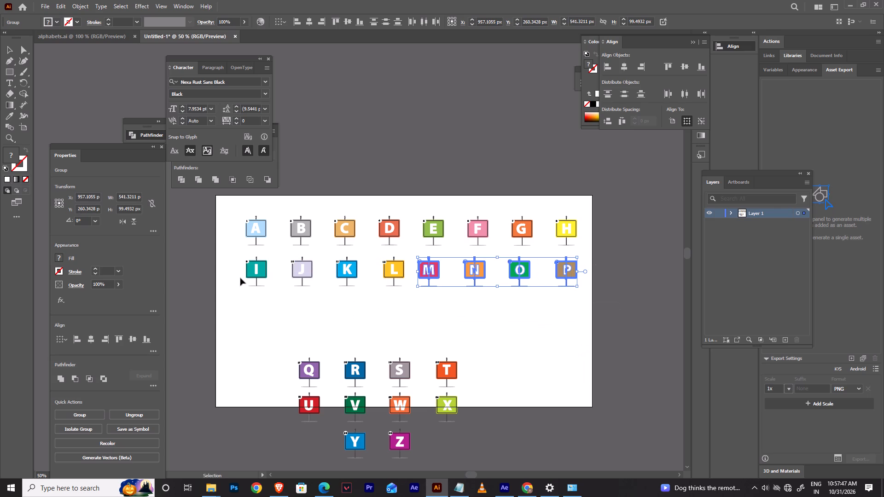
Lower the I–P row to about X 658, Y 285 px and distribute its signs by vertical centres and left edges.
{"action": "left_click_drag", "start_coordinate": [227, 269], "coordinate": [606, 268]}
{"action": "left_click_drag", "start_coordinate": [516, 275], "coordinate": [513, 282]}
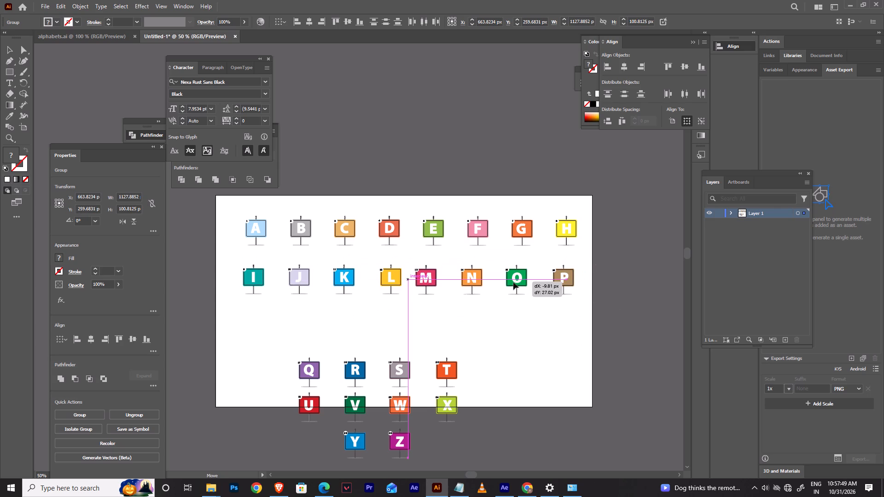
{"action": "left_click_drag", "start_coordinate": [513, 282], "coordinate": [515, 281]}
{"action": "left_click", "coordinate": [151, 351]}
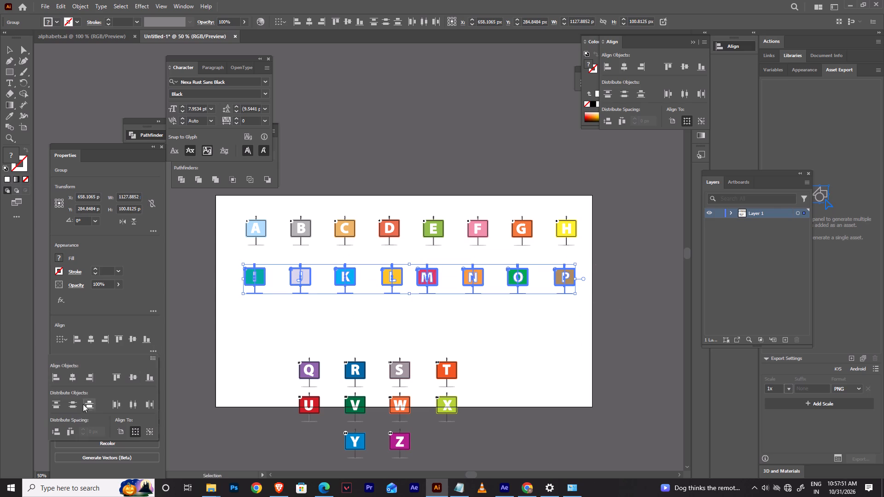
{"action": "left_click", "coordinate": [73, 407]}
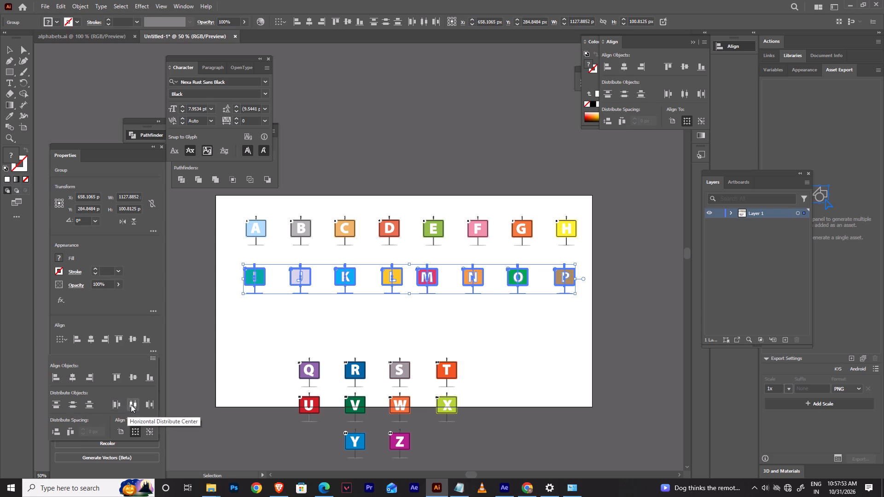
{"action": "left_click", "coordinate": [116, 405]}
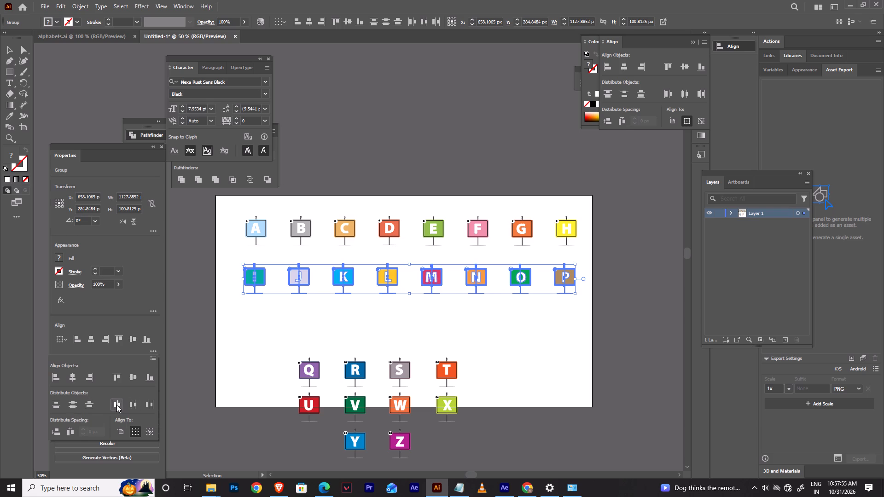
{"action": "left_click", "coordinate": [406, 325]}
{"action": "left_click", "coordinate": [384, 315]}
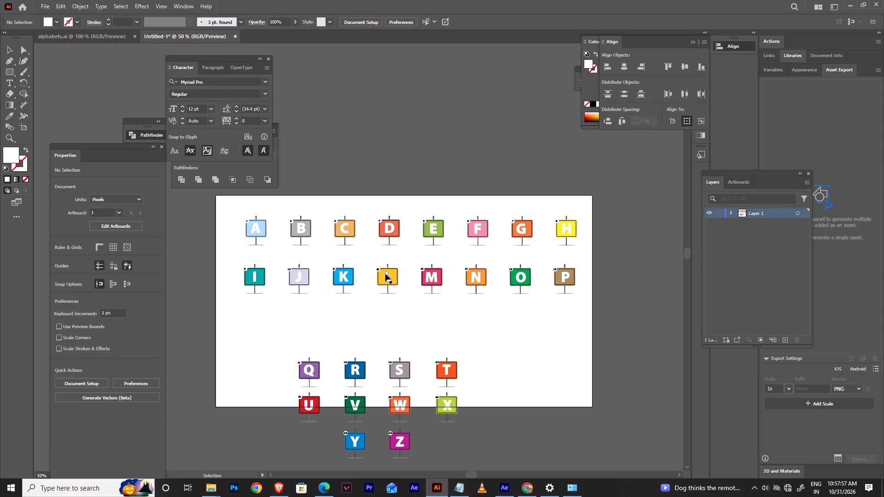
Nudge the L sign to about X 592, Y 286 px under D, and shift the K sign slightly to sit under C.
{"action": "left_click", "coordinate": [385, 274]}
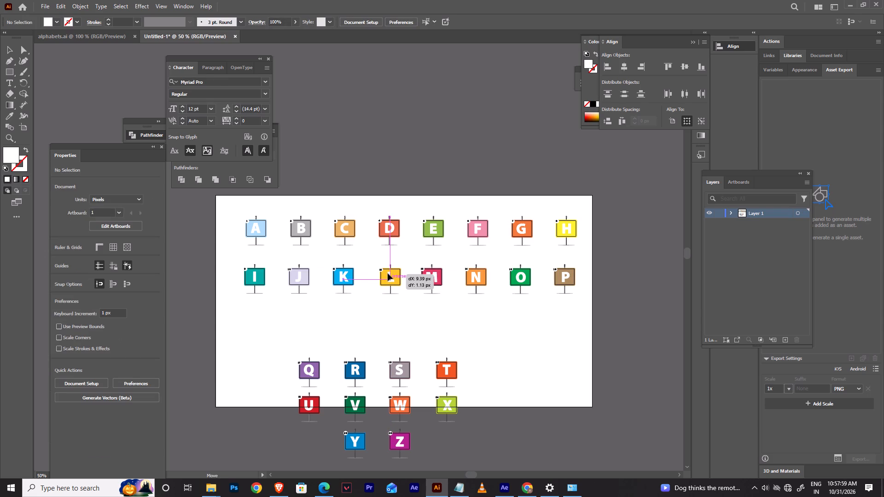
{"action": "left_click", "coordinate": [339, 277]}
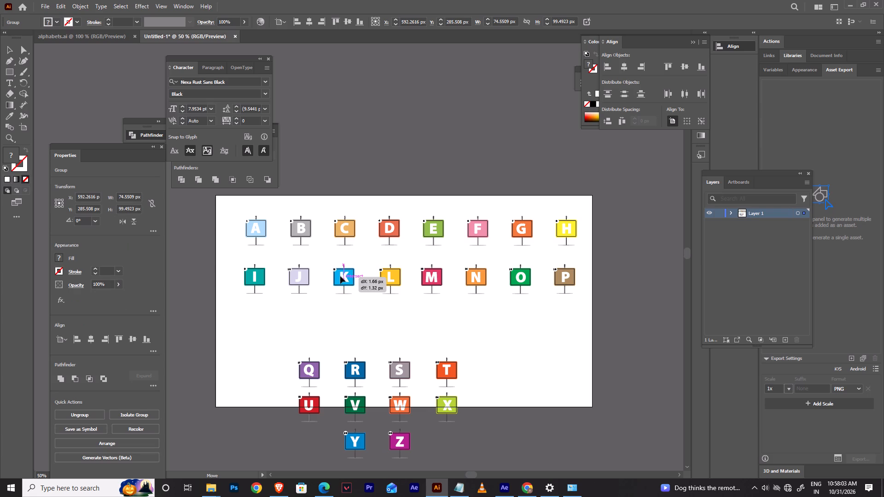
{"action": "left_click", "coordinate": [375, 260]}
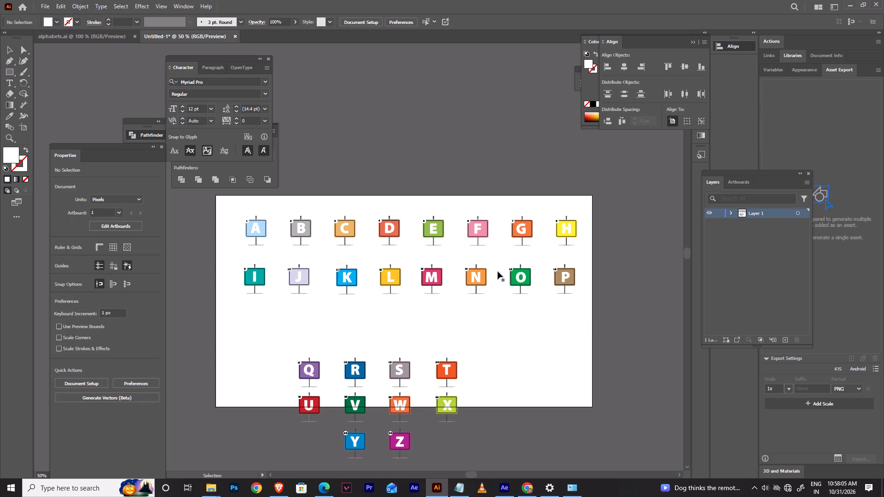
Move the Q–T and U–X groups up into a third row beneath I–P, centred overall at about X 666, Y 436 px.
{"action": "left_click_drag", "start_coordinate": [293, 348], "coordinate": [491, 366]}
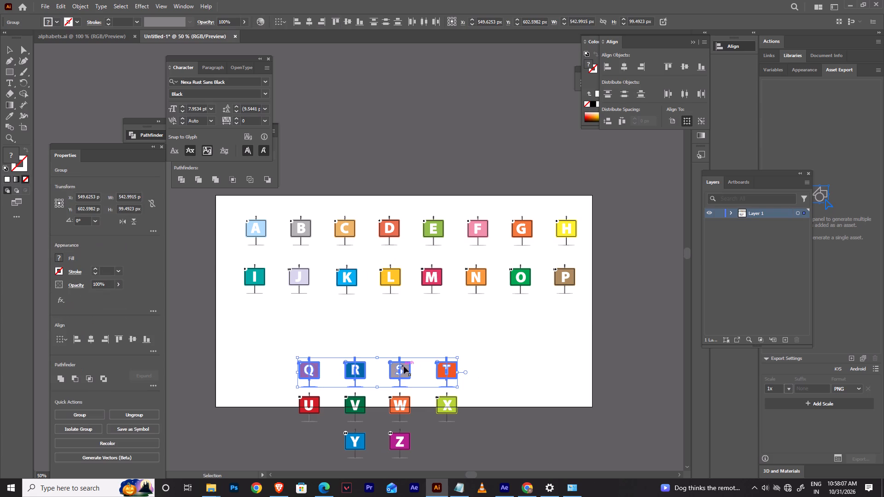
{"action": "left_click_drag", "start_coordinate": [396, 370], "coordinate": [342, 320]}
{"action": "left_click_drag", "start_coordinate": [280, 392], "coordinate": [513, 399]}
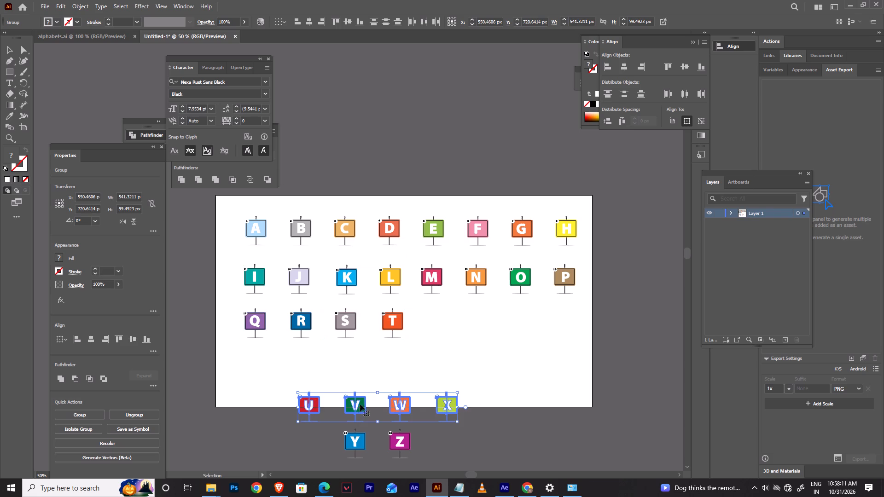
{"action": "left_click_drag", "start_coordinate": [359, 404], "coordinate": [480, 320]}
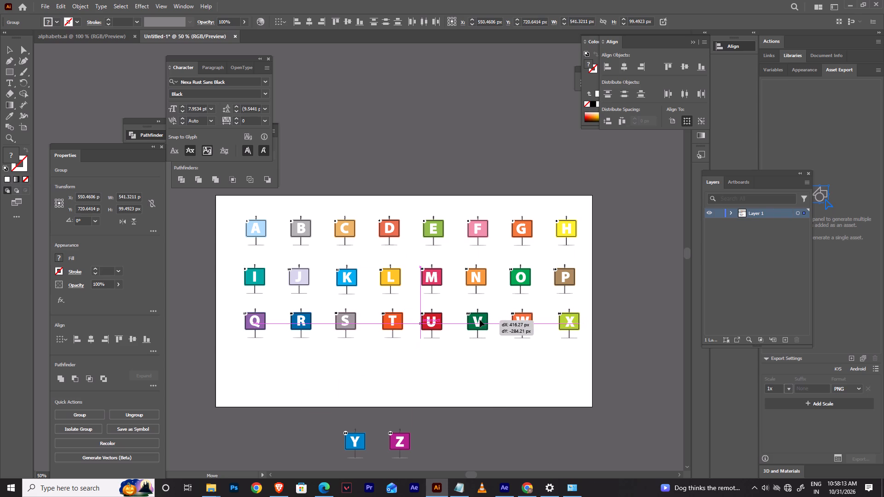
{"action": "left_click_drag", "start_coordinate": [480, 320], "coordinate": [481, 320]}
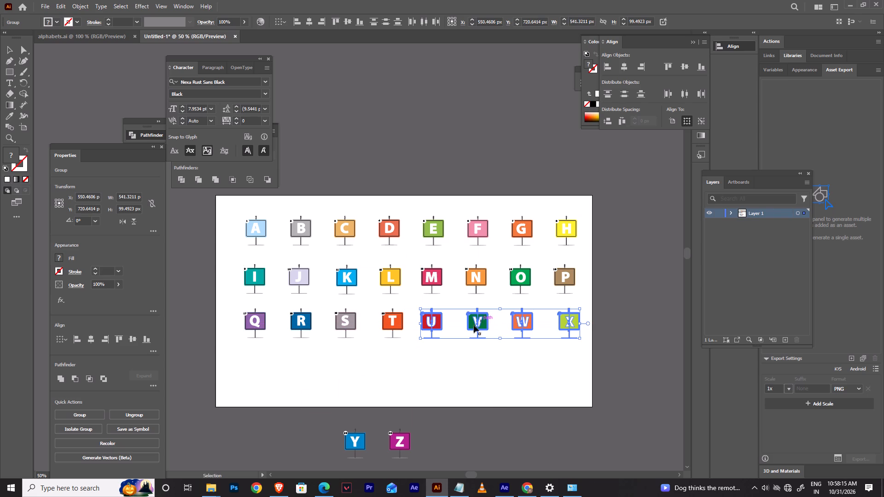
Move the Y and Z signs onto the artboard below the third row, centred at about X 607, Y 578 px.
{"action": "left_click_drag", "start_coordinate": [302, 434], "coordinate": [442, 450]}
{"action": "left_click_drag", "start_coordinate": [397, 444], "coordinate": [428, 366]}
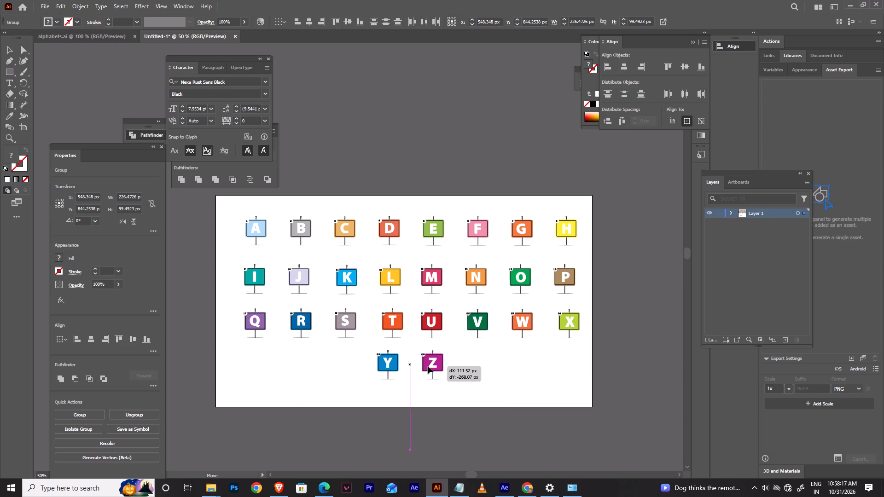
{"action": "left_click_drag", "start_coordinate": [428, 366], "coordinate": [414, 367]}
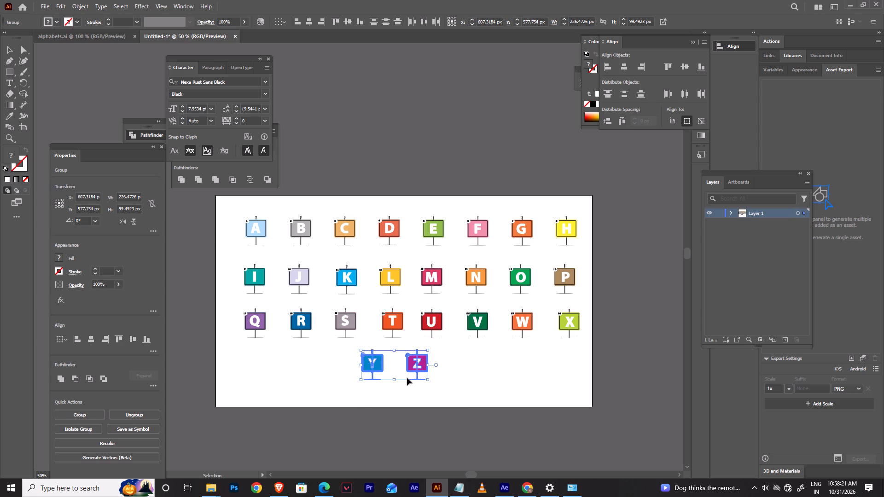
Distribute the eight Q–X signs vertically by their centres and horizontally by their left edges.
{"action": "left_click_drag", "start_coordinate": [232, 318], "coordinate": [645, 324]}
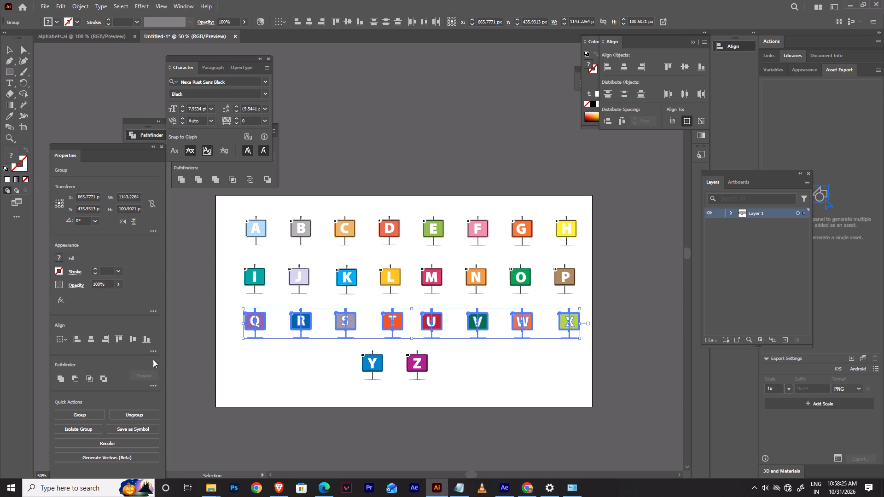
{"action": "left_click", "coordinate": [153, 351]}
{"action": "left_click", "coordinate": [72, 405]}
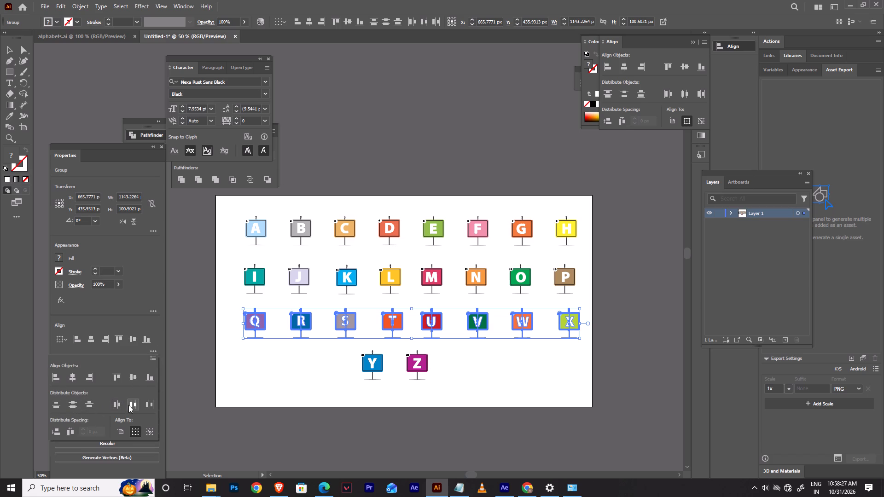
{"action": "left_click", "coordinate": [116, 405]}
{"action": "left_click", "coordinate": [304, 390]}
{"action": "left_click", "coordinate": [506, 380]}
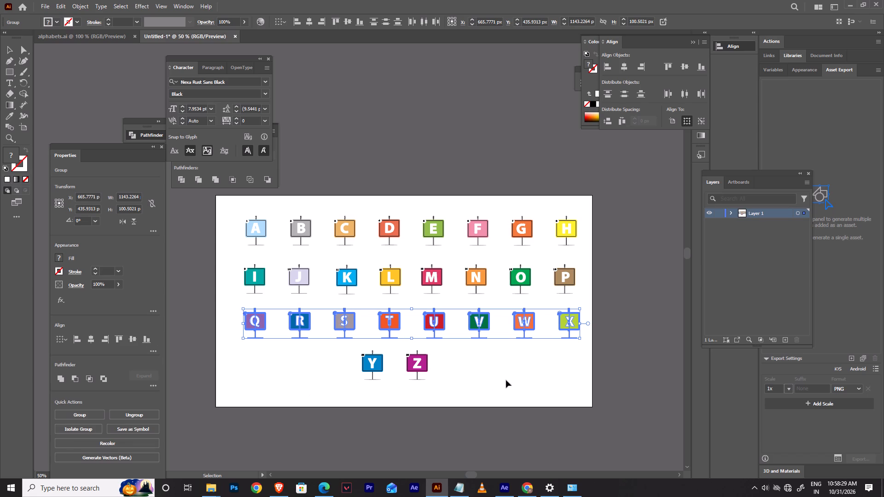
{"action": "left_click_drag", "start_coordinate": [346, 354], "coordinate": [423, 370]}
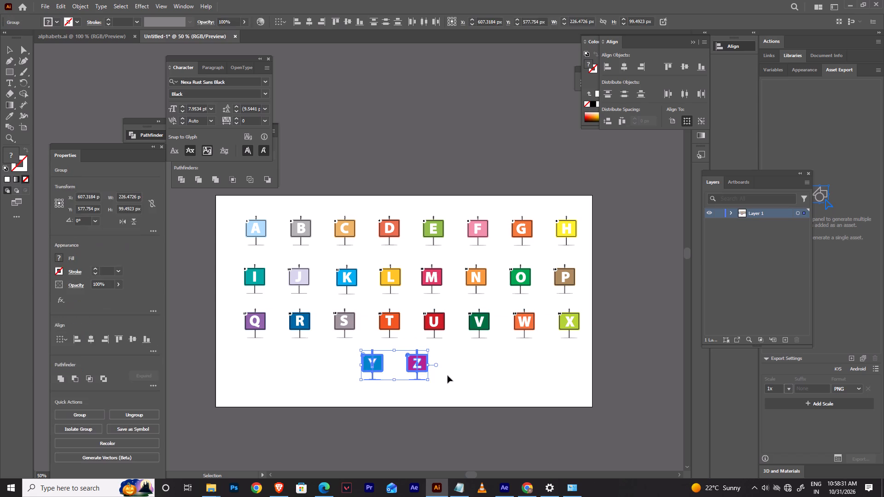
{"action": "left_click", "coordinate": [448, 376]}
Save the document as alphabetsfinal in Adobe Illustrator format in the chapter11 folder on drive D, keeping the default Illustrator options.
{"action": "key", "text": "ctrl+s"}
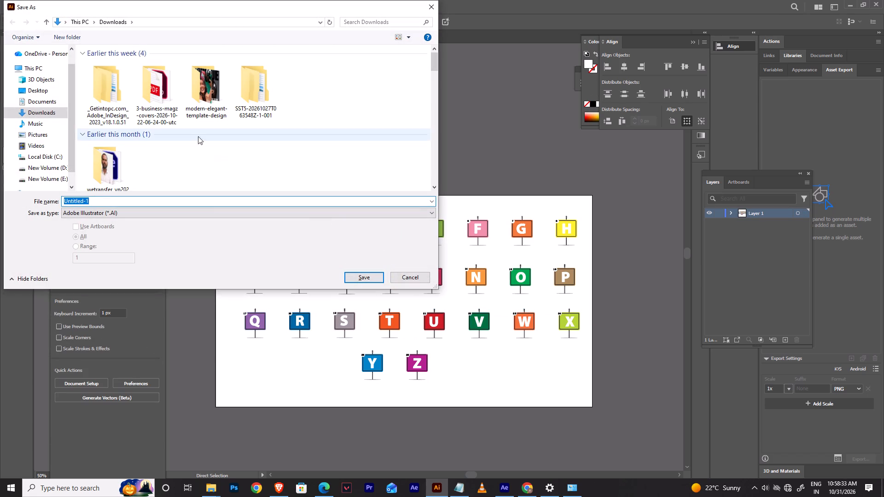
{"action": "left_click", "coordinate": [52, 165]}
{"action": "scroll", "coordinate": [129, 152], "scroll_direction": "down", "scroll_amount": 2}
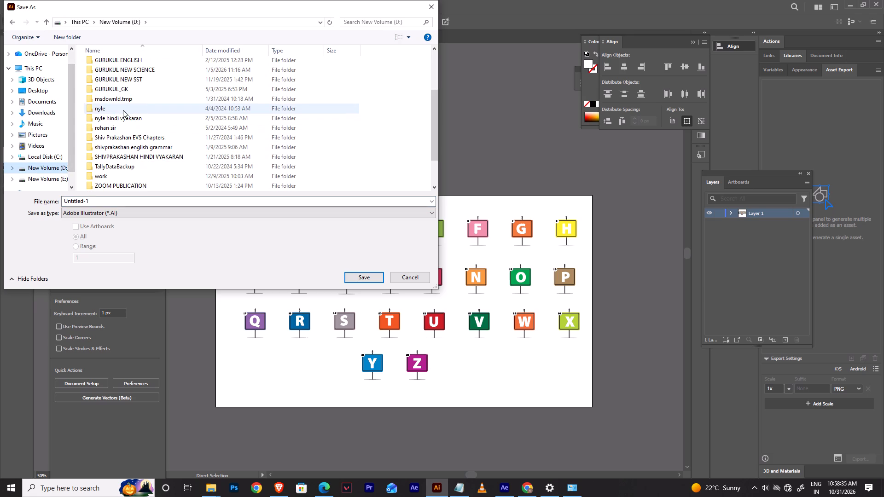
{"action": "scroll", "coordinate": [120, 166], "scroll_direction": "up", "scroll_amount": 3}
{"action": "left_click", "coordinate": [110, 109]}
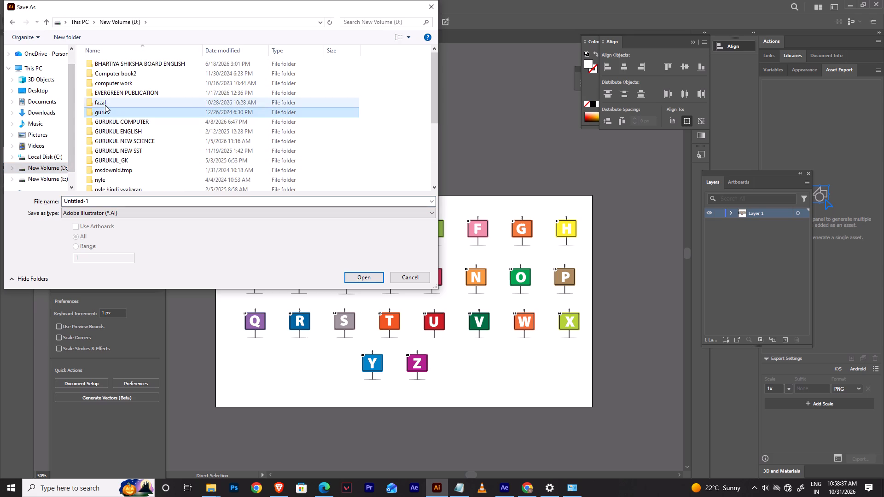
{"action": "double_click", "coordinate": [105, 105]}
{"action": "double_click", "coordinate": [122, 64]}
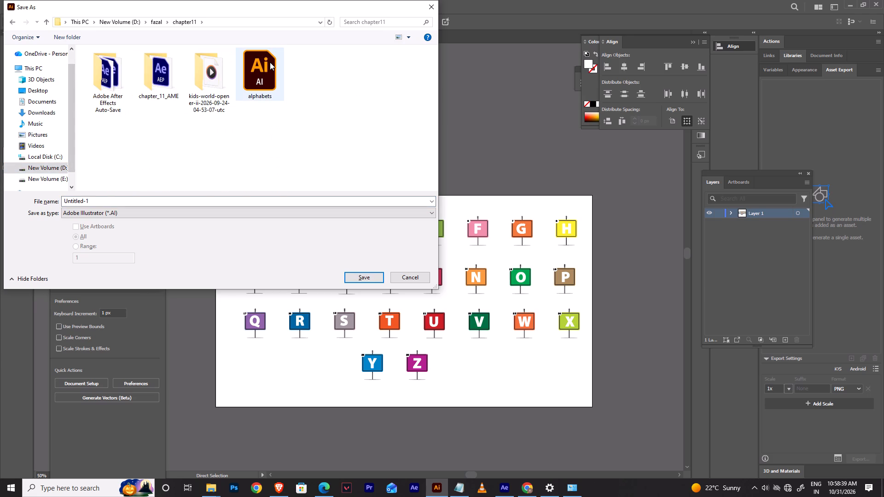
{"action": "left_click", "coordinate": [279, 75]}
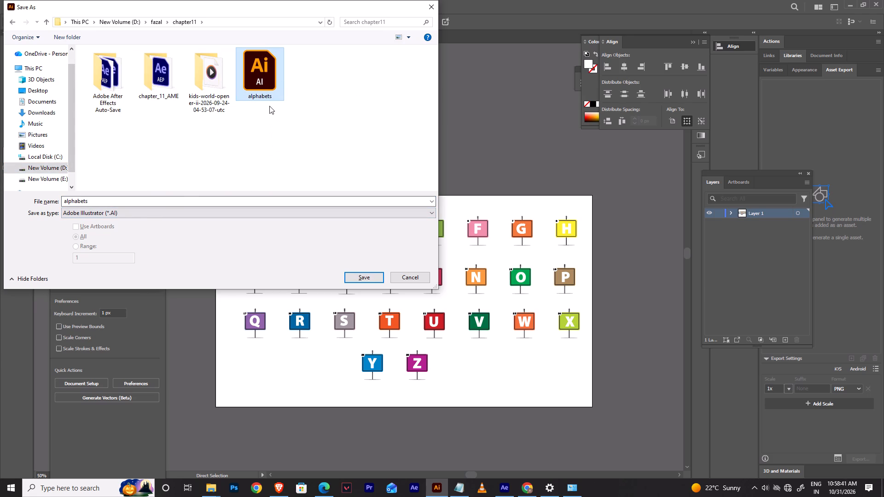
{"action": "left_click", "coordinate": [157, 201]}
{"action": "left_click", "coordinate": [160, 201]}
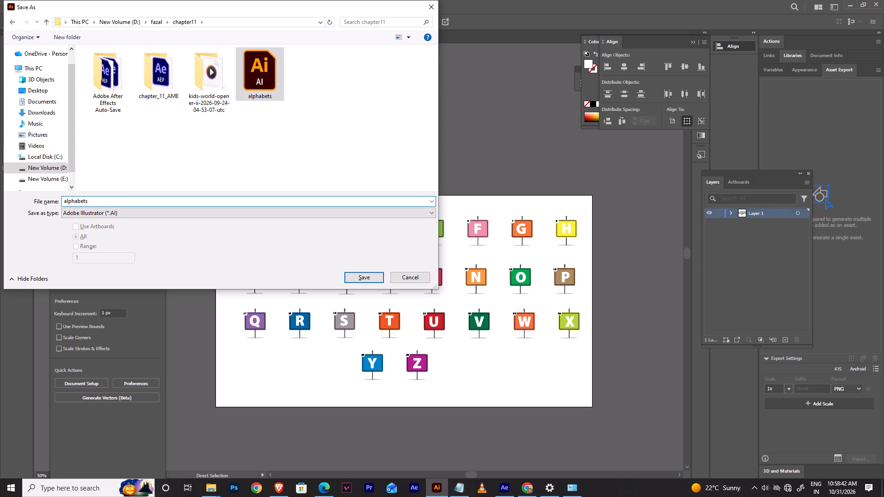
{"action": "type", "text": "final"}
{"action": "key", "text": "Return"}
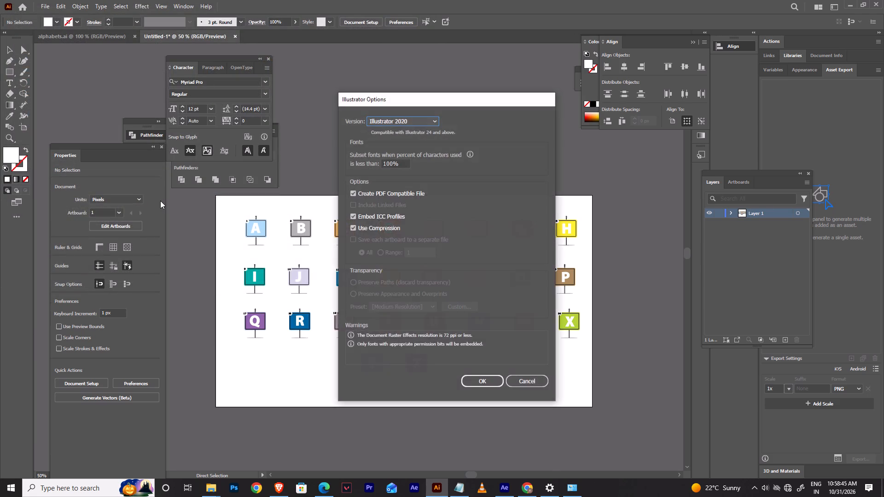
{"action": "key", "text": "Return"}
{"action": "key", "text": "ctrl+s"}
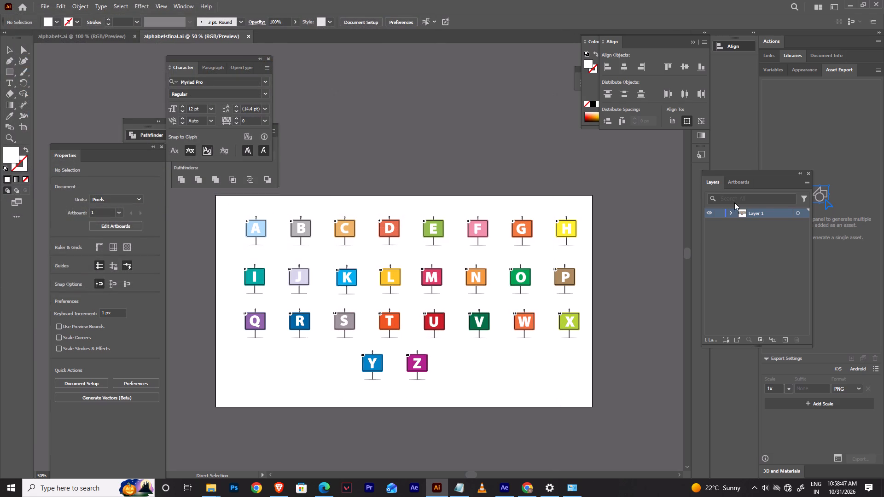
Release the contents of Layer 1 to separate layers as a sequence.
{"action": "left_click", "coordinate": [729, 210]}
{"action": "left_click", "coordinate": [808, 184]}
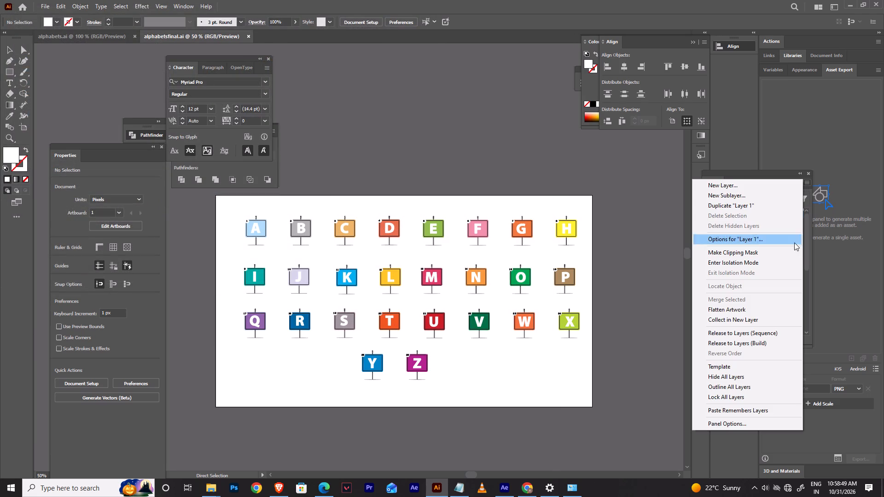
{"action": "double_click", "coordinate": [740, 337]}
{"action": "scroll", "coordinate": [773, 252], "scroll_direction": "up", "scroll_amount": 6}
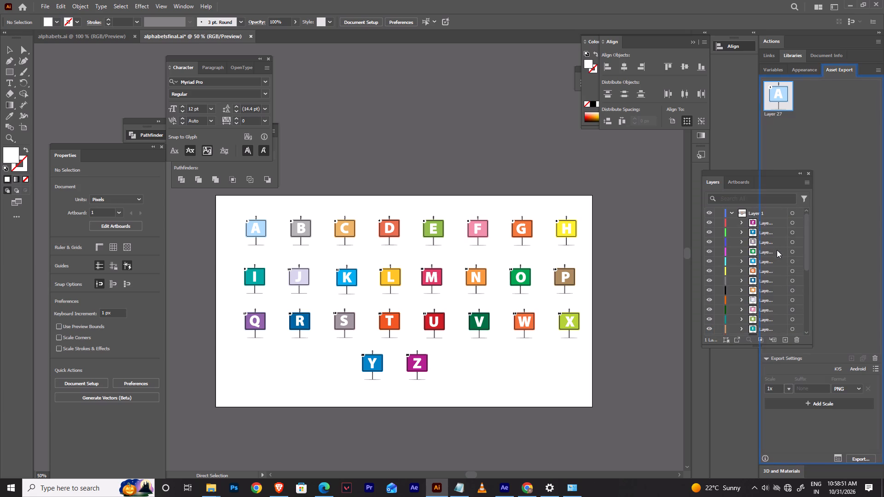
{"action": "scroll", "coordinate": [777, 250], "scroll_direction": "up", "scroll_amount": 1}
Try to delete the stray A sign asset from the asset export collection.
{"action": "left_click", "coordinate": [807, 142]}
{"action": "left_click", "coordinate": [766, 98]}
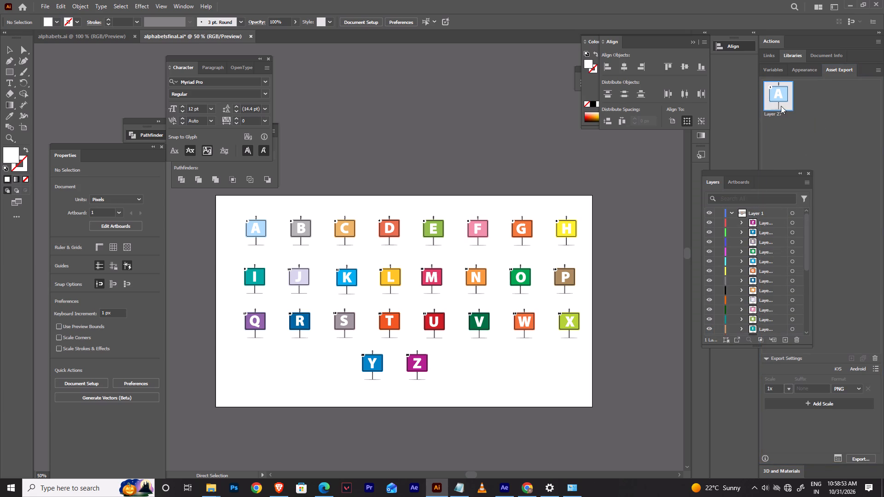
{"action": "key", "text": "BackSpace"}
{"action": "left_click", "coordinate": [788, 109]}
Select all the released letter sublayers and move them out of Layer 1 to the top level.
{"action": "scroll", "coordinate": [756, 244], "scroll_direction": "up", "scroll_amount": 2}
{"action": "scroll", "coordinate": [754, 221], "scroll_direction": "down", "scroll_amount": 9}
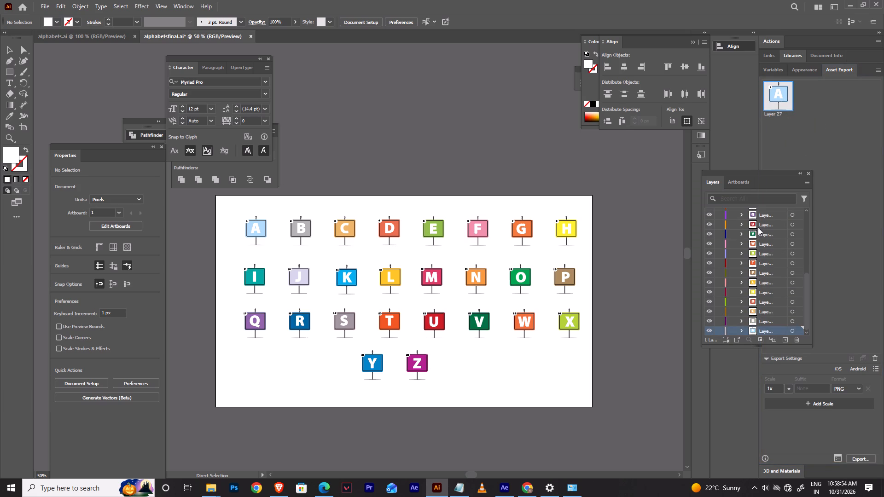
{"action": "scroll", "coordinate": [758, 227], "scroll_direction": "down", "scroll_amount": 1}
{"action": "scroll", "coordinate": [756, 292], "scroll_direction": "up", "scroll_amount": 2}
{"action": "scroll", "coordinate": [765, 205], "scroll_direction": "up", "scroll_amount": 3}
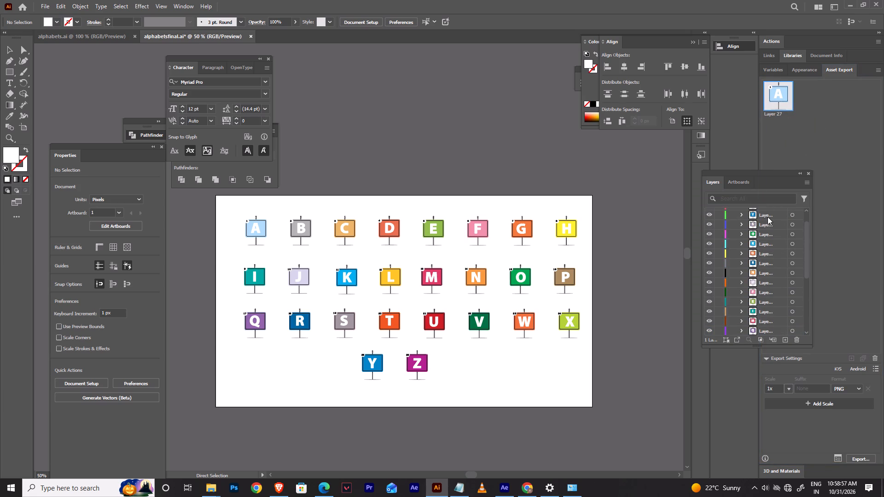
{"action": "scroll", "coordinate": [768, 217], "scroll_direction": "up", "scroll_amount": 2}
{"action": "left_click", "coordinate": [767, 226], "text": "shift"}
{"action": "left_click", "coordinate": [761, 225], "text": "shift"}
{"action": "scroll", "coordinate": [768, 233], "scroll_direction": "down", "scroll_amount": 9}
{"action": "left_click_drag", "start_coordinate": [757, 300], "coordinate": [758, 306]}
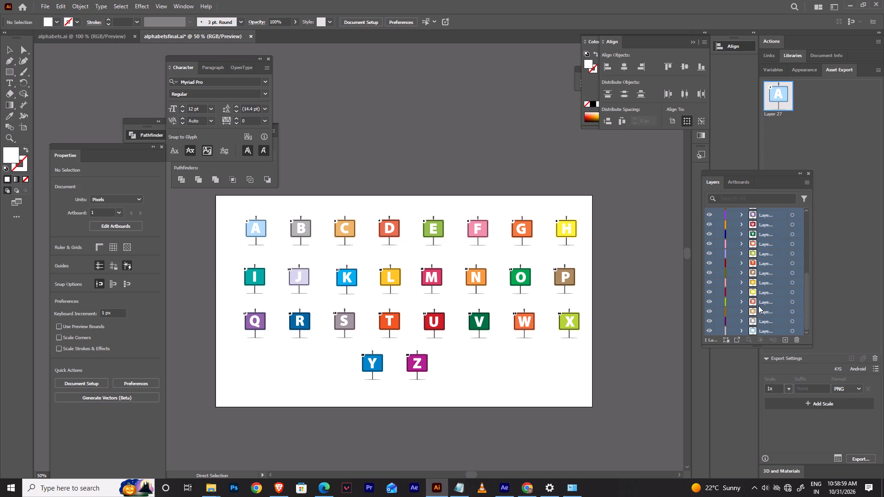
{"action": "left_click_drag", "start_coordinate": [758, 306], "coordinate": [761, 337]}
{"action": "left_click_drag", "start_coordinate": [758, 306], "coordinate": [755, 334]}
{"action": "scroll", "coordinate": [762, 299], "scroll_direction": "up", "scroll_amount": 11}
Delete the empty Layer 1 above the letter layers.
{"action": "left_click", "coordinate": [756, 210]}
{"action": "left_click", "coordinate": [761, 218]}
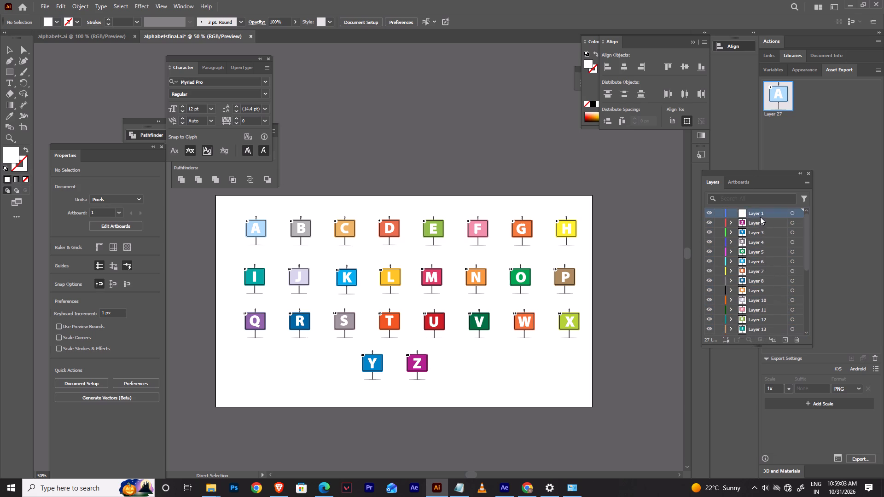
{"action": "left_click", "coordinate": [794, 337]}
{"action": "scroll", "coordinate": [747, 230], "scroll_direction": "down", "scroll_amount": 12}
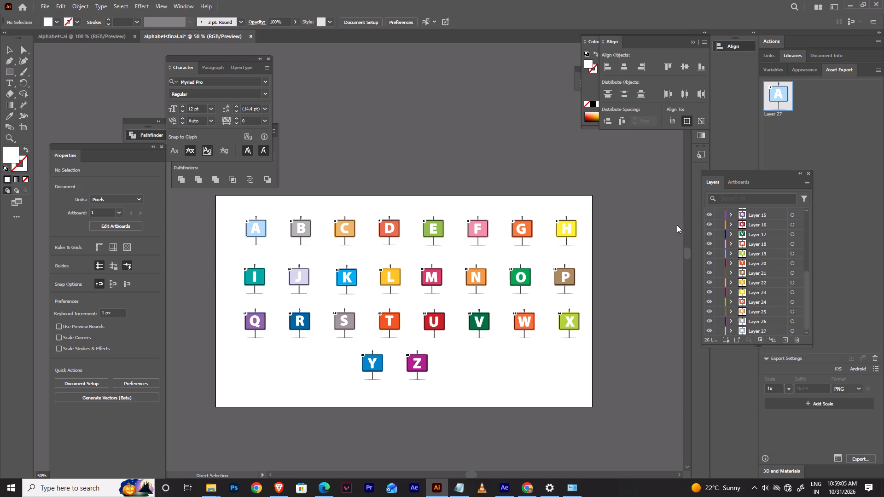
Save alphabetsfinal.ai, close the document and quit Illustrator.
{"action": "left_click", "coordinate": [517, 160]}
{"action": "key", "text": "ctrl+s"}
{"action": "key", "text": "ctrl+s"}
{"action": "key", "text": "ctrl+s"}
{"action": "key", "text": "ctrl+s"}
{"action": "key", "text": "ctrl+s"}
{"action": "key", "text": "ctrl+s"}
{"action": "key", "text": "ctrl+w"}
{"action": "key", "text": "ctrl+w"}
{"action": "left_click", "coordinate": [881, 0]}
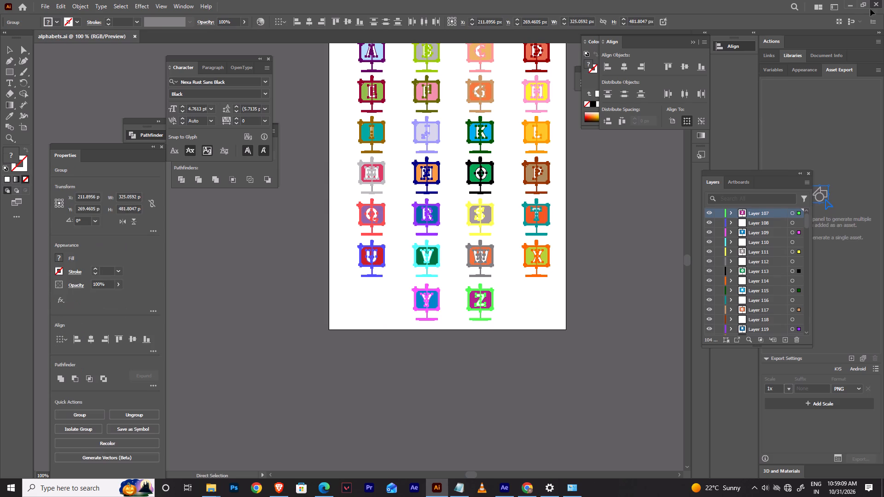
Switch to After Effects, dismiss the clipboard error and save the chapter_11 project.
{"action": "key", "text": "alt+Tab"}
{"action": "left_click", "coordinate": [448, 211], "text": "alt"}
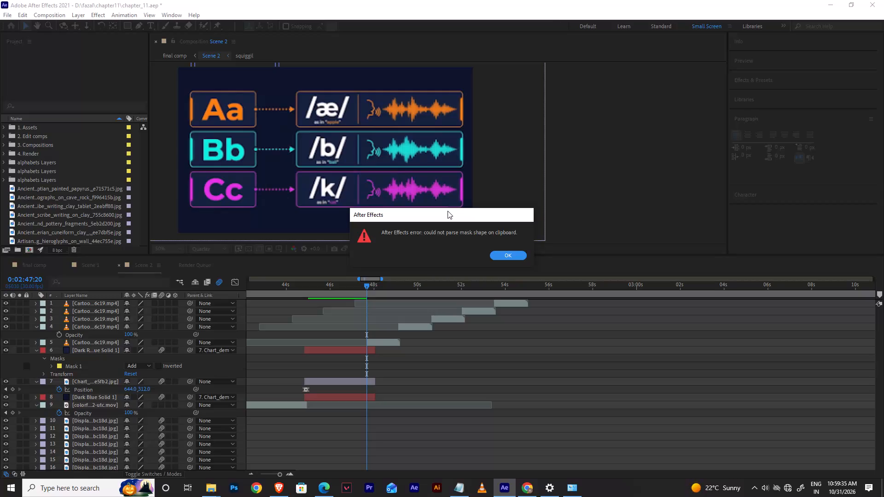
{"action": "left_click", "coordinate": [507, 253]}
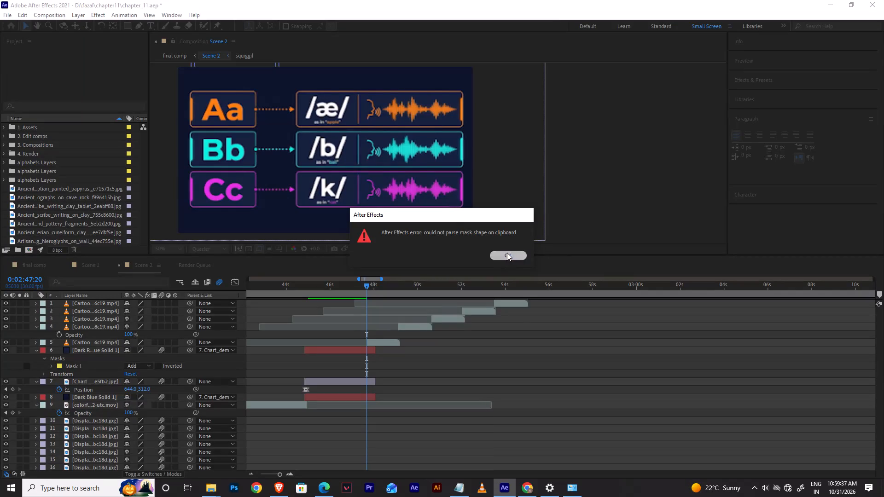
{"action": "left_click", "coordinate": [479, 363]}
{"action": "key", "text": "ctrl+s"}
Import alphabetsfinal from the chapter11 folder into the project as a Composition with Layer Size footage dimensions.
{"action": "key", "text": "alt+Tab"}
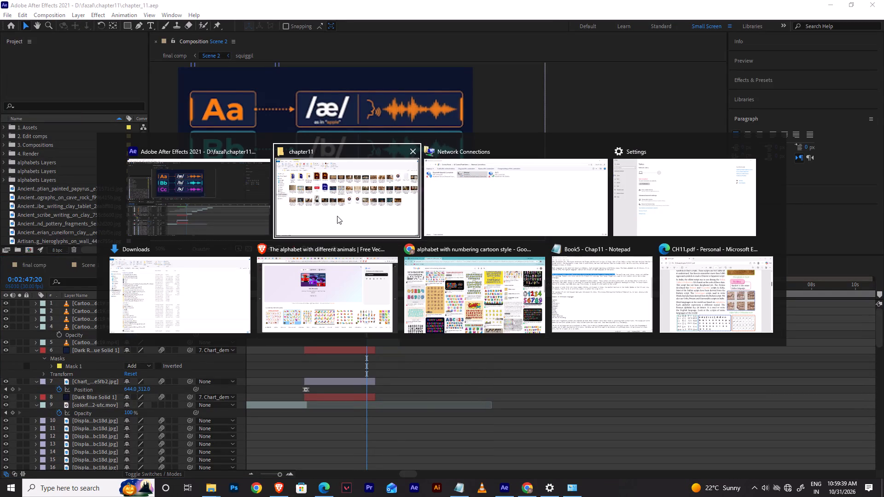
{"action": "left_click", "coordinate": [336, 215], "text": "alt"}
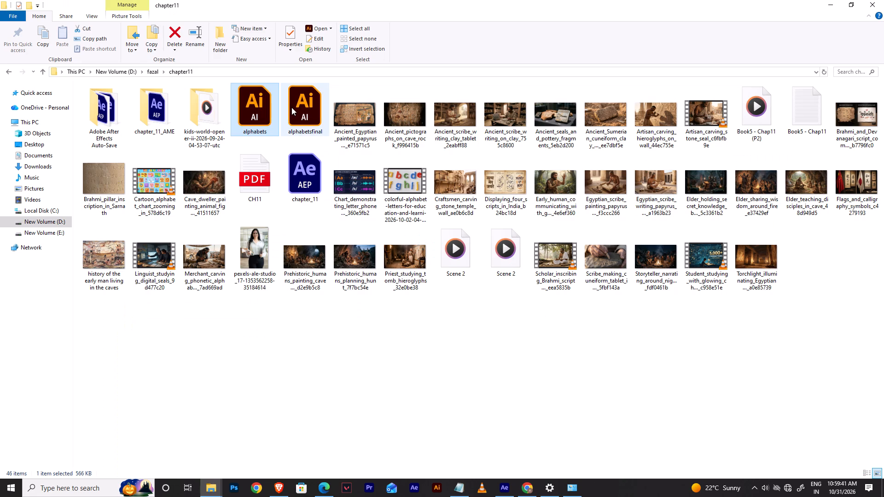
{"action": "left_click", "coordinate": [292, 107]}
{"action": "left_click_drag", "start_coordinate": [312, 106], "coordinate": [118, 217]}
{"action": "left_click", "coordinate": [454, 211]}
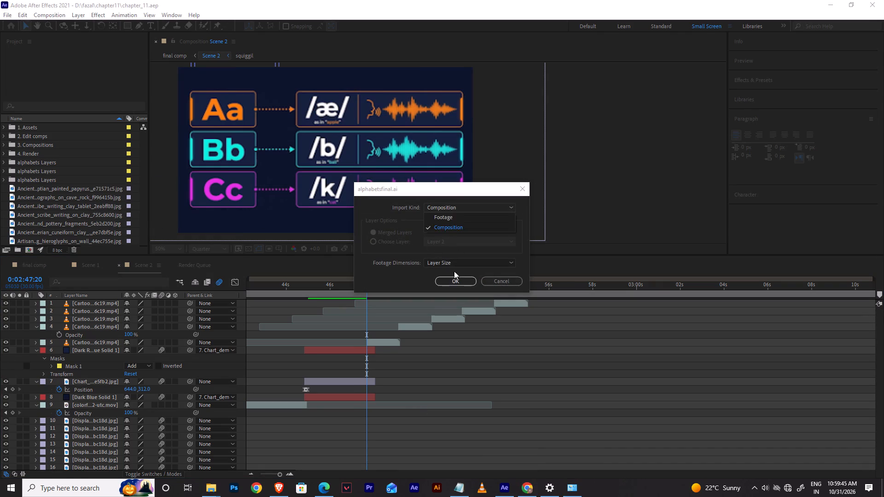
{"action": "left_click", "coordinate": [454, 279]}
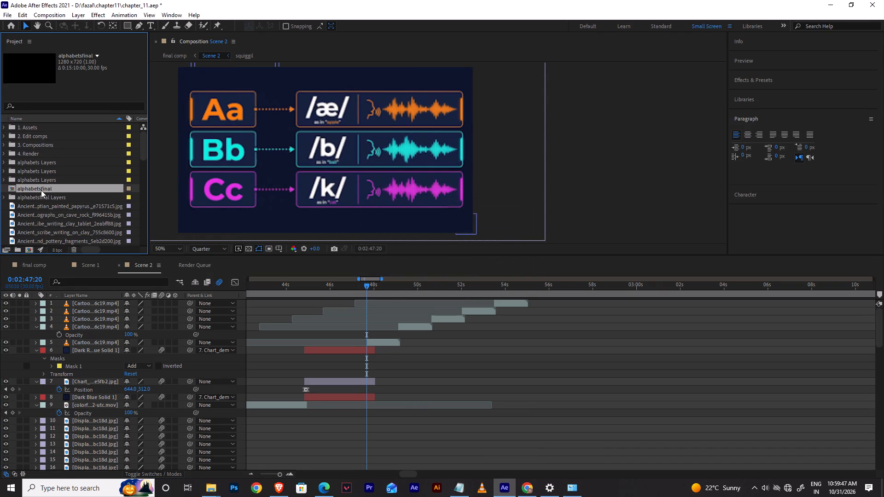
Add the alphabetsfinal composition to Scene 2 above the Dark Blue Solid 1 mask layer, start it at 0:02:47:20, show its Position, and save.
{"action": "left_click_drag", "start_coordinate": [37, 188], "coordinate": [375, 345]}
{"action": "type", "text": "p["}
{"action": "left_click", "coordinate": [436, 386]}
{"action": "key", "text": "ctrl+s"}
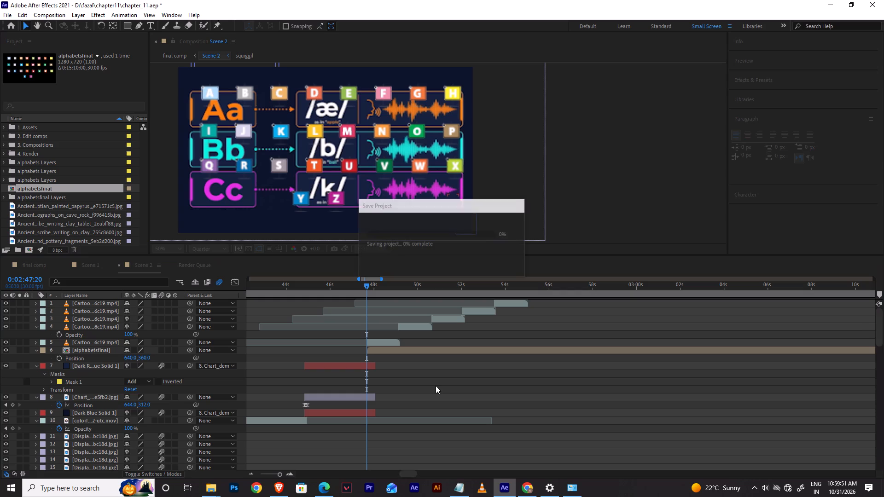
{"action": "left_click", "coordinate": [420, 384]}
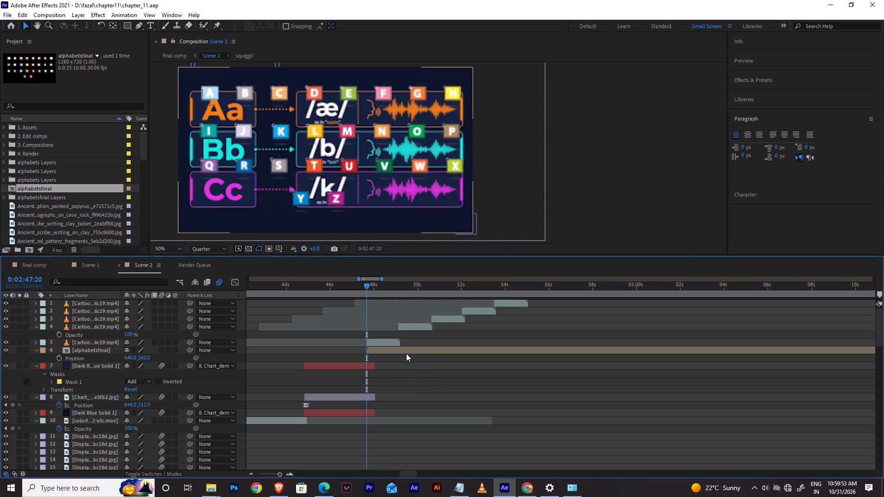
Open the alphabetsfinal composition and turn on Continuously Rasterize for all of its letter layers.
{"action": "double_click", "coordinate": [395, 348]}
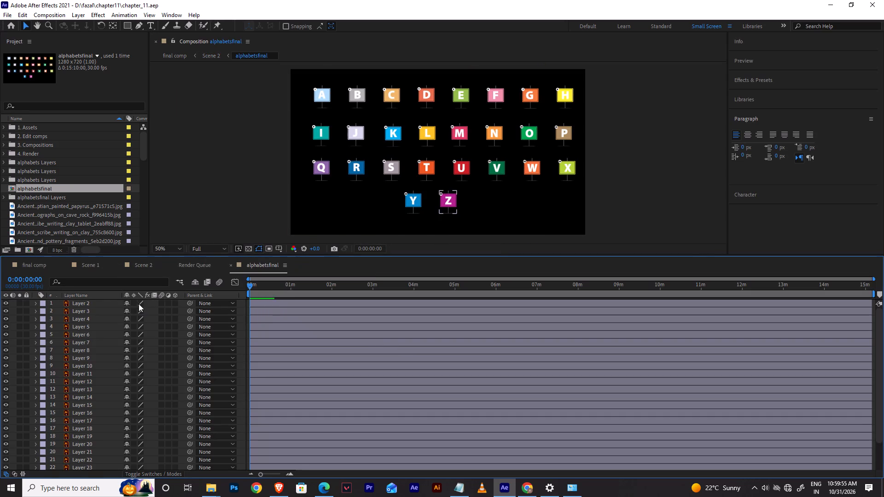
{"action": "left_click_drag", "start_coordinate": [134, 303], "coordinate": [133, 474]}
{"action": "scroll", "coordinate": [142, 370], "scroll_direction": "up", "scroll_amount": 12}
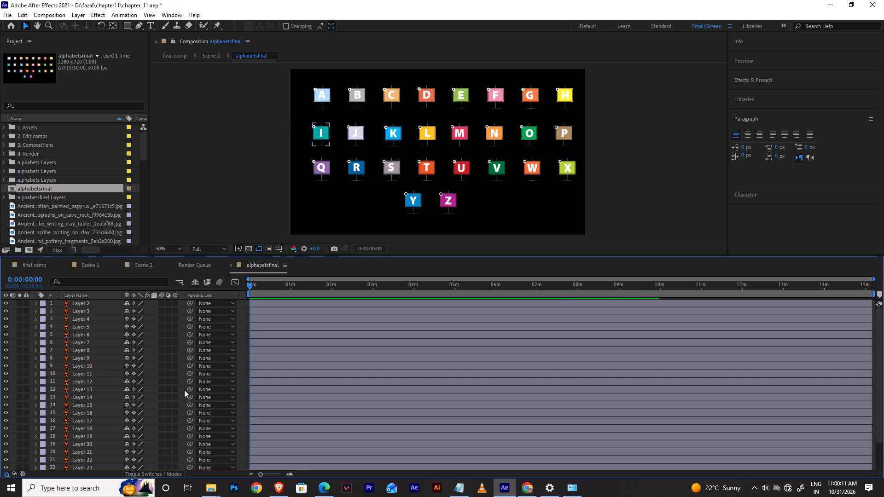
Return to Scene 2 and turn on Collapse Transformations for the alphabetsfinal layer.
{"action": "left_click", "coordinate": [215, 57]}
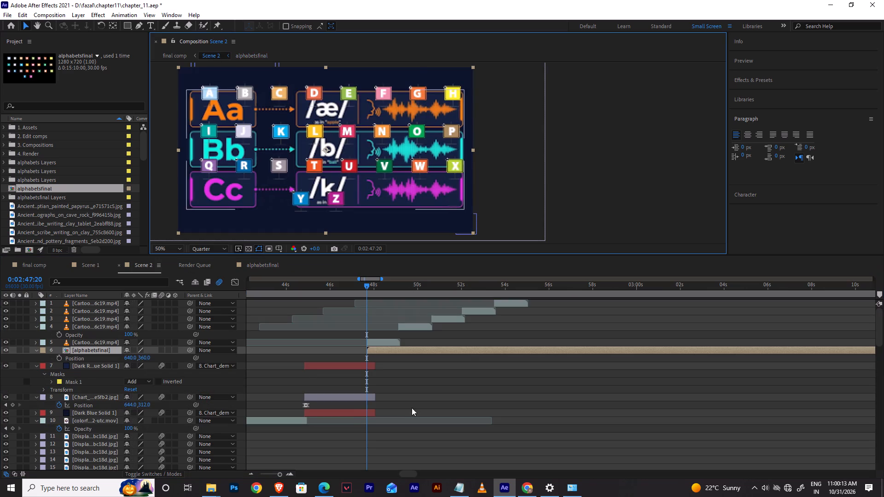
{"action": "left_click", "coordinate": [138, 351]}
{"action": "left_click", "coordinate": [134, 349]}
{"action": "left_click", "coordinate": [140, 352]}
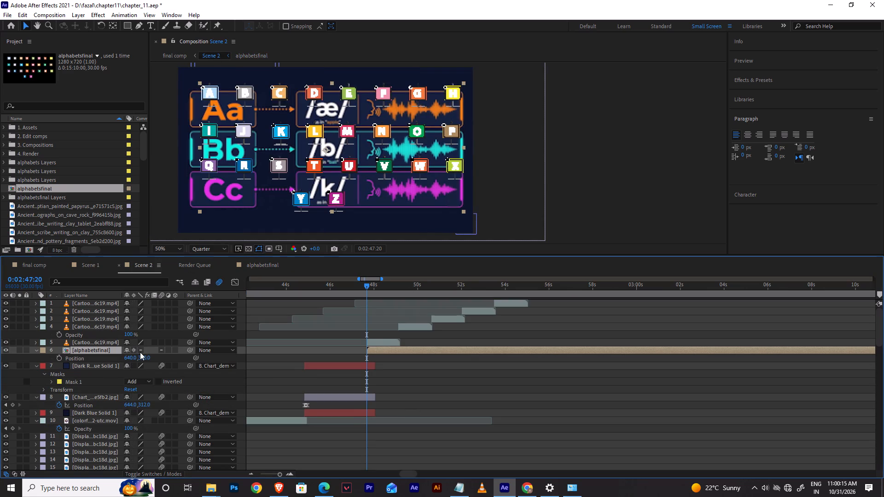
{"action": "left_click", "coordinate": [140, 351]}
{"action": "left_click", "coordinate": [134, 348]}
{"action": "left_click", "coordinate": [138, 350]}
{"action": "double_click", "coordinate": [140, 350]}
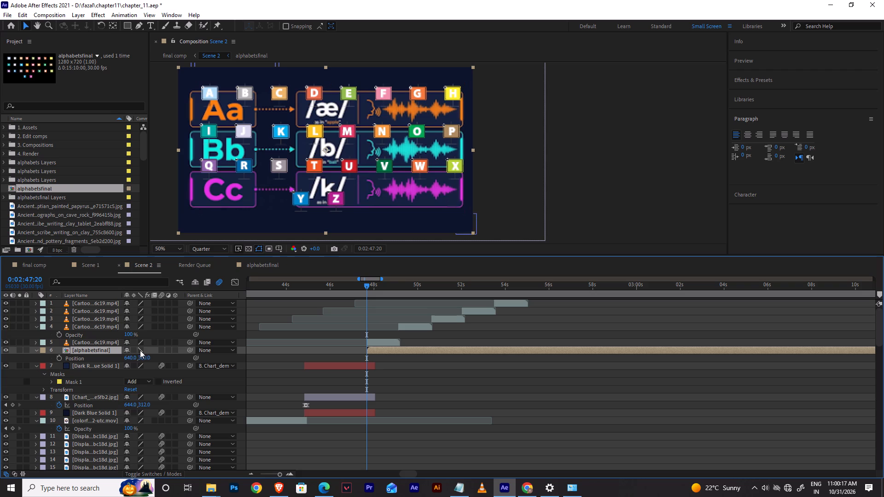
{"action": "left_click", "coordinate": [128, 348]}
{"action": "left_click", "coordinate": [127, 349]}
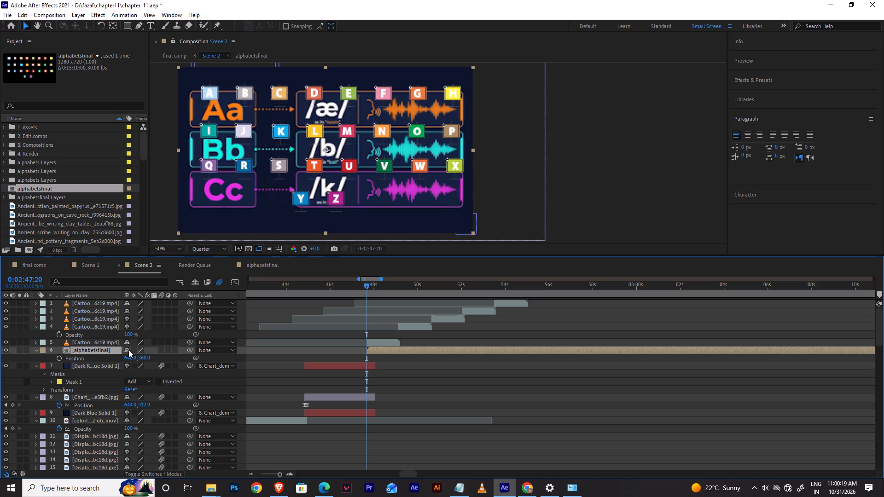
{"action": "left_click", "coordinate": [134, 351]}
Set the Scene 2 preview resolution to Full and check the sharpness of the letter signs.
{"action": "scroll", "coordinate": [481, 163], "scroll_direction": "up", "scroll_amount": 1}
{"action": "left_click", "coordinate": [219, 248]}
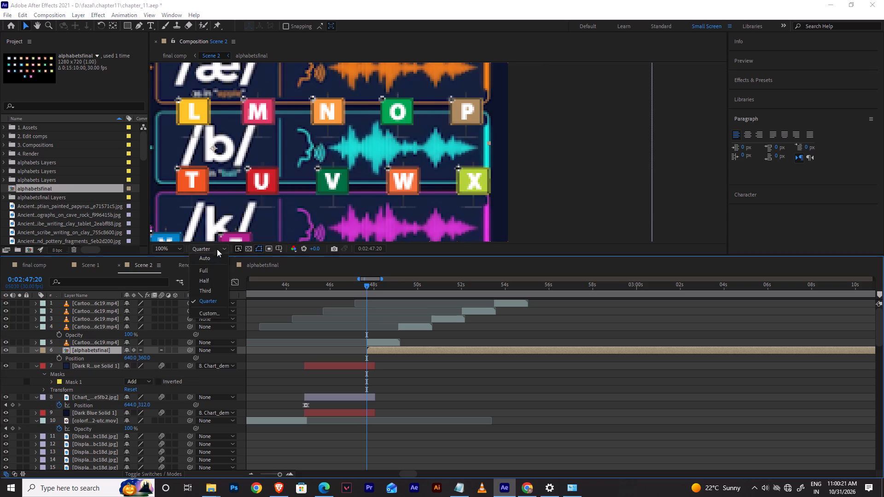
{"action": "left_click", "coordinate": [206, 268]}
{"action": "key", "text": "space"}
{"action": "key", "text": "space"}
{"action": "key", "text": "space"}
{"action": "key", "text": "space"}
{"action": "key", "text": "space"}
{"action": "key", "text": "space"}
{"action": "key", "text": "space"}
{"action": "key", "text": "space"}
{"action": "key", "text": "space"}
{"action": "key", "text": "space"}
{"action": "key", "text": "space"}
{"action": "key", "text": "space"}
{"action": "key", "text": "space"}
{"action": "key", "text": "space"}
{"action": "key", "text": "space"}
{"action": "key", "text": "space"}
{"action": "left_click_drag", "start_coordinate": [392, 172], "coordinate": [466, 184]}
{"action": "scroll", "coordinate": [477, 185], "scroll_direction": "down", "scroll_amount": 2}
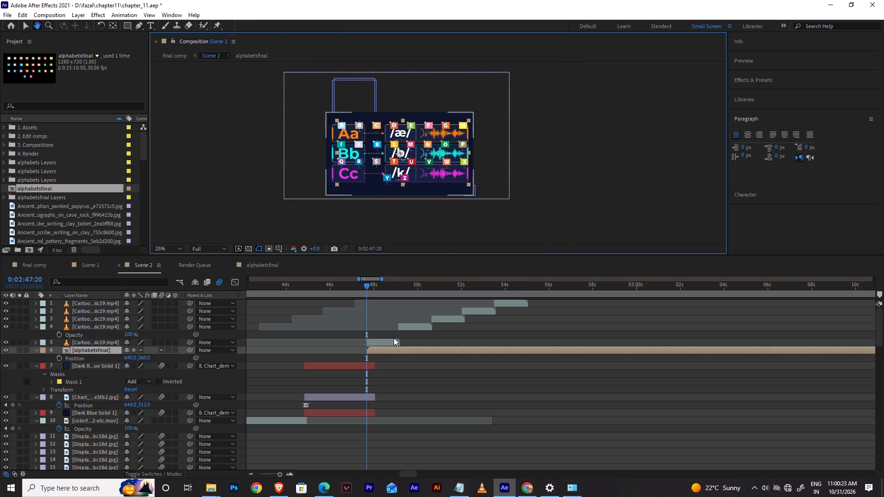
Open the alphabetsfinal composition, add a 1280 x 720 px pale orange solid behind all the letter layers, and save.
{"action": "double_click", "coordinate": [380, 350]}
{"action": "scroll", "coordinate": [337, 327], "scroll_direction": "up", "scroll_amount": 6}
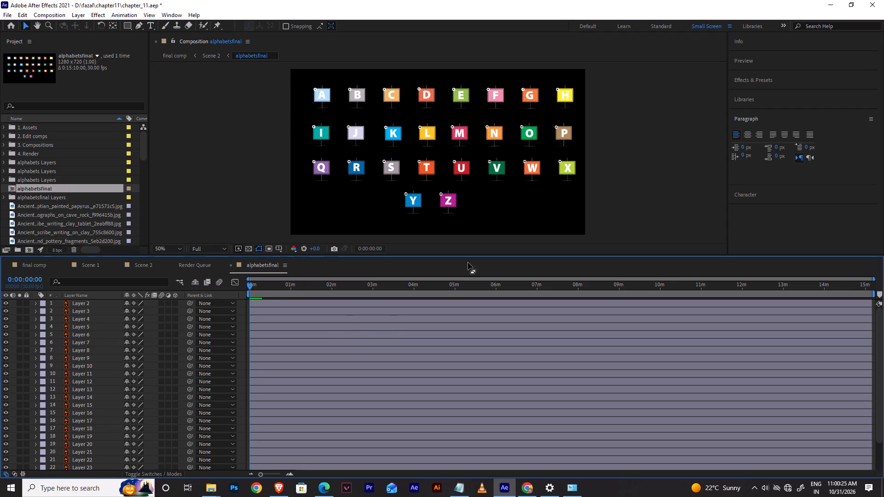
{"action": "right_click", "coordinate": [647, 104]}
{"action": "left_click", "coordinate": [669, 112]}
{"action": "left_click", "coordinate": [795, 129]}
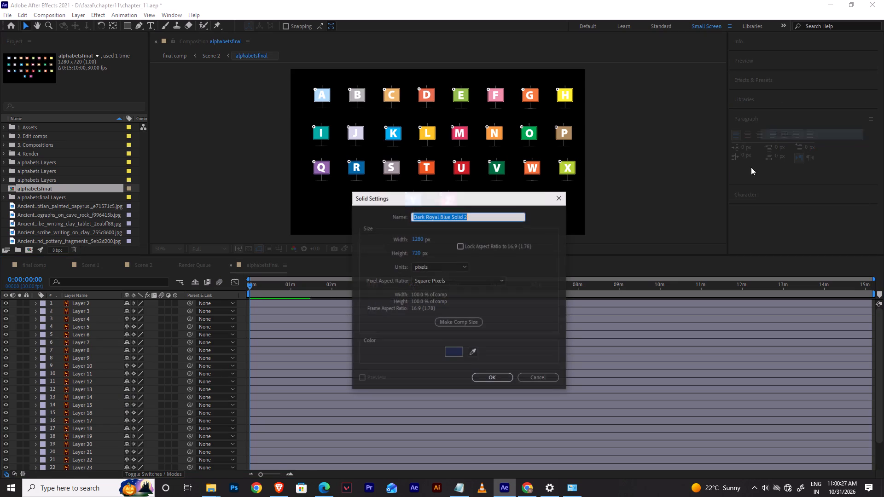
{"action": "left_click", "coordinate": [456, 350]}
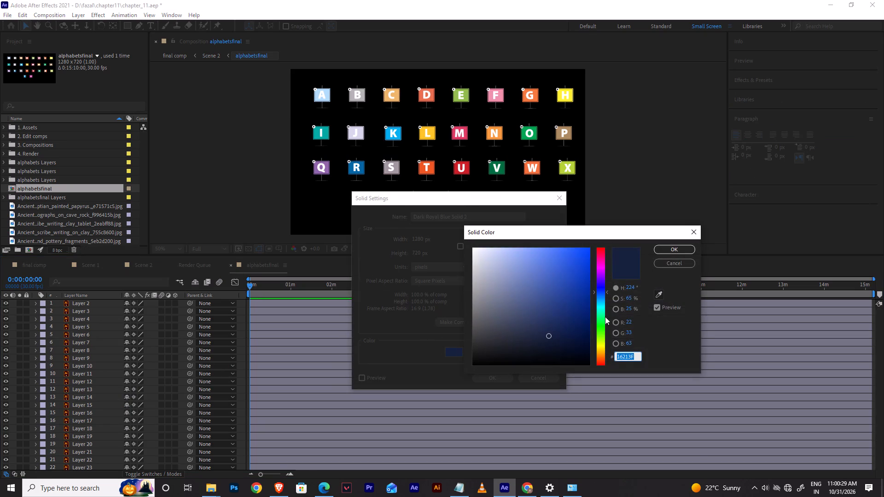
{"action": "left_click_drag", "start_coordinate": [603, 321], "coordinate": [599, 353]}
{"action": "left_click_drag", "start_coordinate": [541, 274], "coordinate": [510, 238]}
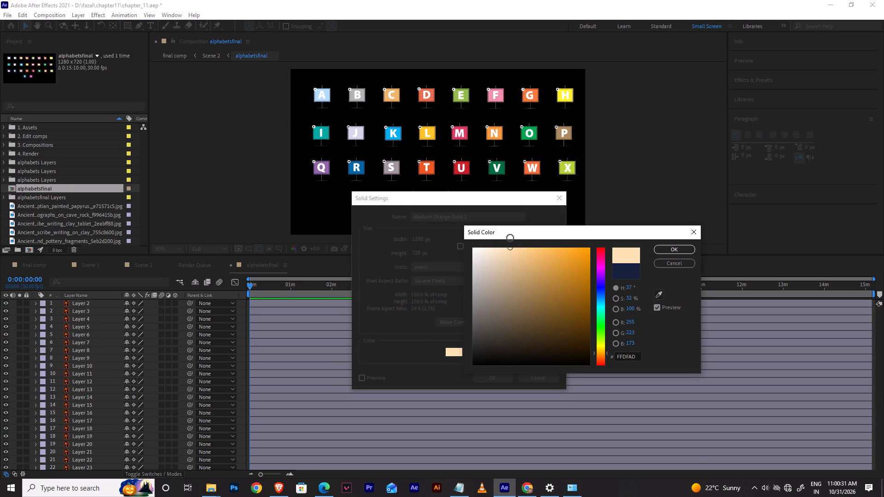
{"action": "left_click_drag", "start_coordinate": [510, 238], "coordinate": [515, 237]}
{"action": "left_click", "coordinate": [676, 247]}
{"action": "left_click", "coordinate": [495, 377]}
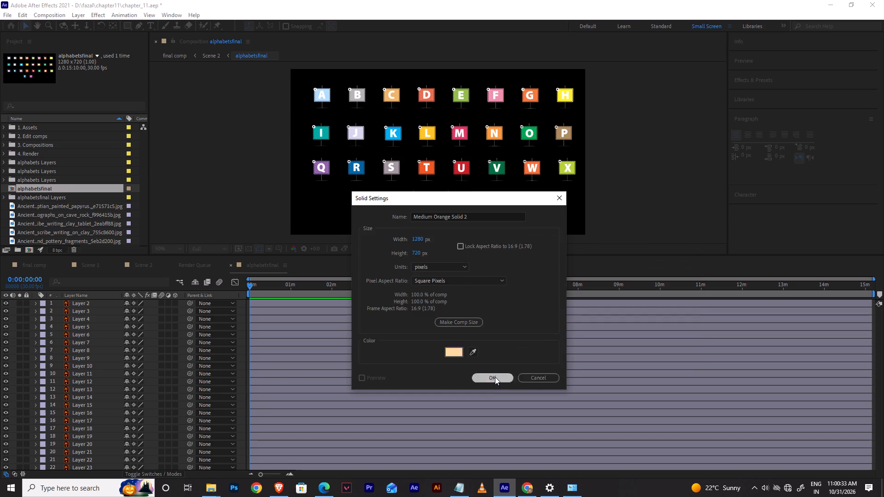
{"action": "key", "text": "ctrl+shift+bracketleft"}
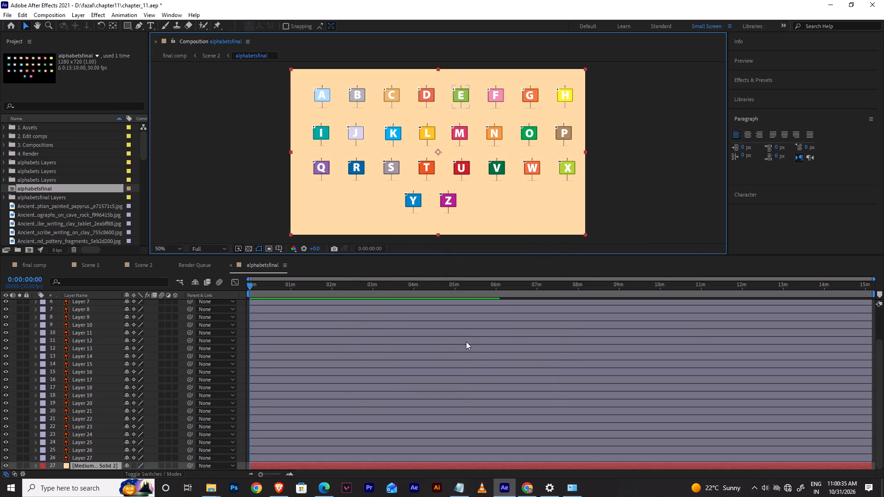
{"action": "key", "text": "ctrl+s"}
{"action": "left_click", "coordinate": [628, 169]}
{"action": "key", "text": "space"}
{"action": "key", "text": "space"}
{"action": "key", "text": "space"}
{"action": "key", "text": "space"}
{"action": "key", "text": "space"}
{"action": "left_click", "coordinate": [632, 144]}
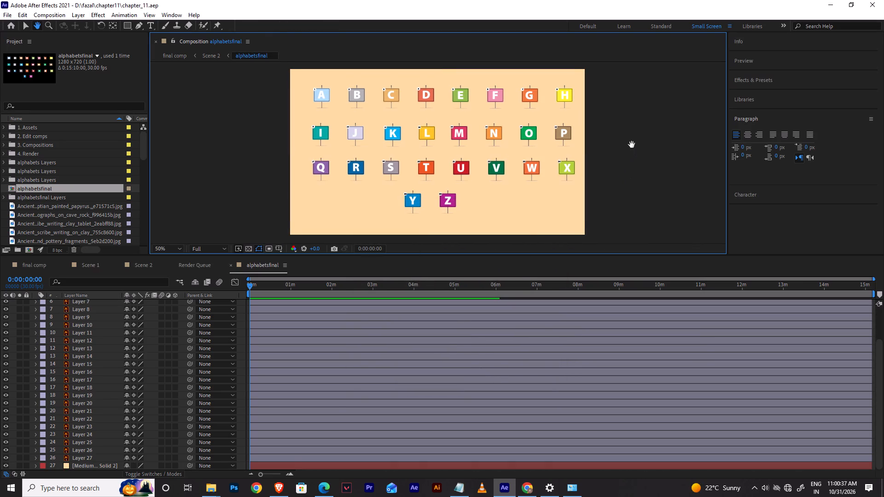
Apply a Drop Shadow layer style to all letter layers, Layer 2 through Layer 27, save, and collapse their properties.
{"action": "left_click", "coordinate": [291, 458]}
{"action": "scroll", "coordinate": [292, 457], "scroll_direction": "up", "scroll_amount": 9}
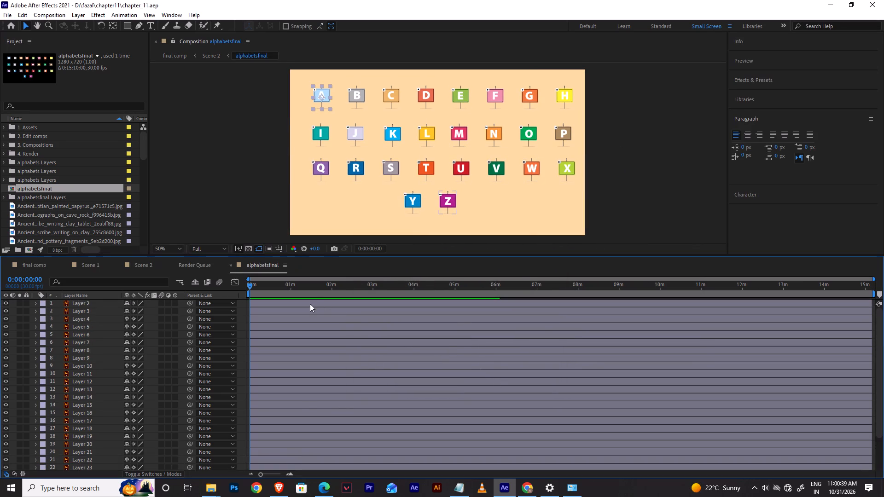
{"action": "left_click", "coordinate": [309, 304], "text": "shift"}
{"action": "right_click", "coordinate": [308, 304]}
{"action": "left_click", "coordinate": [338, 163]}
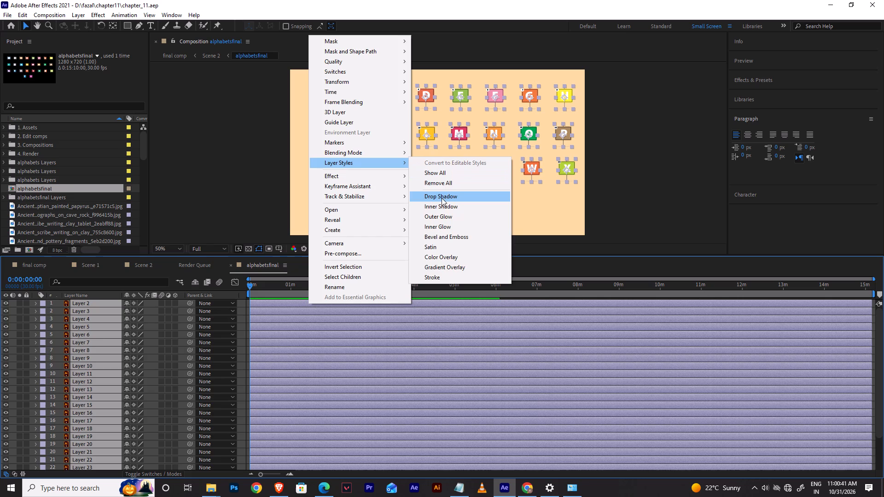
{"action": "left_click", "coordinate": [443, 195]}
{"action": "left_click", "coordinate": [623, 156]}
{"action": "key", "text": "ctrl+s"}
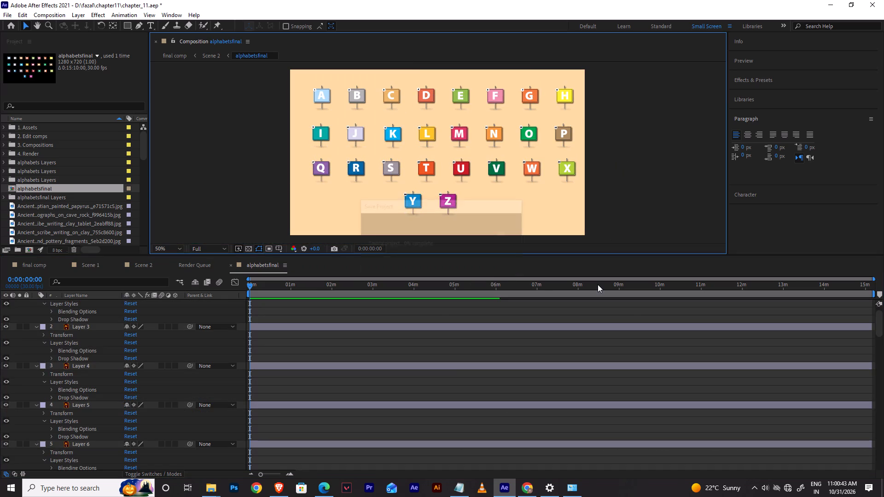
{"action": "scroll", "coordinate": [427, 395], "scroll_direction": "up", "scroll_amount": 12}
{"action": "key", "text": "u"}
{"action": "scroll", "coordinate": [333, 350], "scroll_direction": "up", "scroll_amount": 2}
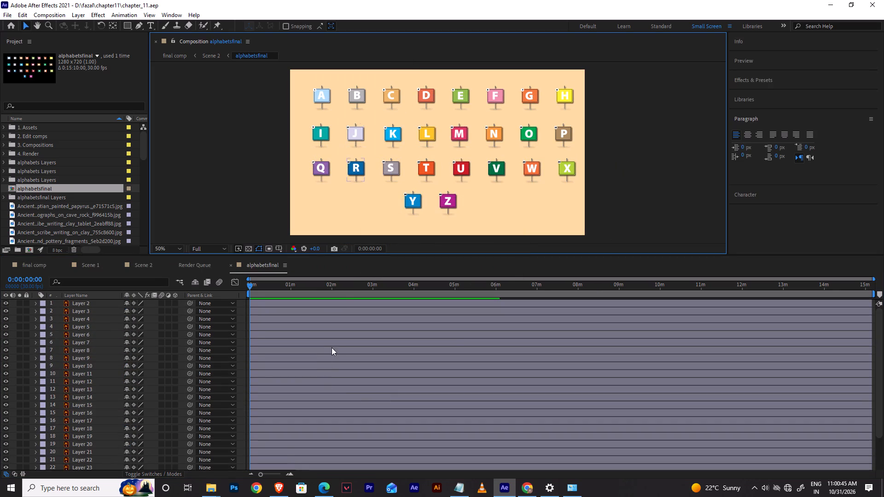
Add Scale keyframes at 100% to all letter layers and place them at 0:00:00:05.
{"action": "scroll", "coordinate": [331, 347], "scroll_direction": "up", "scroll_amount": 2}
{"action": "scroll", "coordinate": [308, 319], "scroll_direction": "down", "scroll_amount": 7}
{"action": "left_click", "coordinate": [270, 455]}
{"action": "scroll", "coordinate": [287, 422], "scroll_direction": "up", "scroll_amount": 5}
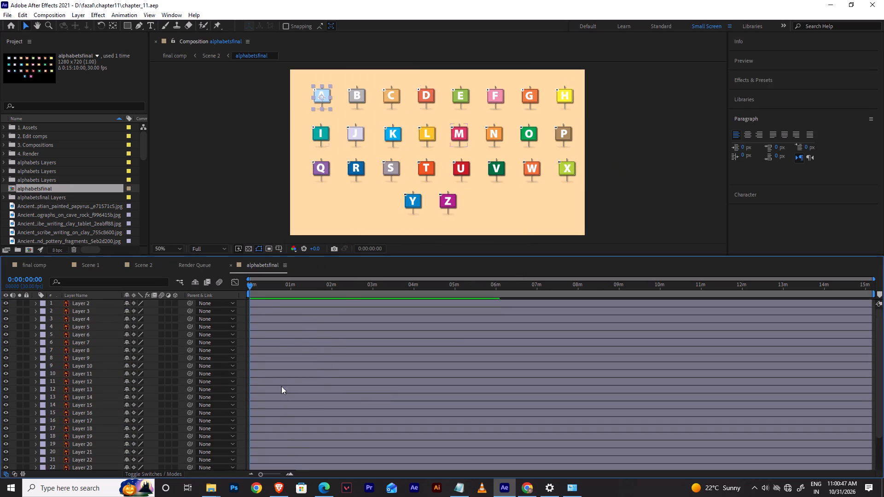
{"action": "scroll", "coordinate": [281, 386], "scroll_direction": "up", "scroll_amount": 7}
{"action": "left_click", "coordinate": [266, 304], "text": "shift"}
{"action": "key", "text": "s"}
{"action": "left_click", "coordinate": [58, 307]}
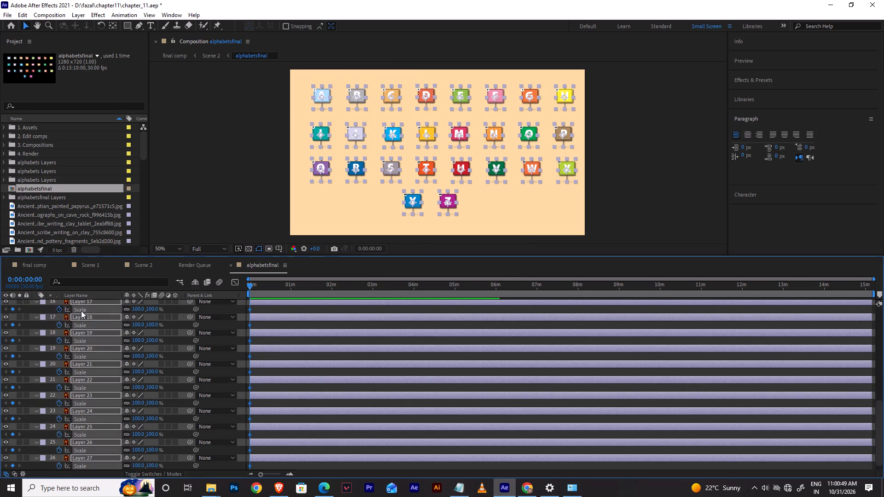
{"action": "scroll", "coordinate": [254, 337], "scroll_direction": "up", "scroll_amount": 3}
{"action": "key", "text": "equal"}
{"action": "key", "text": "equal"}
{"action": "key", "text": "equal"}
{"action": "key", "text": "equal"}
{"action": "key", "text": "equal"}
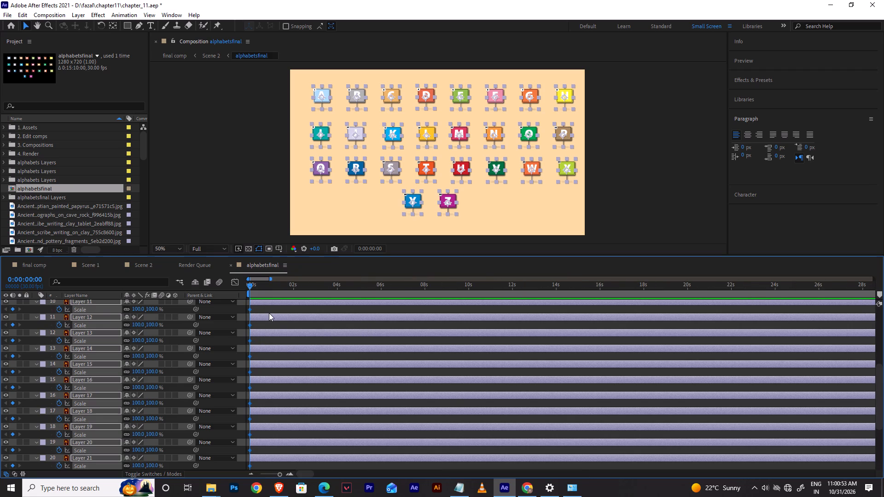
{"action": "key", "text": "equal"}
{"action": "type", "text": "=="}
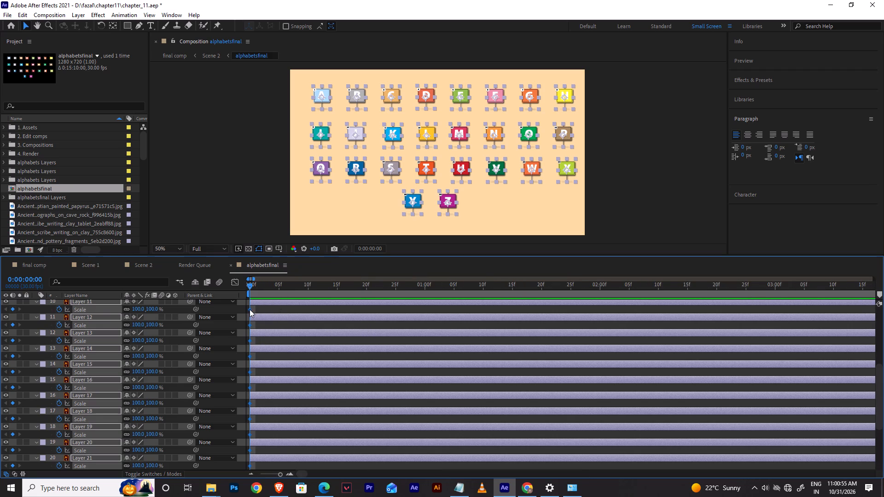
{"action": "left_click_drag", "start_coordinate": [248, 309], "coordinate": [279, 308]}
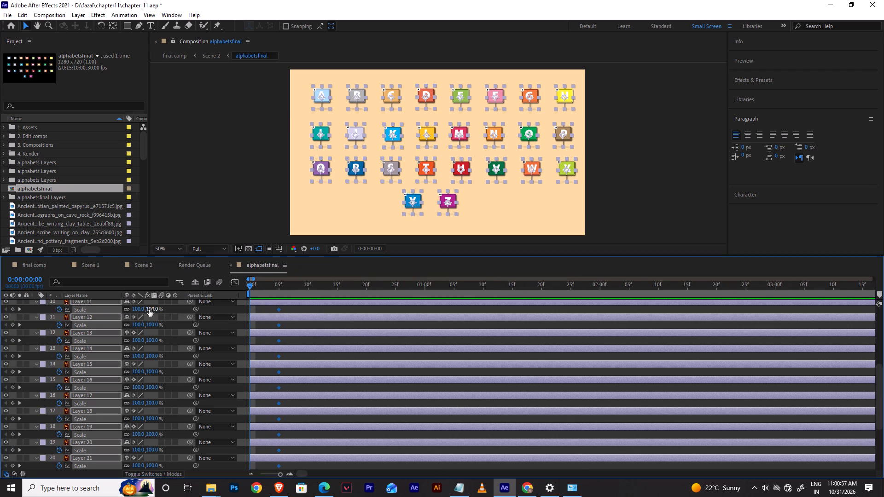
Set the Scale of all letter layers to 0% at 0:00:00:00.
{"action": "left_click", "coordinate": [133, 315]}
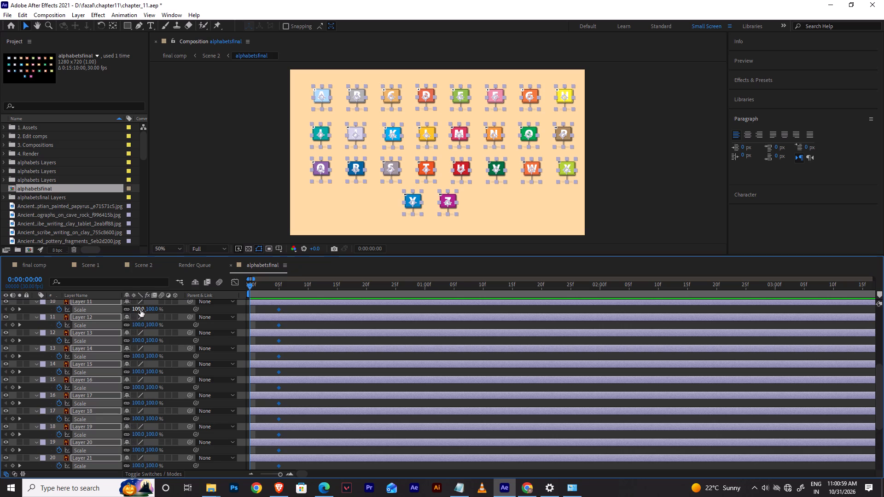
{"action": "key", "text": "ctrl+z"}
{"action": "left_click", "coordinate": [138, 309]}
{"action": "key", "text": "0"}
{"action": "key", "text": "Return"}
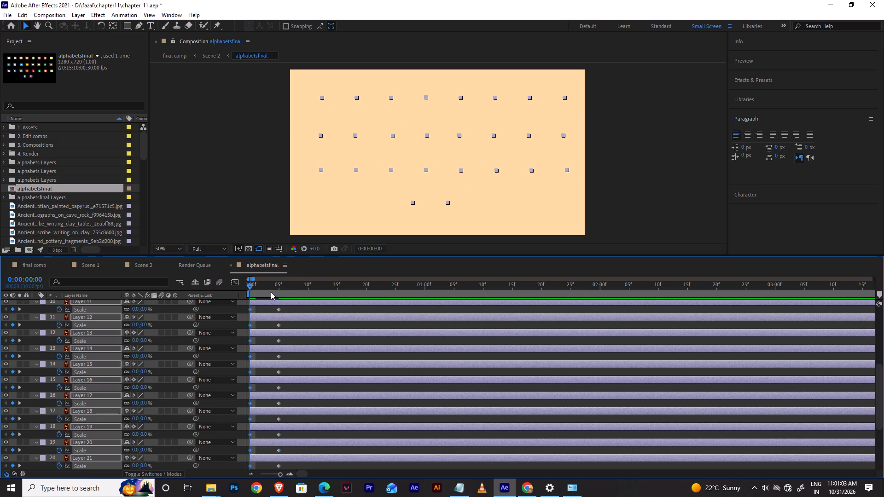
Add Rotation keyframes at 0x+0.0° to all letter layers at 0:00:00:05.
{"action": "left_click", "coordinate": [280, 289], "text": "shift"}
{"action": "key", "text": "r"}
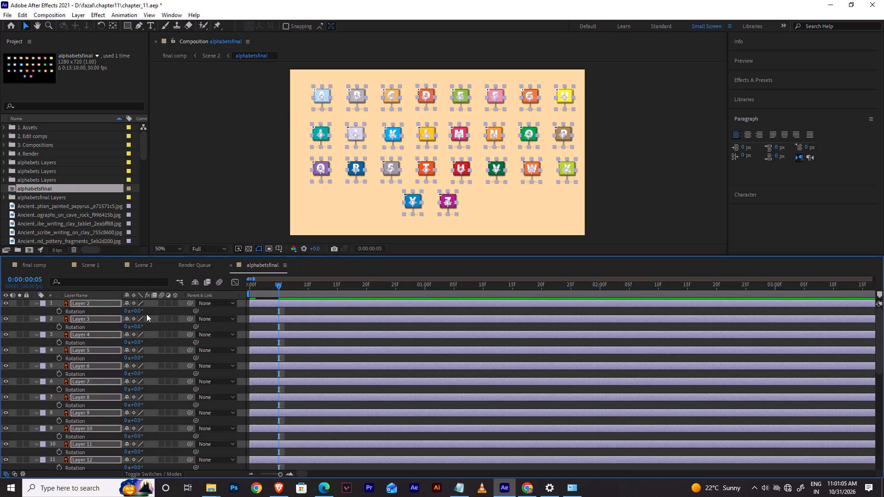
{"action": "left_click", "coordinate": [57, 311]}
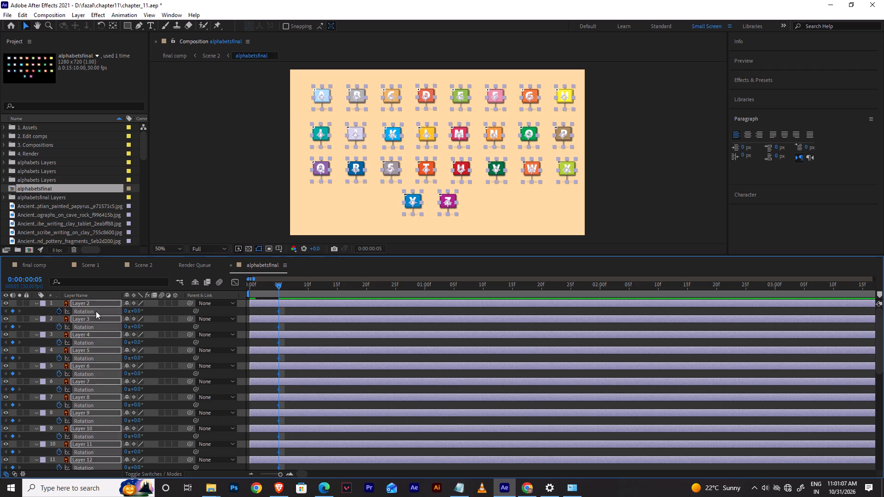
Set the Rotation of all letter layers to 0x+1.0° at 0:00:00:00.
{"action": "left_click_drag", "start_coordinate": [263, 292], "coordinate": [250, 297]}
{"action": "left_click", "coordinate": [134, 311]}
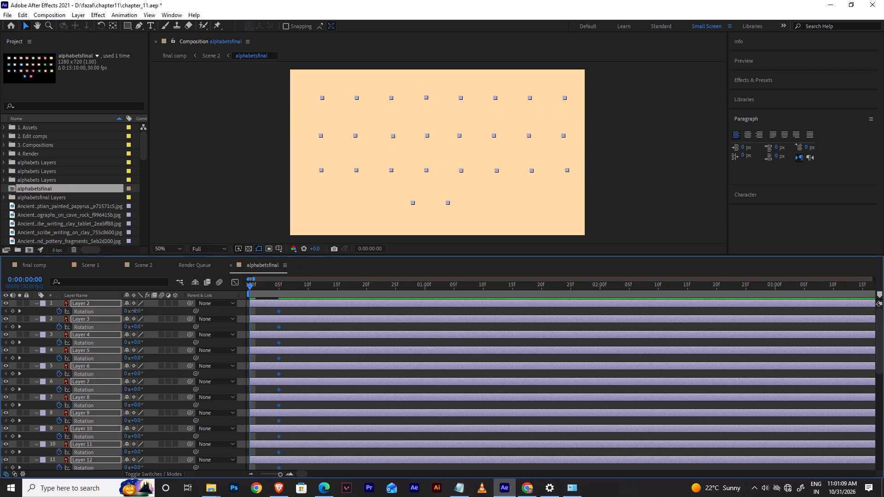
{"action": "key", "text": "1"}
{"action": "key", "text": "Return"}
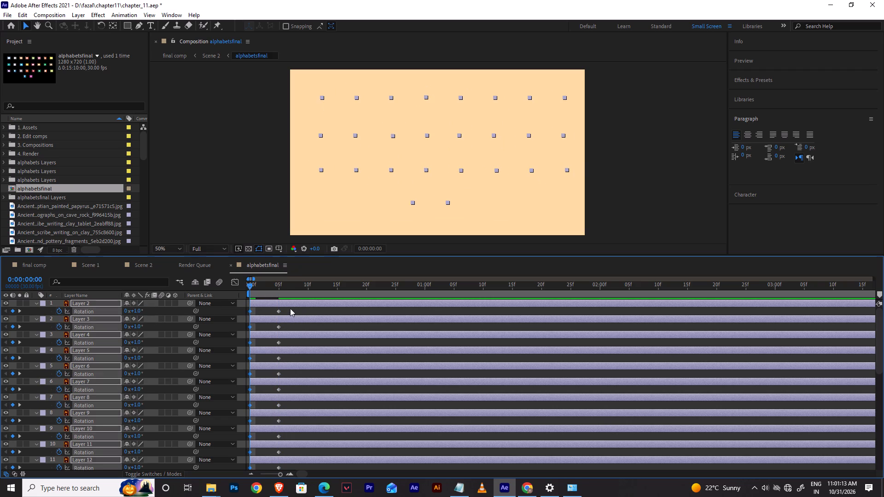
Preview the letter signs' scale and rotation animation over the opening frames.
{"action": "left_click_drag", "start_coordinate": [263, 288], "coordinate": [270, 289]}
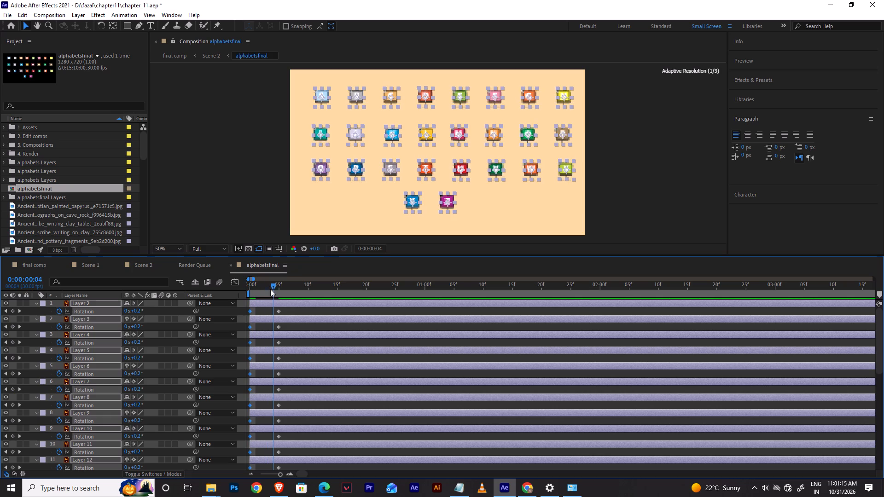
{"action": "left_click_drag", "start_coordinate": [270, 289], "coordinate": [255, 296]}
{"action": "left_click", "coordinate": [295, 312]}
{"action": "key", "text": "space"}
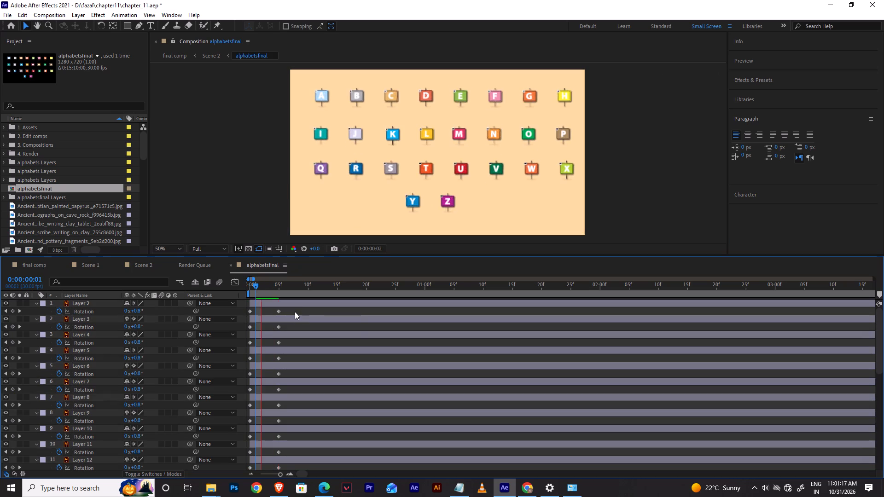
{"action": "key", "text": "space"}
{"action": "left_click", "coordinate": [280, 294]}
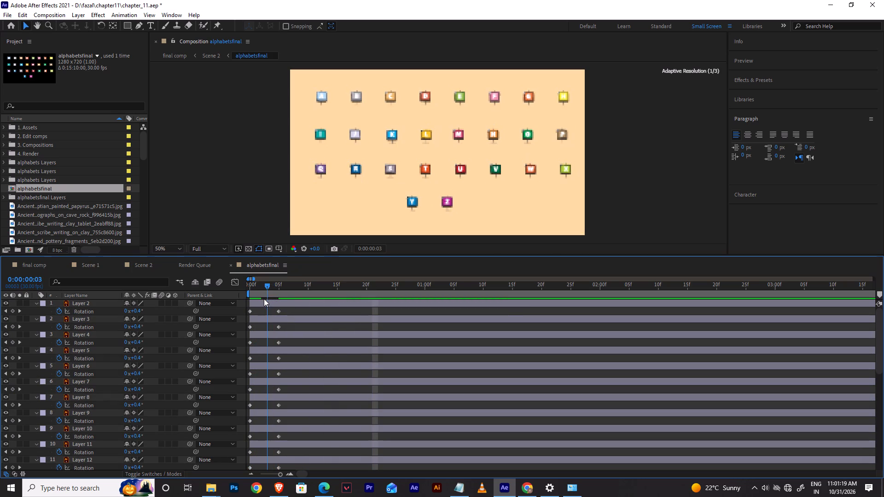
{"action": "left_click_drag", "start_coordinate": [285, 291], "coordinate": [303, 289]}
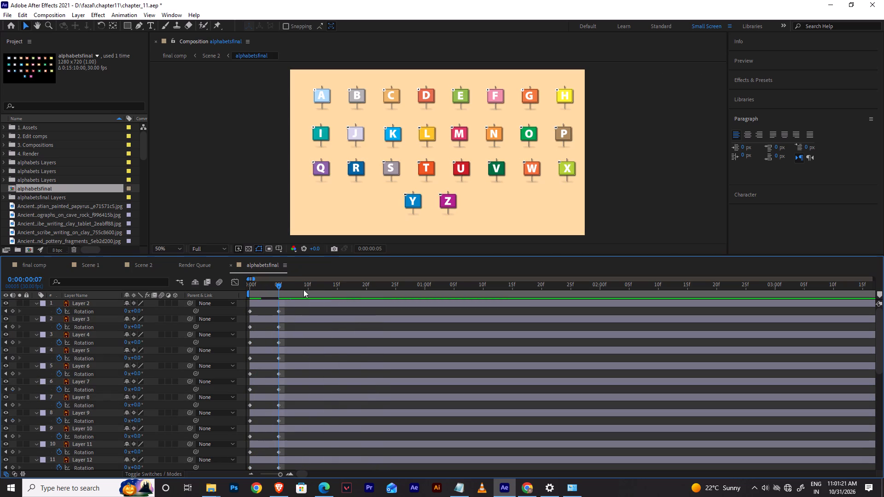
{"action": "left_click_drag", "start_coordinate": [303, 289], "coordinate": [279, 296]}
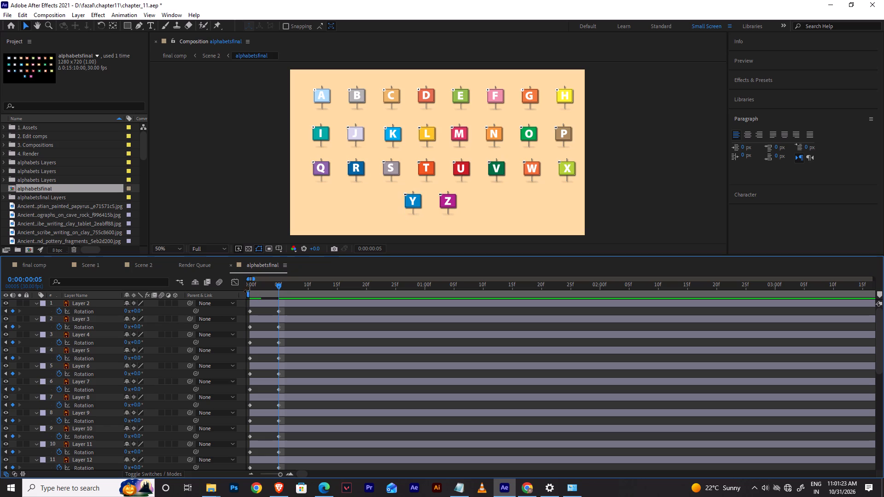
Reselect all letter layers and set their Rotation at 0:00:00:00 to one full turn, 1x+0.0°.
{"action": "left_click", "coordinate": [259, 289], "text": "shift"}
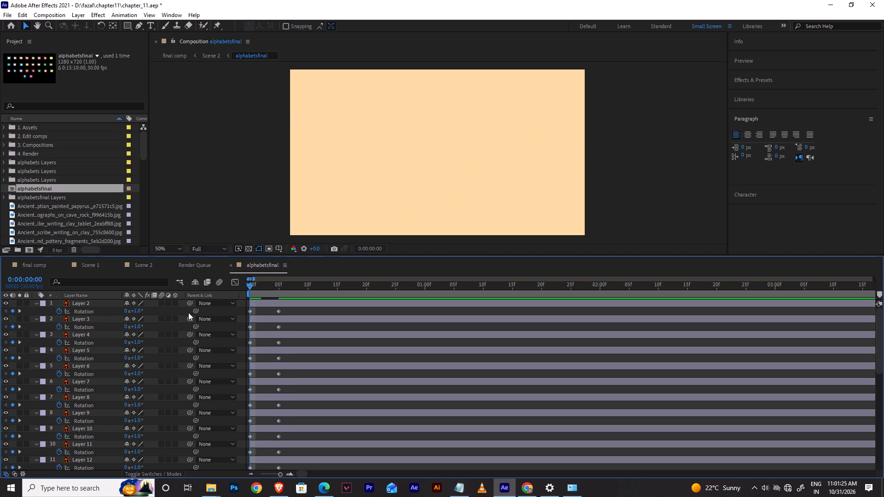
{"action": "left_click", "coordinate": [135, 310]}
{"action": "scroll", "coordinate": [353, 411], "scroll_direction": "down", "scroll_amount": 13}
{"action": "left_click", "coordinate": [311, 453]}
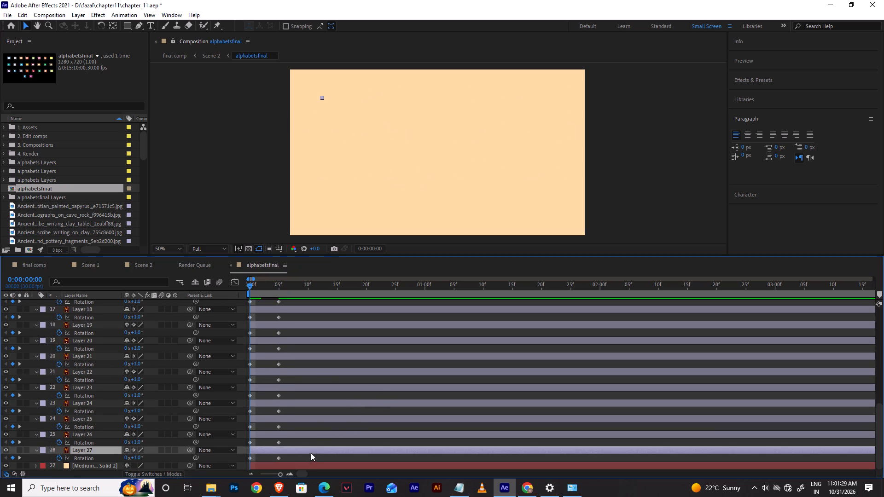
{"action": "scroll", "coordinate": [319, 440], "scroll_direction": "up", "scroll_amount": 18}
{"action": "left_click", "coordinate": [291, 301], "text": "shift"}
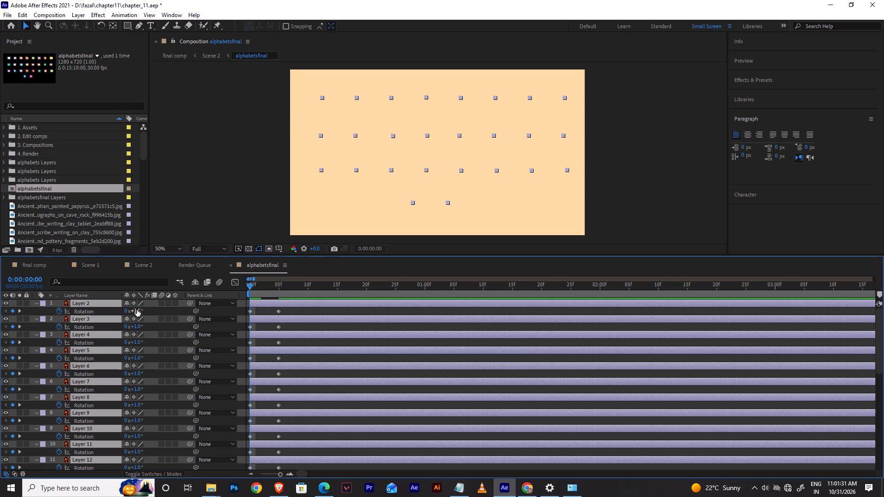
{"action": "left_click", "coordinate": [137, 309]}
{"action": "key", "text": "0"}
{"action": "key", "text": "Return"}
{"action": "left_click", "coordinate": [127, 312]}
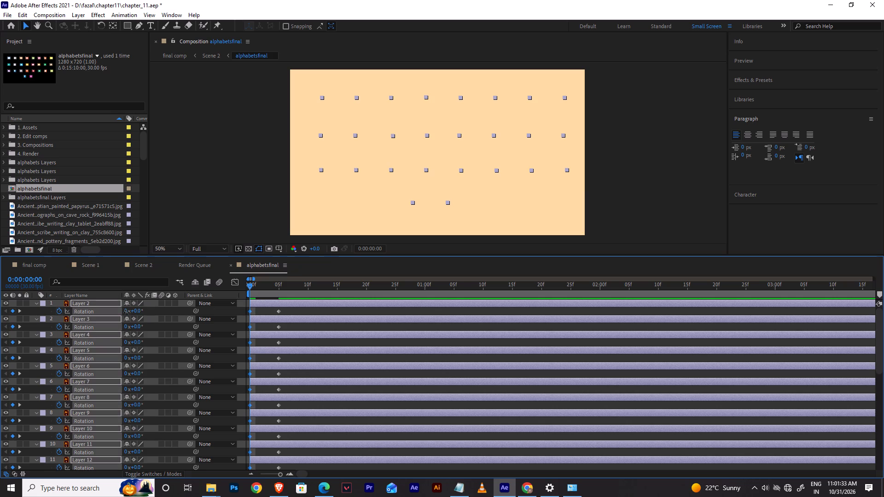
{"action": "key", "text": "1"}
{"action": "key", "text": "Return"}
{"action": "left_click_drag", "start_coordinate": [255, 289], "coordinate": [257, 288]}
Reveal the keyframed properties of all letter layers and apply Easy Ease to every Scale and Rotation keyframe.
{"action": "left_click_drag", "start_coordinate": [257, 288], "coordinate": [279, 286]}
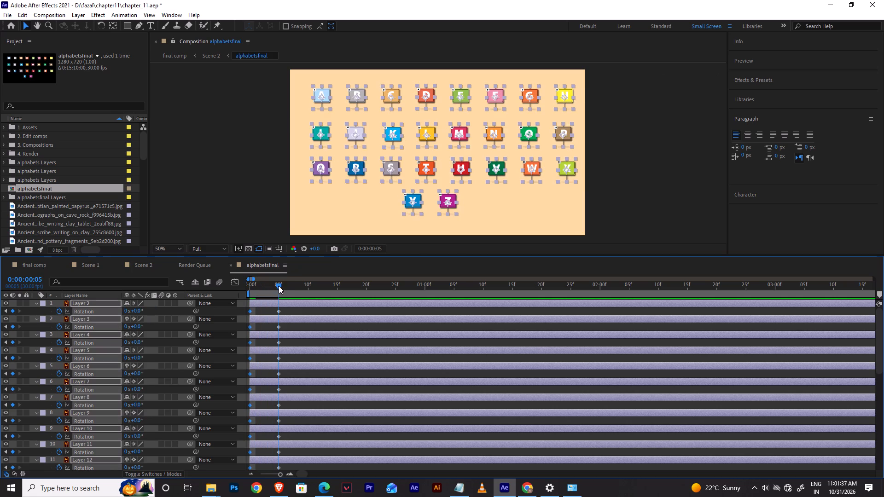
{"action": "left_click_drag", "start_coordinate": [279, 286], "coordinate": [245, 296]}
{"action": "scroll", "coordinate": [313, 325], "scroll_direction": "down", "scroll_amount": 3}
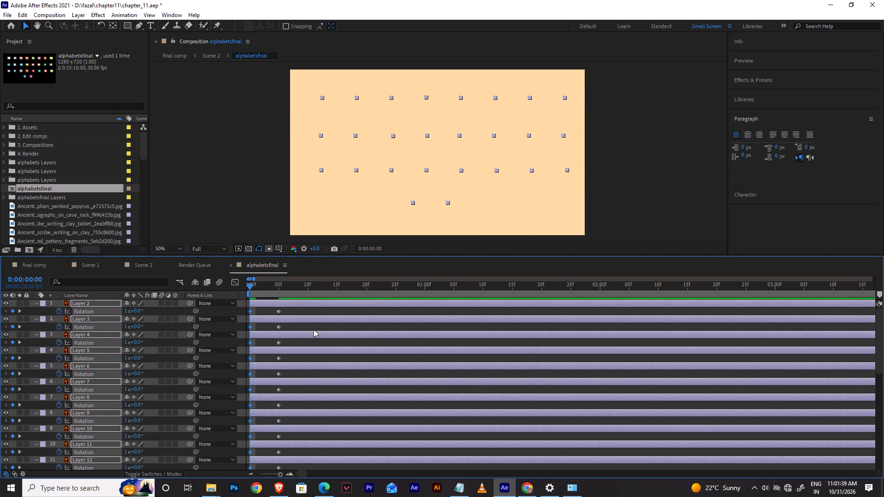
{"action": "scroll", "coordinate": [314, 329], "scroll_direction": "down", "scroll_amount": 1}
{"action": "scroll", "coordinate": [313, 449], "scroll_direction": "up", "scroll_amount": 1}
{"action": "scroll", "coordinate": [313, 449], "scroll_direction": "down", "scroll_amount": 10}
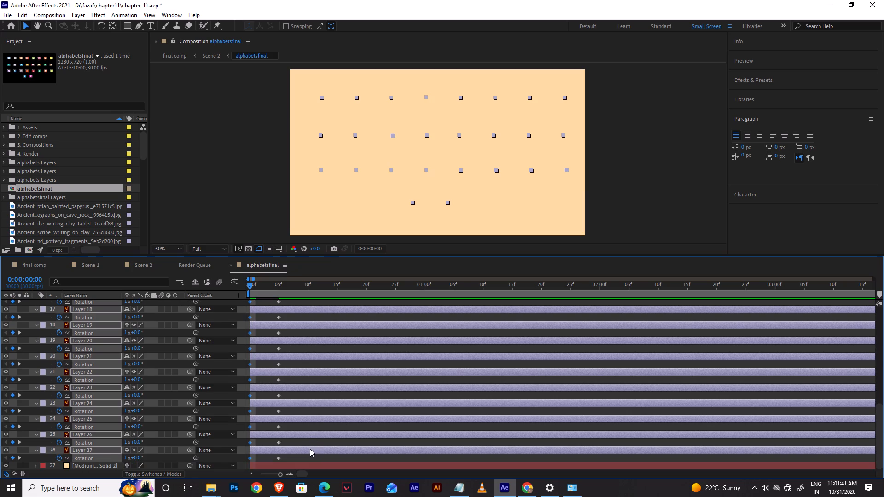
{"action": "scroll", "coordinate": [312, 445], "scroll_direction": "up", "scroll_amount": 18}
{"action": "key", "text": "u"}
{"action": "scroll", "coordinate": [316, 333], "scroll_direction": "down", "scroll_amount": 2}
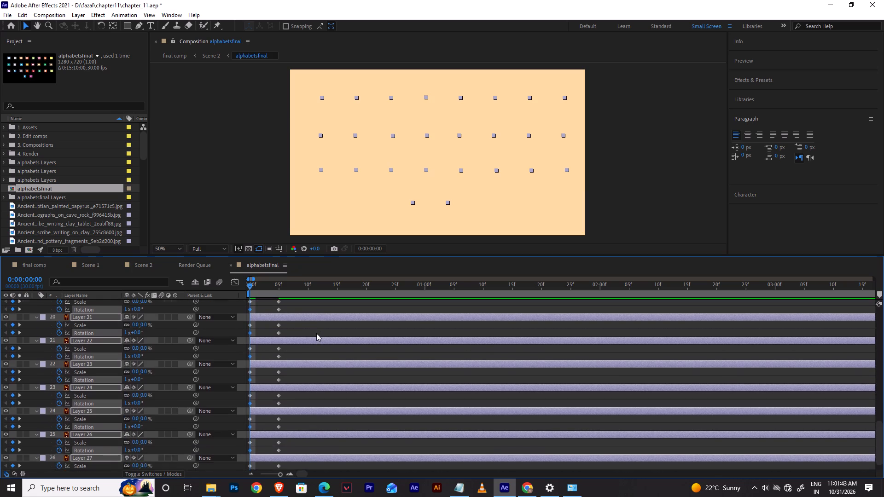
{"action": "scroll", "coordinate": [316, 333], "scroll_direction": "down", "scroll_amount": 12}
{"action": "left_click_drag", "start_coordinate": [282, 459], "coordinate": [229, 291]}
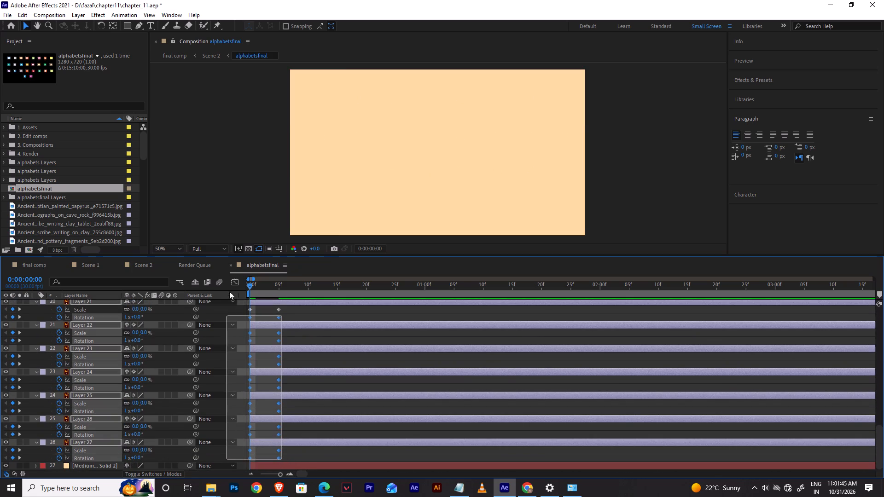
{"action": "left_click_drag", "start_coordinate": [229, 291], "coordinate": [233, 245]}
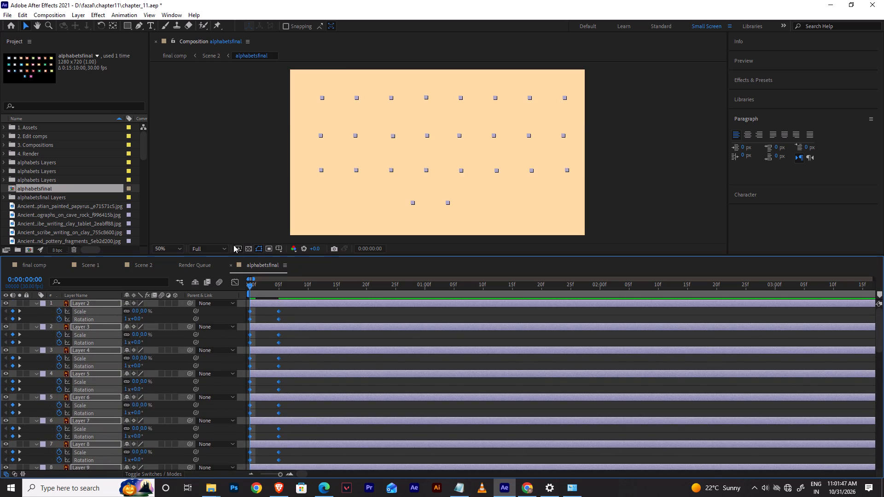
{"action": "key", "text": "F9"}
{"action": "left_click", "coordinate": [297, 316]}
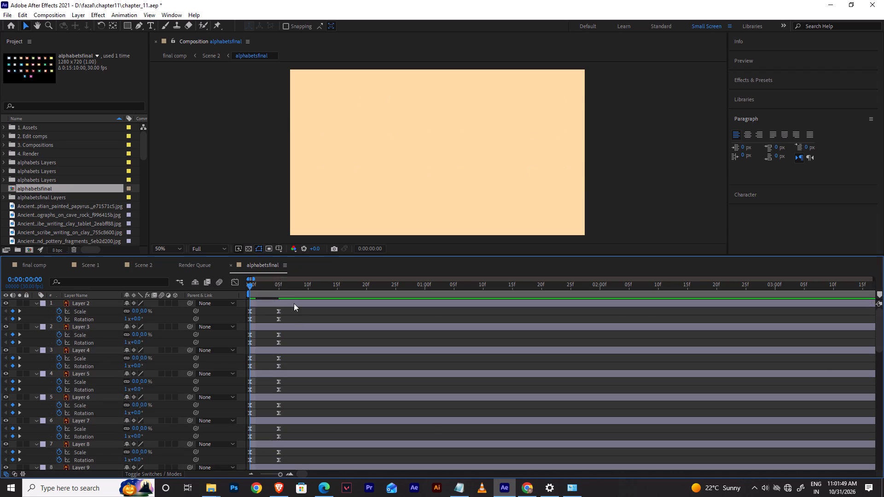
Shift Layers 2–26 to start at 0:00:00:05, and Layers 2–25 to start at 0:00:00:10.
{"action": "left_click", "coordinate": [294, 301]}
{"action": "scroll", "coordinate": [301, 318], "scroll_direction": "down", "scroll_amount": 20}
{"action": "scroll", "coordinate": [301, 318], "scroll_direction": "down", "scroll_amount": 7}
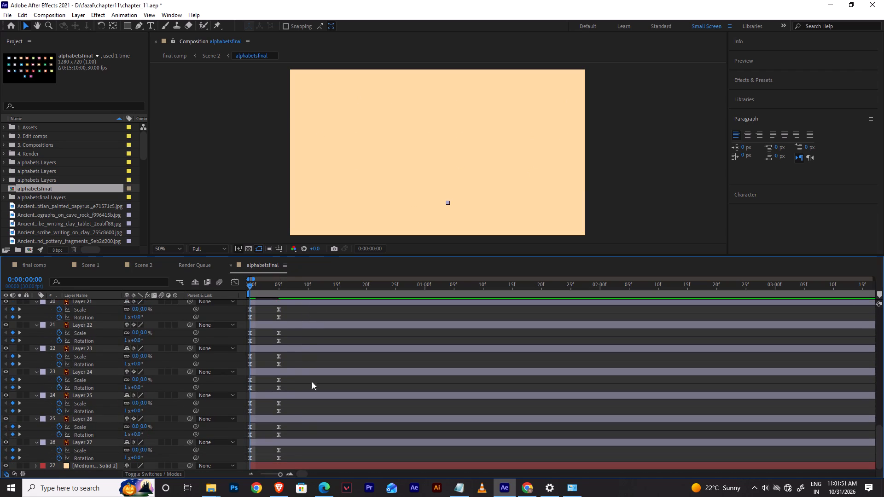
{"action": "left_click", "coordinate": [293, 419], "text": "shift"}
{"action": "left_click", "coordinate": [279, 287], "text": "shift"}
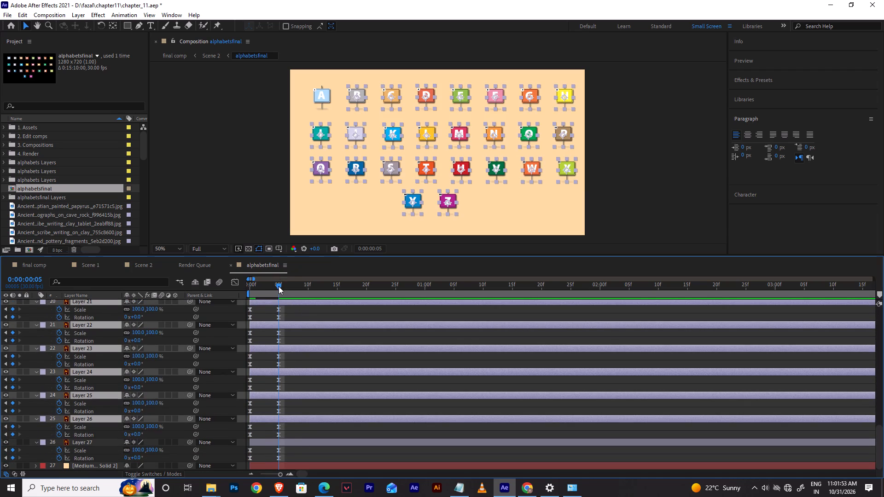
{"action": "key", "text": "bracketleft"}
{"action": "left_click", "coordinate": [307, 292], "text": "shift"}
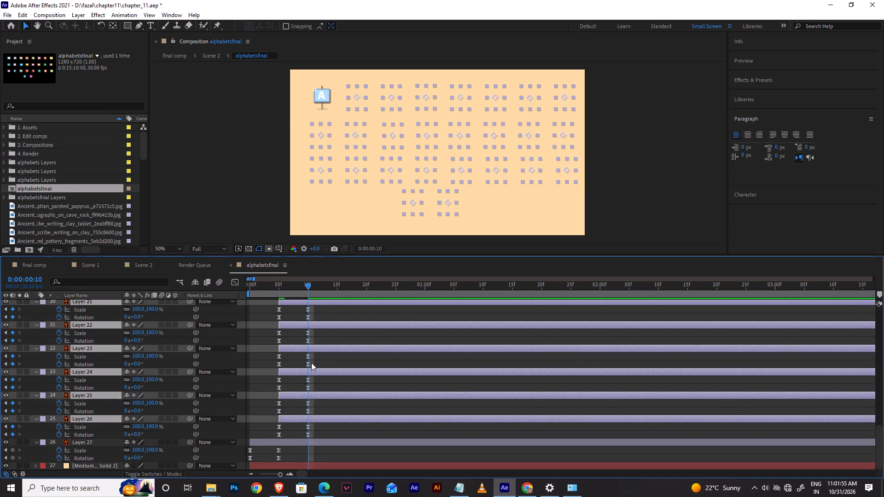
{"action": "left_click", "coordinate": [320, 393], "text": "shift"}
{"action": "key", "text": "space"}
{"action": "key", "text": "bracketleft"}
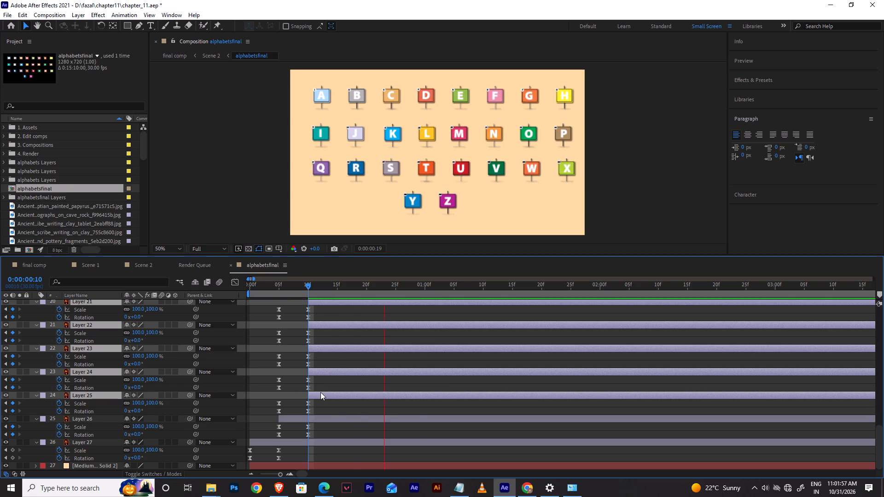
{"action": "key", "text": "space"}
Shift Layers 2–24 to start at 0:00:00:15, and Layers 2–23 to start at 0:00:00:20.
{"action": "left_click", "coordinate": [336, 289]}
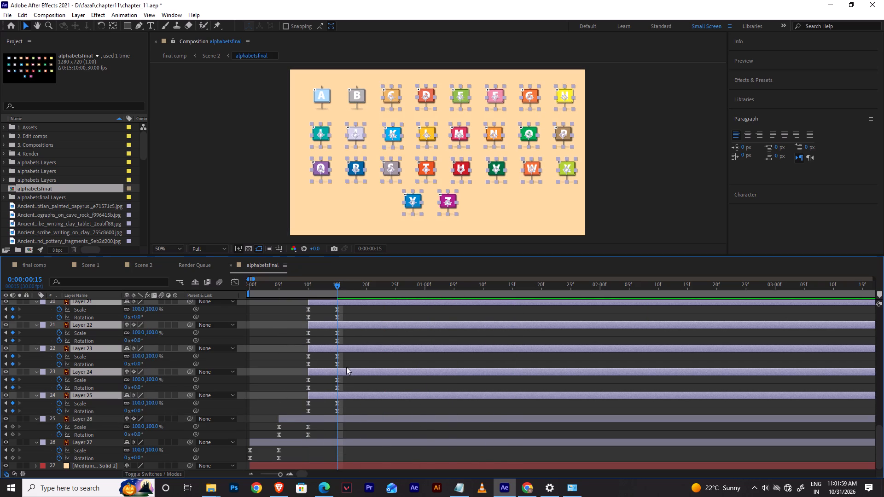
{"action": "left_click", "coordinate": [343, 370], "text": "shift"}
{"action": "key", "text": "bracketleft"}
{"action": "left_click", "coordinate": [369, 294], "text": "shift"}
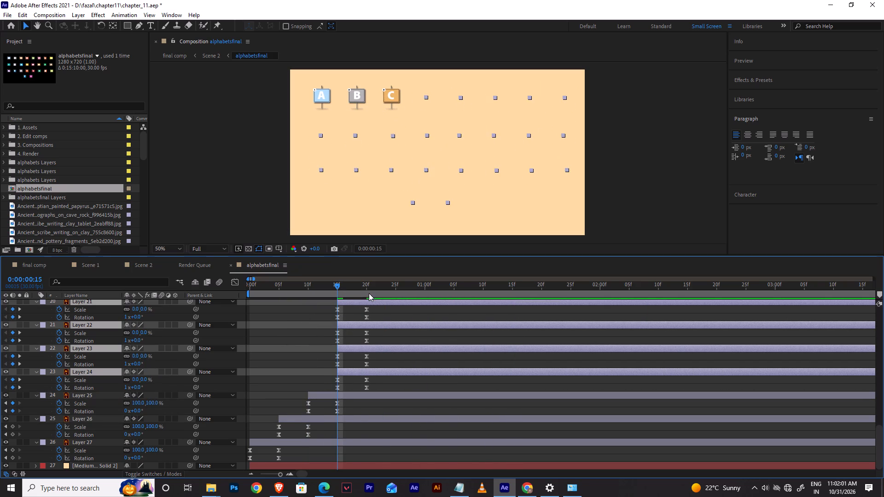
{"action": "left_click", "coordinate": [374, 347], "text": "shift"}
{"action": "key", "text": "bracketleft"}
Shift Layers 2–22 to start at 0:00:00:25, and Layers 2–21 to start at 0:00:01:00.
{"action": "left_click", "coordinate": [395, 295], "text": "shift"}
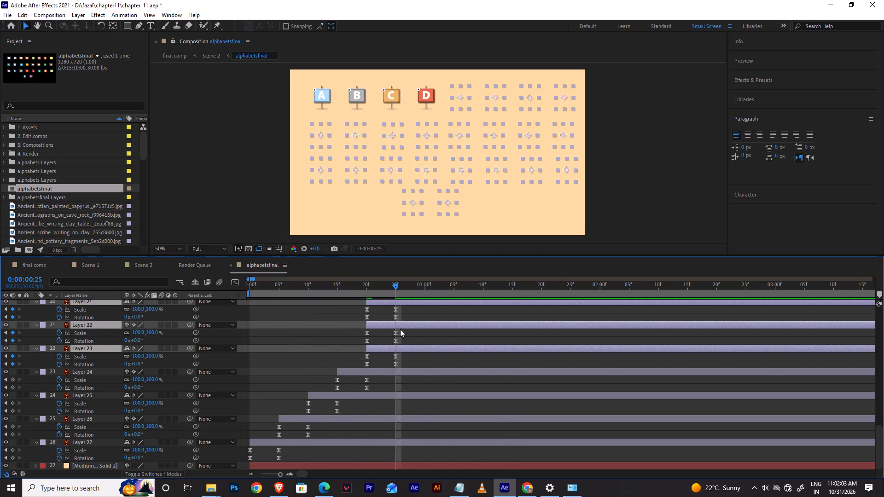
{"action": "left_click", "coordinate": [401, 324]}
{"action": "left_click", "coordinate": [401, 324], "text": "shift"}
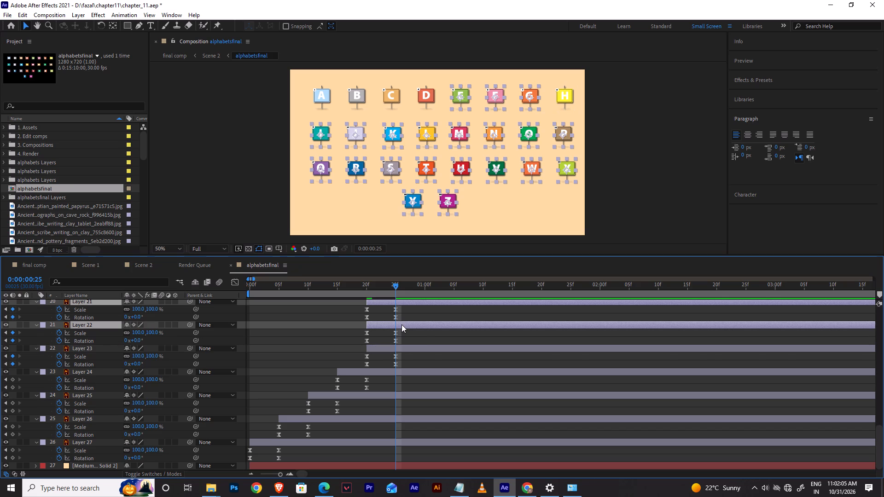
{"action": "key", "text": "bracketleft"}
{"action": "left_click", "coordinate": [428, 288], "text": "shift"}
{"action": "left_click", "coordinate": [430, 305], "text": "shift"}
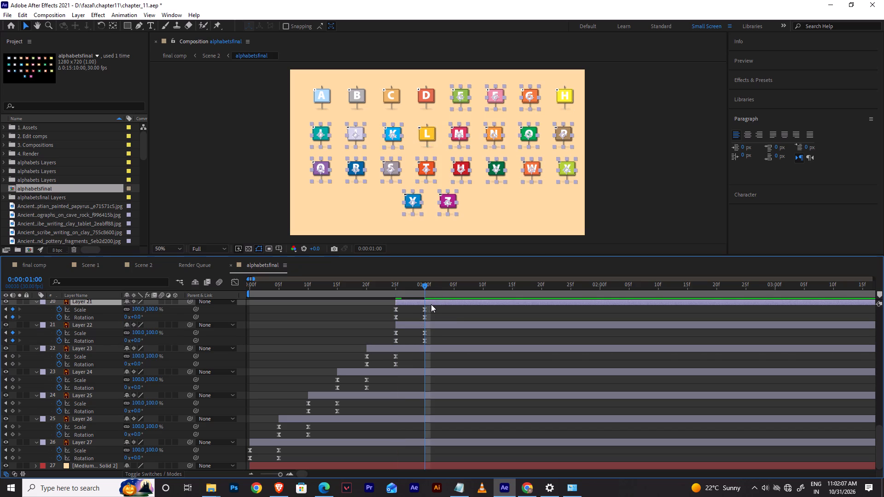
{"action": "key", "text": "bracketleft"}
Shift Layers 2–20 to start at 0:00:01:05, and Layers 2–19 to start at 0:00:01:10.
{"action": "left_click", "coordinate": [452, 290], "text": "shift"}
{"action": "scroll", "coordinate": [463, 325], "scroll_direction": "up", "scroll_amount": 2}
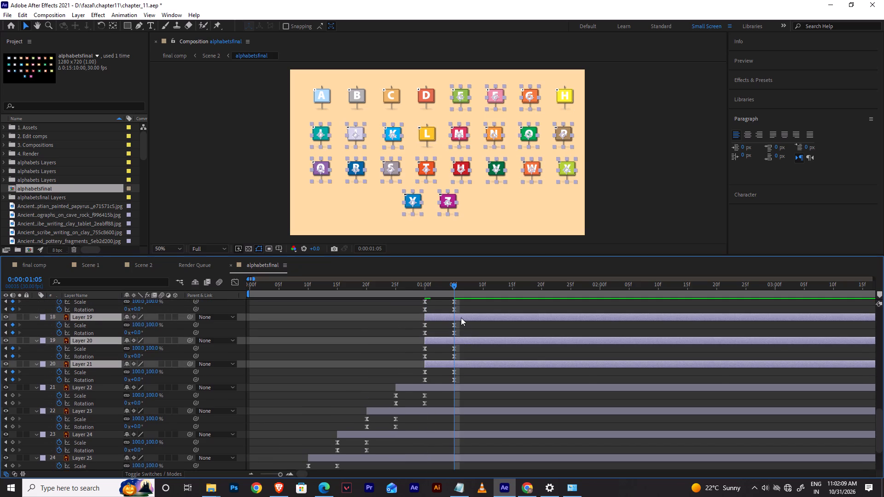
{"action": "left_click", "coordinate": [459, 340], "text": "shift"}
{"action": "key", "text": "bracketleft"}
{"action": "left_click", "coordinate": [485, 289], "text": "shift"}
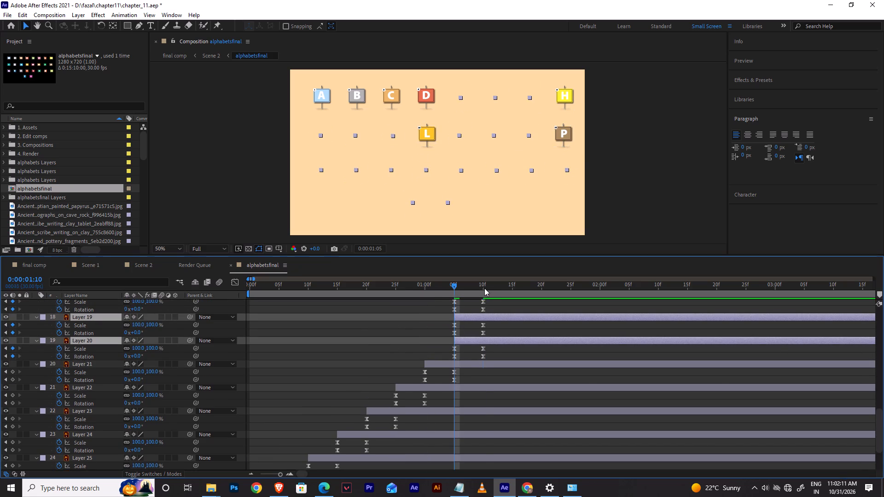
{"action": "left_click", "coordinate": [492, 316], "text": "shift"}
{"action": "key", "text": "bracketleft"}
Shift Layers 2–18 to start at 0:00:01:15, and Layers 2–17 to start at 0:00:01:20.
{"action": "left_click", "coordinate": [510, 291], "text": "shift"}
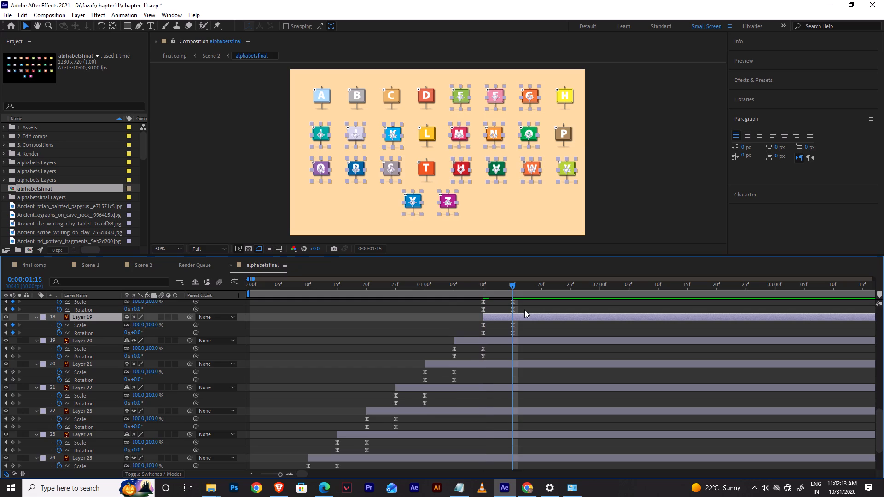
{"action": "scroll", "coordinate": [531, 311], "scroll_direction": "up", "scroll_amount": 1}
{"action": "left_click", "coordinate": [524, 305], "text": "shift"}
{"action": "scroll", "coordinate": [519, 303], "scroll_direction": "up", "scroll_amount": 2}
{"action": "key", "text": "bracketleft"}
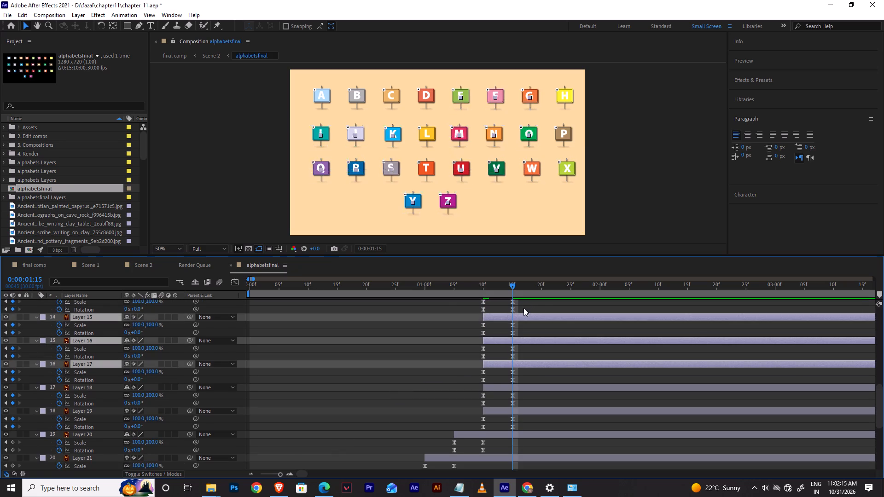
{"action": "key", "text": "ctrl+z"}
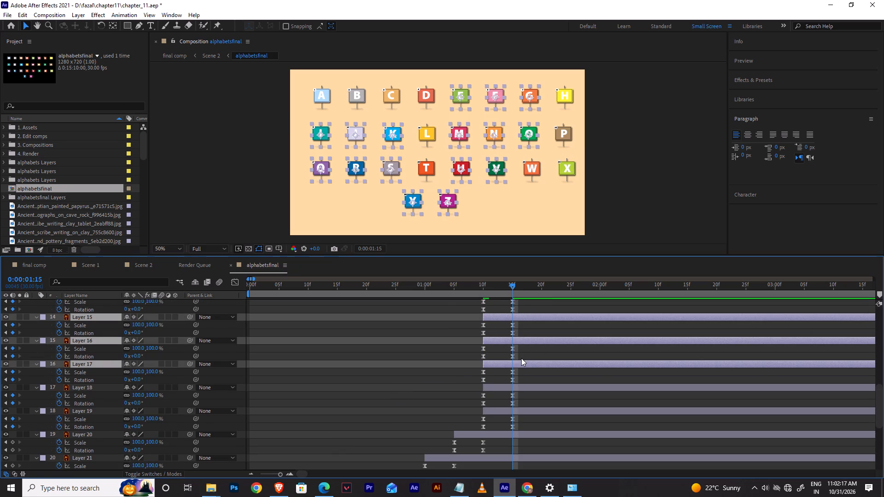
{"action": "left_click", "coordinate": [515, 384], "text": "shift"}
{"action": "scroll", "coordinate": [532, 370], "scroll_direction": "down", "scroll_amount": 2}
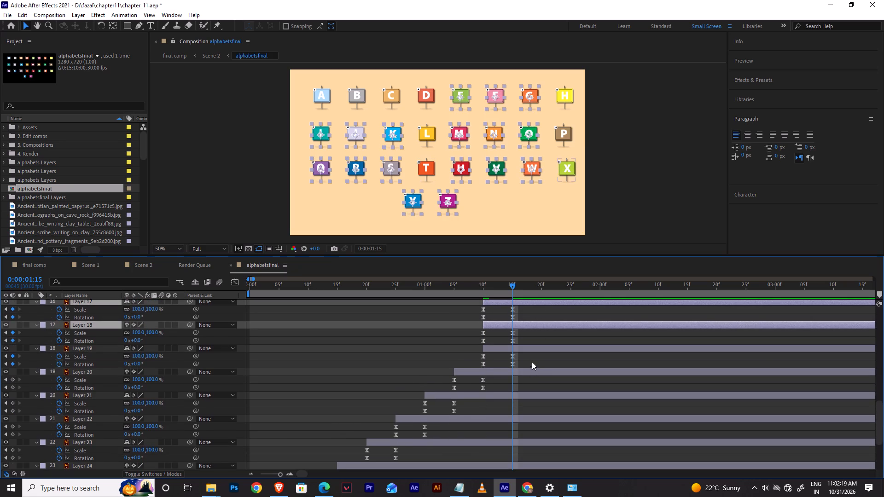
{"action": "key", "text": "bracketleft"}
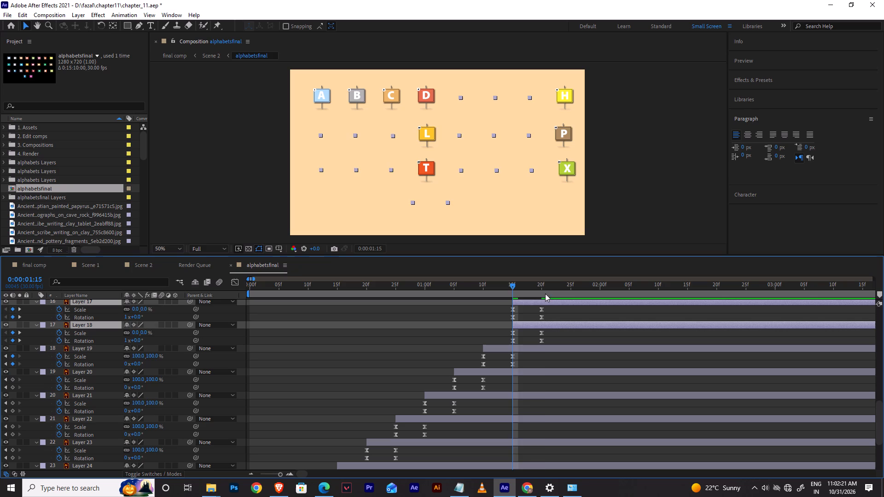
{"action": "left_click", "coordinate": [545, 293], "text": "shift"}
{"action": "left_click", "coordinate": [560, 305], "text": "shift"}
{"action": "left_click", "coordinate": [558, 302], "text": "shift"}
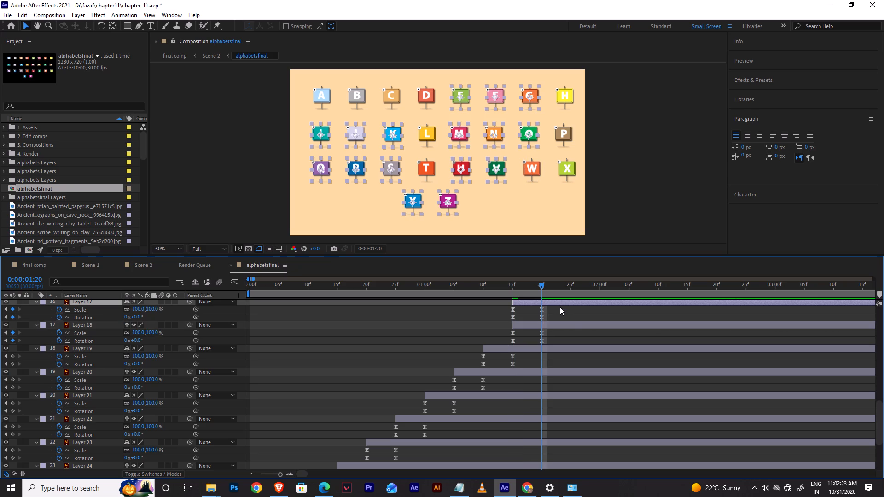
{"action": "key", "text": "bracketleft"}
Deselect the letter layers and save the project.
{"action": "key", "text": "space"}
{"action": "key", "text": "space"}
{"action": "key", "text": "space"}
{"action": "key", "text": "space"}
{"action": "key", "text": "space"}
{"action": "key", "text": "space"}
{"action": "key", "text": "space"}
{"action": "key", "text": "space"}
{"action": "key", "text": "space"}
{"action": "key", "text": "space"}
{"action": "key", "text": "space"}
{"action": "key", "text": "space"}
{"action": "key", "text": "space"}
{"action": "key", "text": "space"}
{"action": "key", "text": "space"}
{"action": "key", "text": "space"}
{"action": "left_click_drag", "start_coordinate": [580, 315], "coordinate": [482, 375]}
{"action": "scroll", "coordinate": [483, 370], "scroll_direction": "up", "scroll_amount": 1}
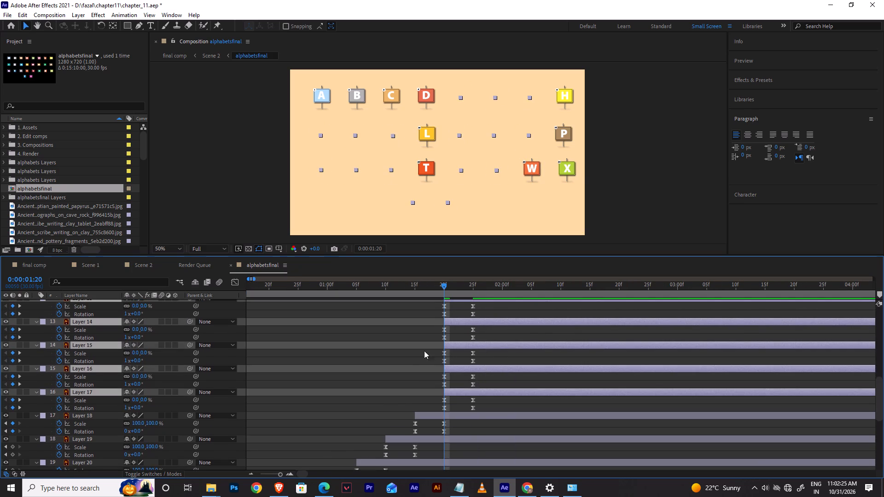
{"action": "left_click", "coordinate": [412, 349]}
{"action": "key", "text": "ctrl+s"}
{"action": "key", "text": "ctrl+s"}
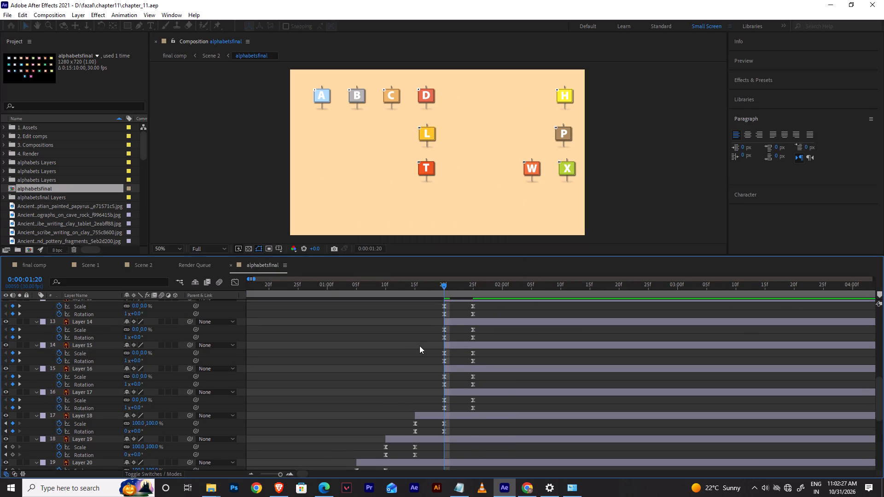
Check which letter signs in the composition correspond to the staggered Layers 27 through 23.
{"action": "scroll", "coordinate": [400, 350], "scroll_direction": "up", "scroll_amount": 3}
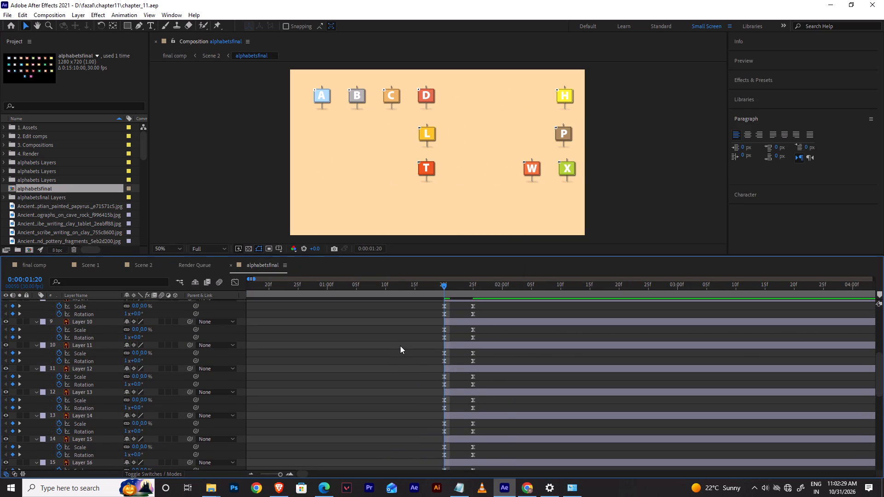
{"action": "scroll", "coordinate": [400, 346], "scroll_direction": "up", "scroll_amount": 2}
{"action": "left_click", "coordinate": [388, 97]}
{"action": "left_click", "coordinate": [363, 98]}
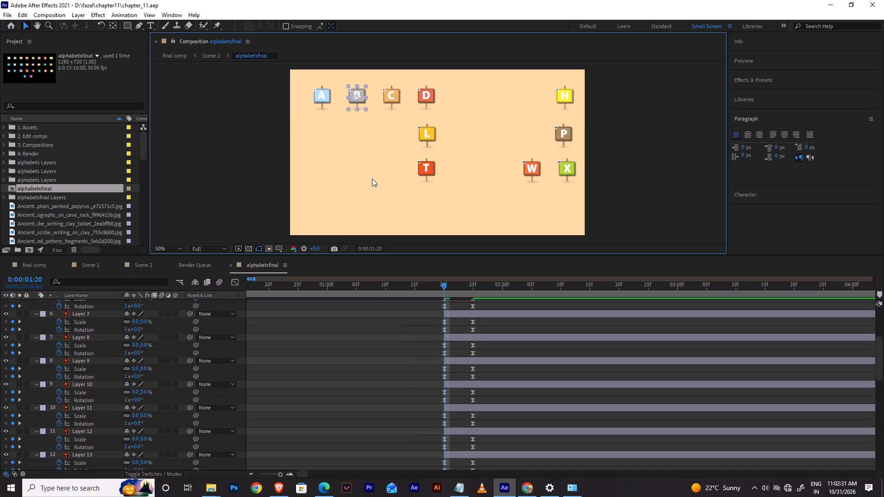
{"action": "scroll", "coordinate": [360, 353], "scroll_direction": "down", "scroll_amount": 14}
{"action": "key", "text": "space"}
{"action": "key", "text": "space"}
{"action": "key", "text": "space"}
{"action": "left_click_drag", "start_coordinate": [305, 364], "coordinate": [691, 313]}
{"action": "left_click", "coordinate": [302, 441]}
{"action": "left_click", "coordinate": [317, 415]}
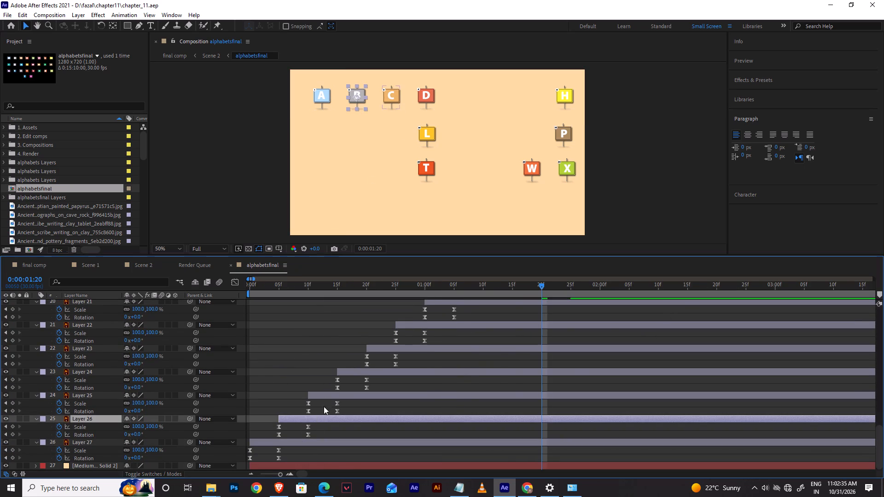
{"action": "left_click", "coordinate": [329, 391]}
{"action": "left_click", "coordinate": [326, 393]}
{"action": "left_click", "coordinate": [354, 371]}
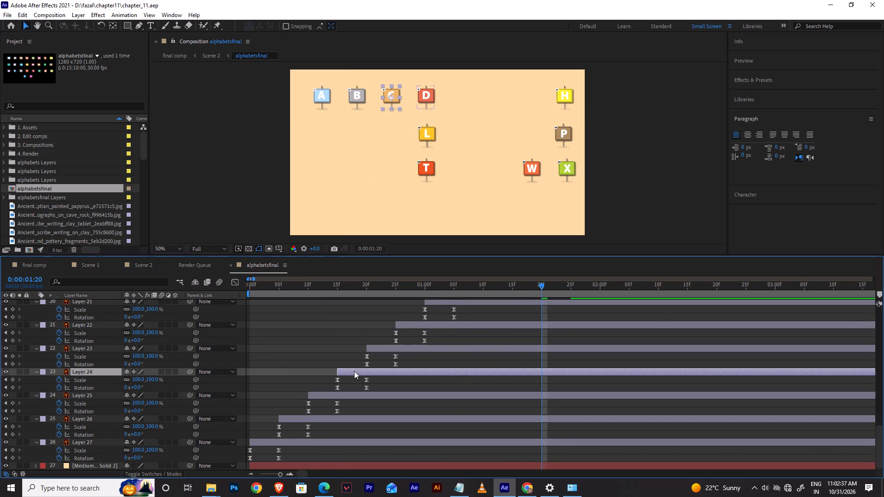
{"action": "left_click", "coordinate": [390, 350]}
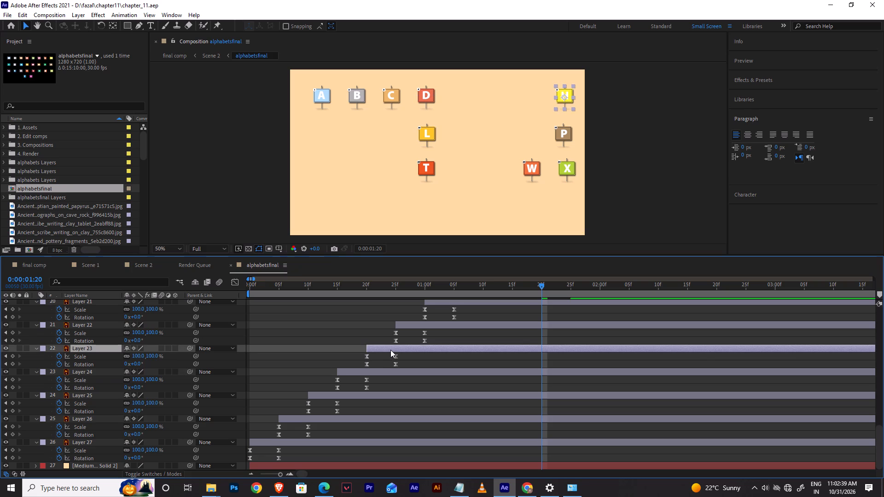
{"action": "left_click", "coordinate": [352, 334]}
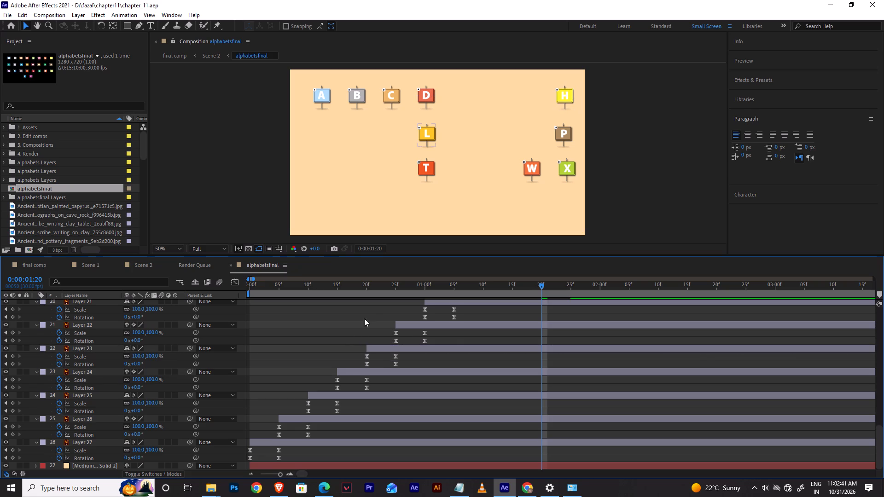
{"action": "scroll", "coordinate": [403, 332], "scroll_direction": "up", "scroll_amount": 3}
{"action": "scroll", "coordinate": [404, 332], "scroll_direction": "down", "scroll_amount": 3}
Save the project.
{"action": "key", "text": "ctrl+s"}
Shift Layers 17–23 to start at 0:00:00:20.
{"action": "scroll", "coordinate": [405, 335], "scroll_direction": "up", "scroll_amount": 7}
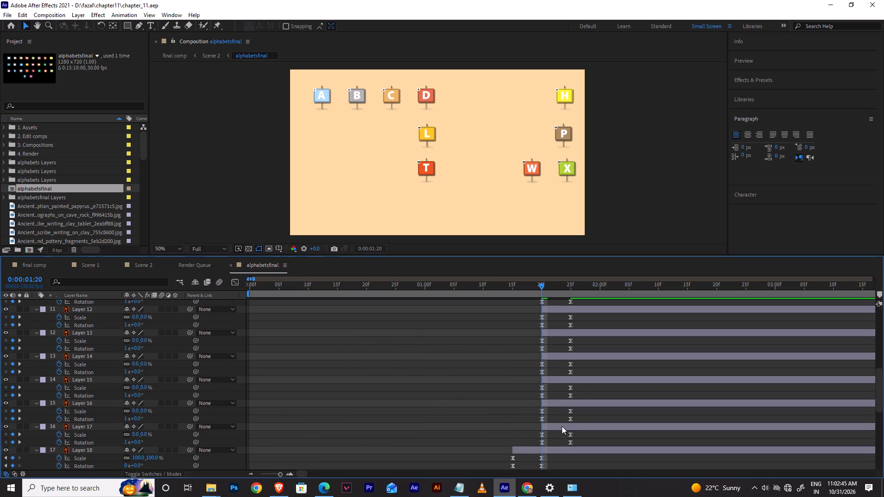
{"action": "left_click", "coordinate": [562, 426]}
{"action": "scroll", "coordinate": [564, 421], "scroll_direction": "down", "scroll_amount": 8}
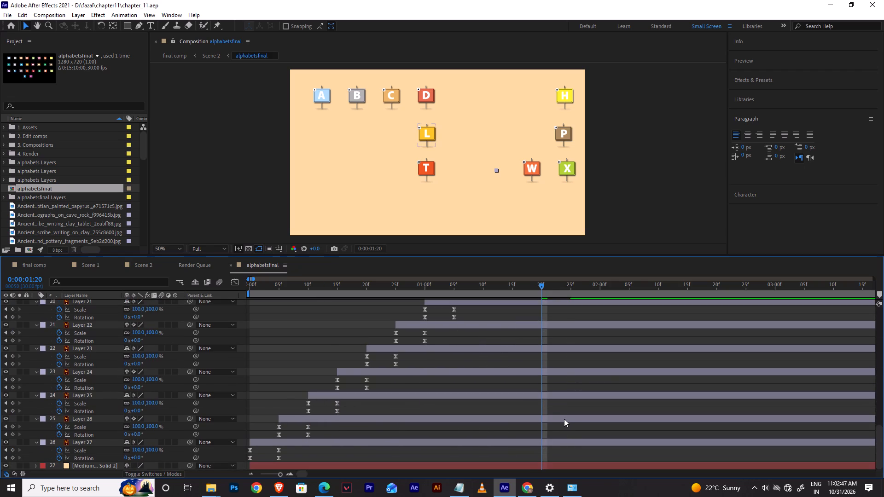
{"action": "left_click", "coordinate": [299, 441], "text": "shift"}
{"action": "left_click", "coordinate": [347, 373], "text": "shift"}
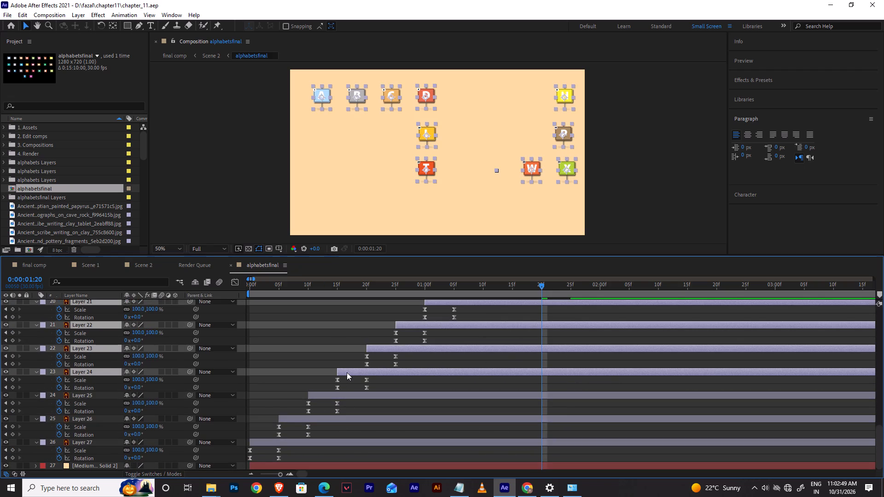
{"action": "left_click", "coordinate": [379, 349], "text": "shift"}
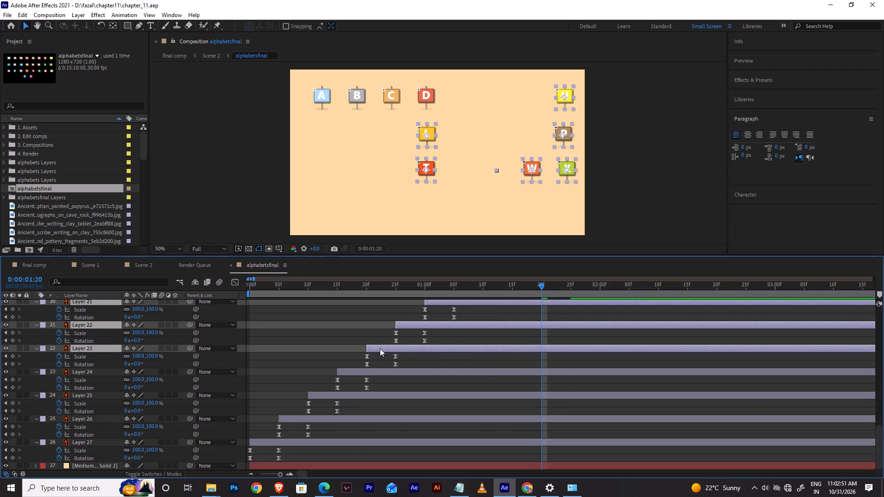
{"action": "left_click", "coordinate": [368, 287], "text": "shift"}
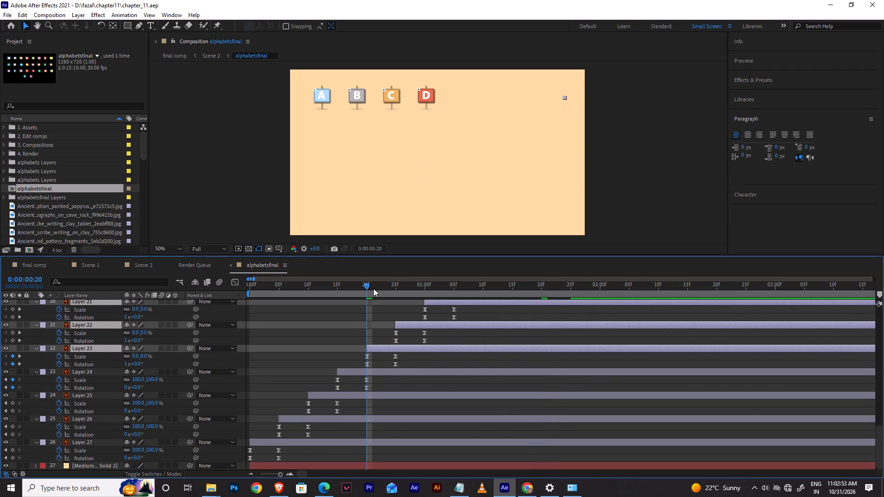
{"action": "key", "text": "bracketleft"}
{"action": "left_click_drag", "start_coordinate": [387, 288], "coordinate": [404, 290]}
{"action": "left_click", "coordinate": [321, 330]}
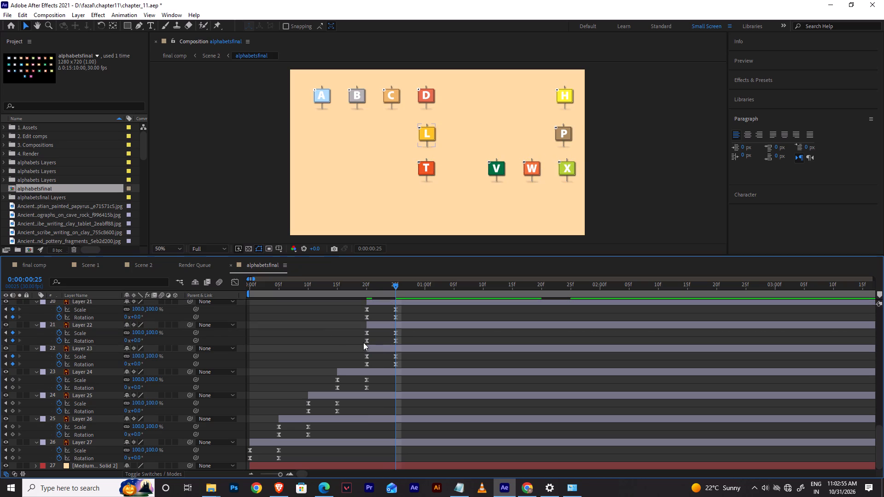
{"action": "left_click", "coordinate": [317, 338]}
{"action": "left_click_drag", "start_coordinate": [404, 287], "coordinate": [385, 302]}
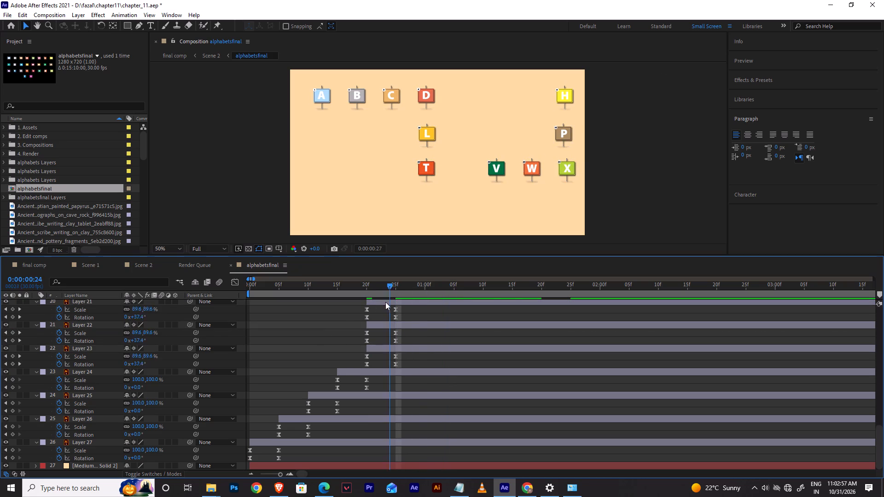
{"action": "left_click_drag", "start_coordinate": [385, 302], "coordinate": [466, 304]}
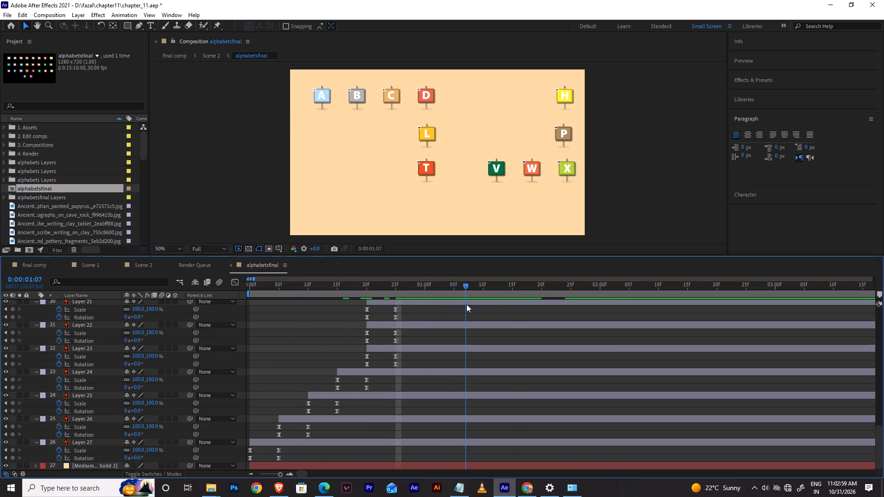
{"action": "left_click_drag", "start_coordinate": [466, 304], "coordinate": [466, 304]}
Shift Layers 2–23 so they all start at 0:00:00:20, and deselect them.
{"action": "left_click", "coordinate": [396, 349]}
{"action": "scroll", "coordinate": [395, 349], "scroll_direction": "up", "scroll_amount": 5}
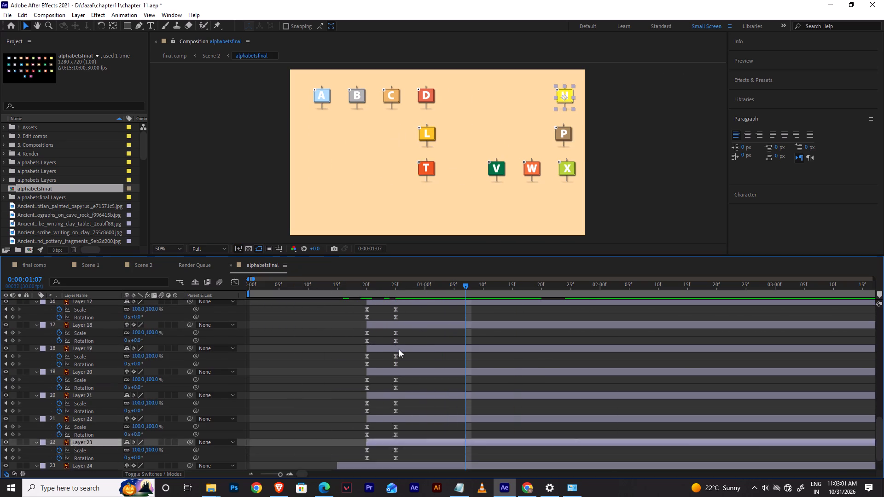
{"action": "scroll", "coordinate": [399, 349], "scroll_direction": "up", "scroll_amount": 17}
{"action": "left_click", "coordinate": [84, 301], "text": "shift"}
{"action": "scroll", "coordinate": [344, 358], "scroll_direction": "down", "scroll_amount": 3}
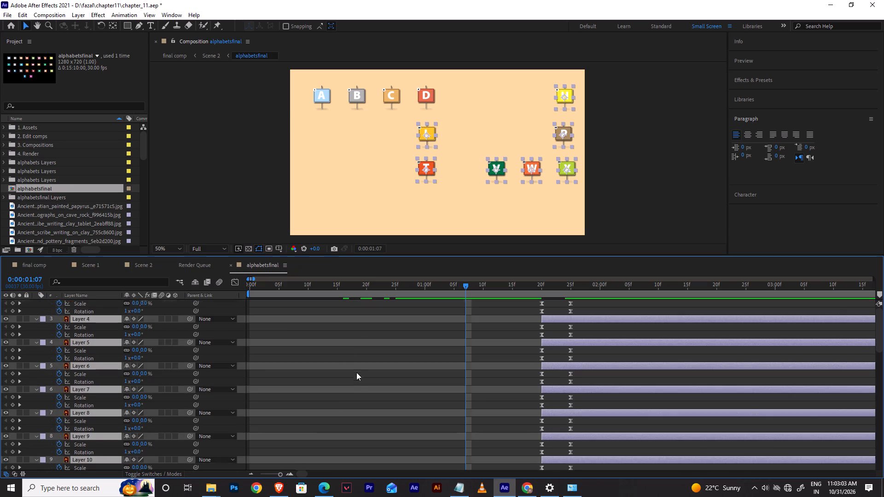
{"action": "scroll", "coordinate": [356, 372], "scroll_direction": "down", "scroll_amount": 12}
{"action": "left_click_drag", "start_coordinate": [373, 293], "coordinate": [368, 294], "text": "shift"}
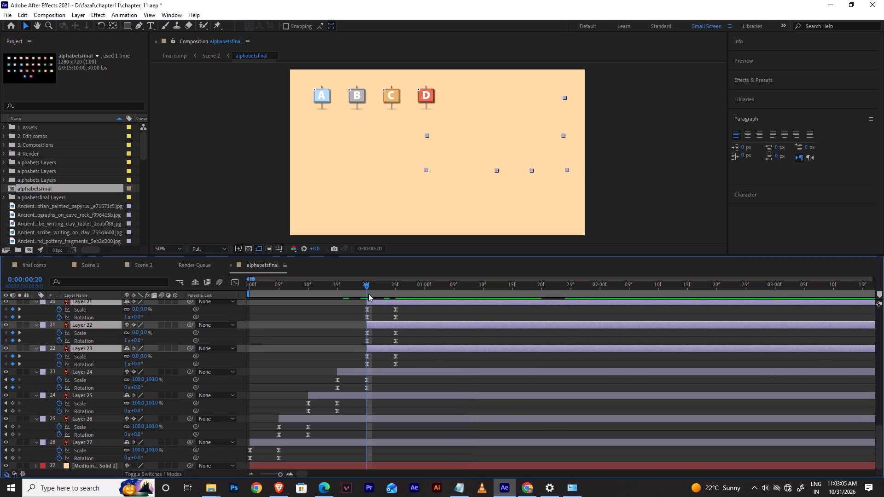
{"action": "key", "text": "bracketleft"}
{"action": "left_click", "coordinate": [350, 328]}
{"action": "left_click", "coordinate": [400, 289], "text": "shift"}
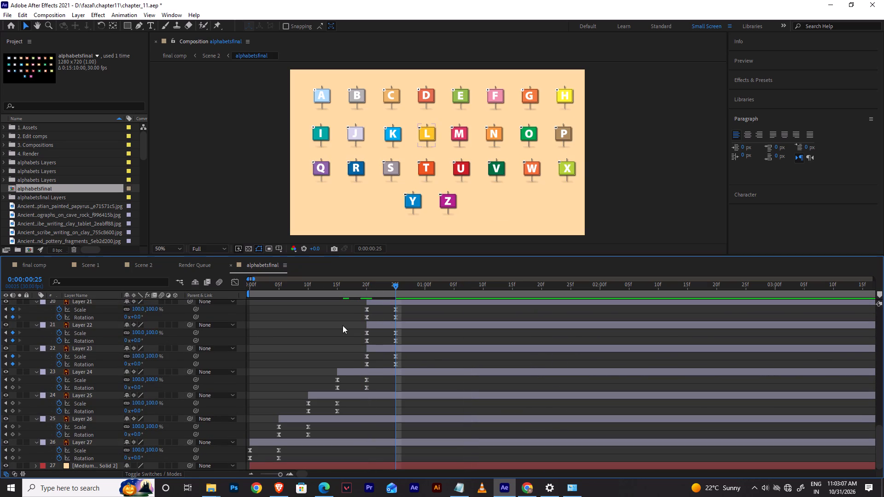
{"action": "left_click", "coordinate": [343, 325]}
Reorder the E sign's layer, Layer 12, so it sits directly above the D sign's Layer 24 in the stack.
{"action": "left_click", "coordinate": [427, 98]}
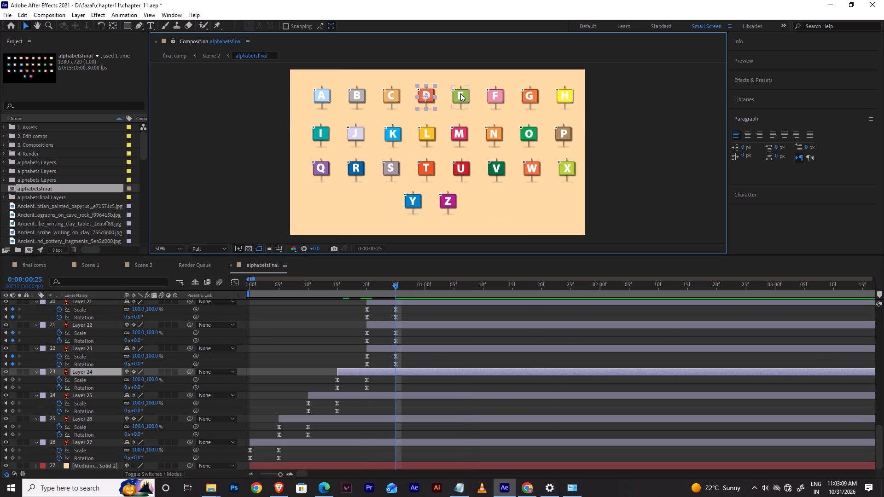
{"action": "left_click", "coordinate": [461, 93]}
{"action": "key", "text": "ctrl+bracketleft"}
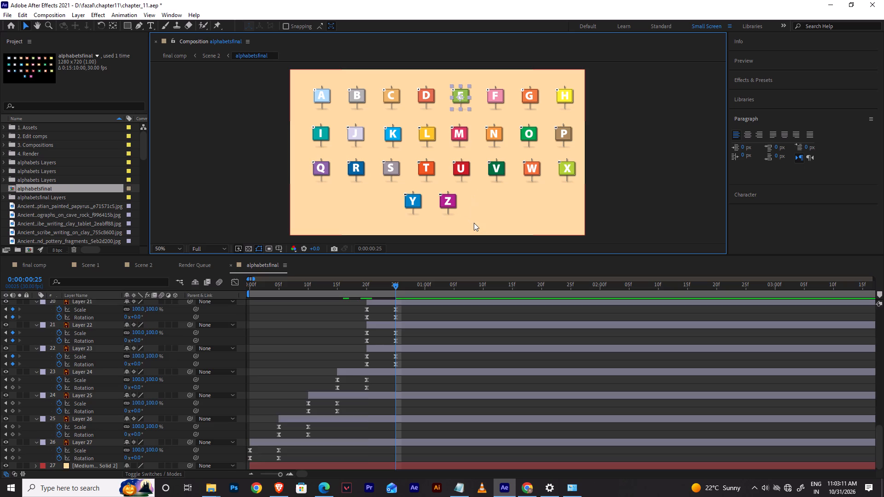
{"action": "key", "text": "ctrl+bracketleft"}
{"action": "key", "text": "ctrl+bracketleft"}
{"action": "key", "text": "ctrl+bracketleft"}
{"action": "key", "text": "ctrl+bracketleft"}
{"action": "scroll", "coordinate": [470, 347], "scroll_direction": "down", "scroll_amount": 4, "text": "ctrl"}
{"action": "key", "text": "ctrl+bracketleft"}
{"action": "key", "text": "ctrl+bracketleft"}
{"action": "key", "text": "ctrl+bracketleft"}
{"action": "key", "text": "ctrl+bracketleft"}
{"action": "scroll", "coordinate": [469, 348], "scroll_direction": "down", "scroll_amount": 1, "text": "ctrl"}
{"action": "key", "text": "ctrl+bracketleft"}
{"action": "key", "text": "ctrl+bracketleft"}
{"action": "key", "text": "ctrl+bracketleft"}
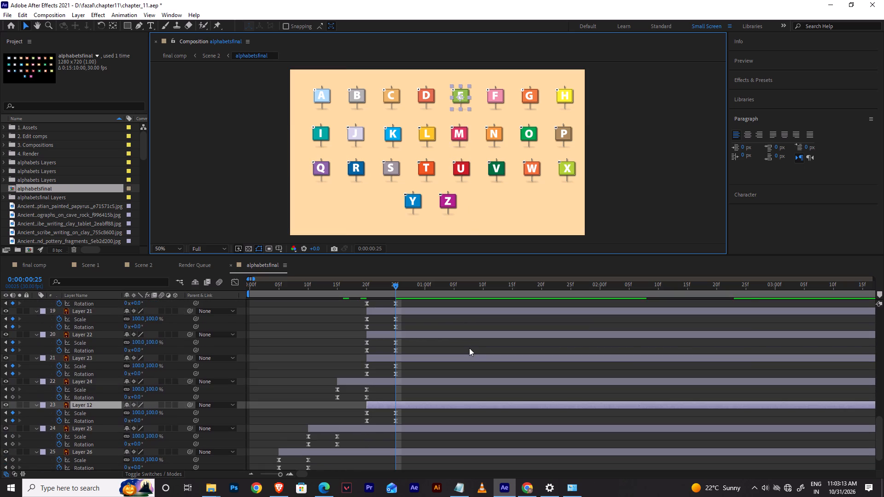
{"action": "key", "text": "ctrl+bracketright"}
Reorder the F sign's Layer 11 to directly above Layer 12, and start it at 0:00:00:25.
{"action": "left_click", "coordinate": [496, 101]}
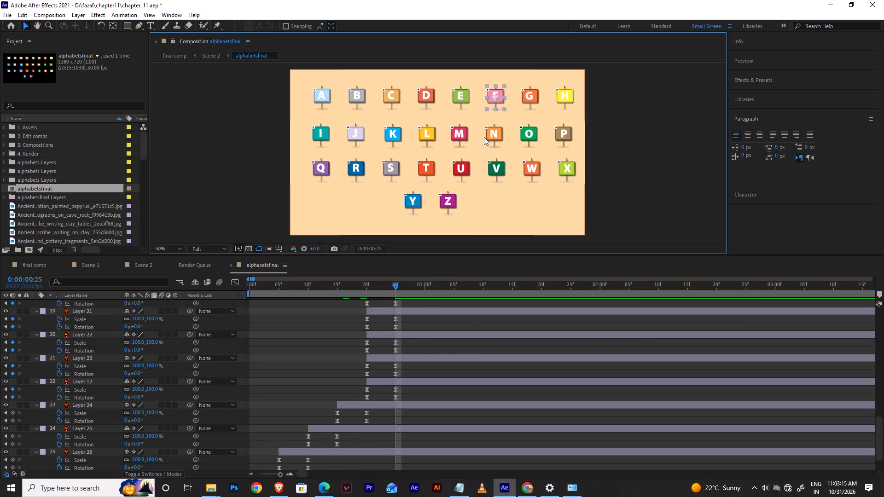
{"action": "key", "text": "ctrl+bracketleft"}
{"action": "key", "text": "ctrl+bracketleft"}
{"action": "key", "text": "ctrl+bracketleft"}
{"action": "key", "text": "ctrl+bracketleft"}
{"action": "key", "text": "ctrl+bracketleft"}
{"action": "scroll", "coordinate": [452, 372], "scroll_direction": "down", "scroll_amount": 3, "text": "ctrl"}
{"action": "key", "text": "ctrl+bracketleft"}
{"action": "key", "text": "ctrl+bracketleft"}
{"action": "key", "text": "ctrl+bracketleft"}
{"action": "scroll", "coordinate": [451, 372], "scroll_direction": "down", "scroll_amount": 3, "text": "ctrl"}
{"action": "key", "text": "ctrl+bracketleft"}
{"action": "key", "text": "ctrl+bracketleft"}
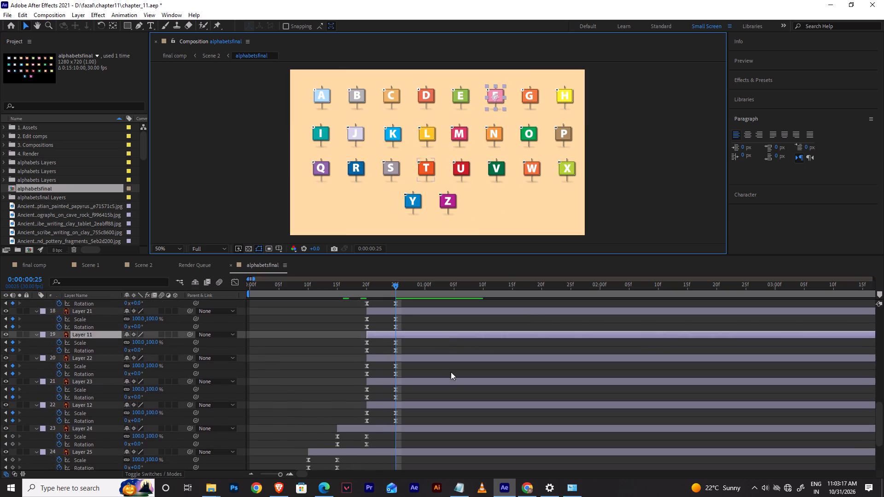
{"action": "key", "text": "ctrl+bracketleft"}
{"action": "key", "text": "ctrl+bracketleft"}
{"action": "key", "text": "ctrl+bracketleft"}
{"action": "key", "text": "ctrl+bracketright"}
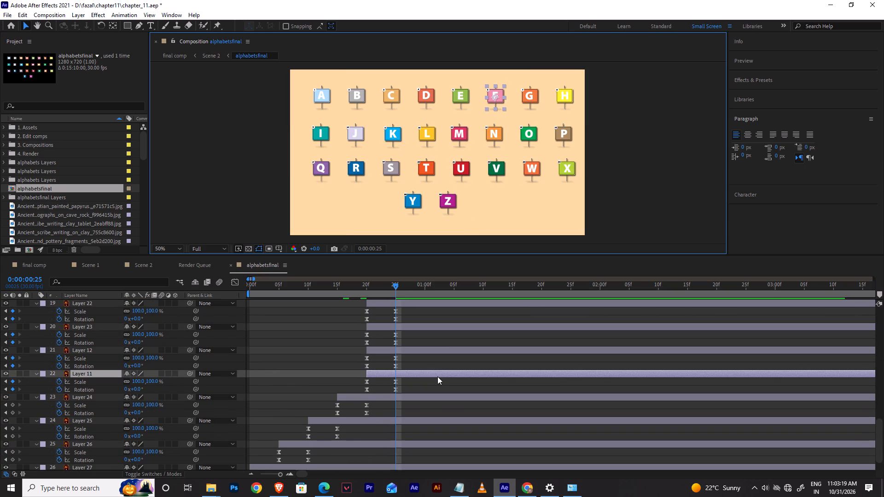
{"action": "key", "text": "ctrl+bracketright"}
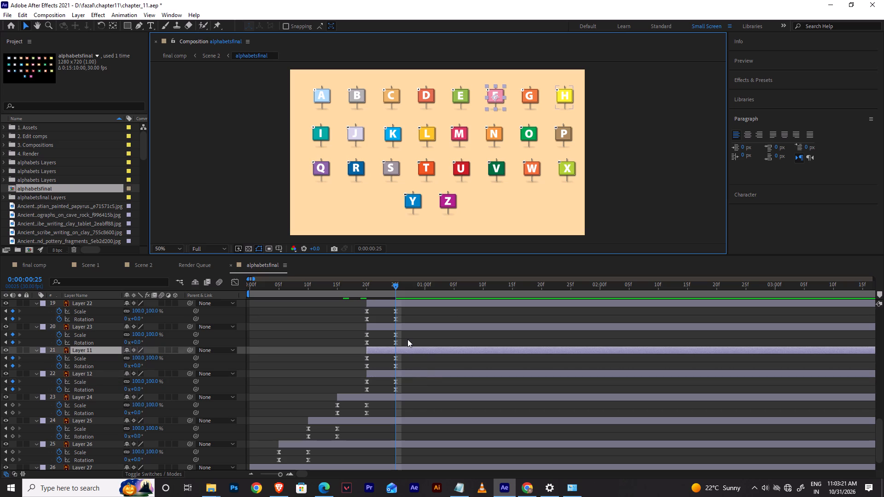
{"action": "key", "text": "bracketleft"}
Start the G sign's Layer 7 at 0:00:01:00 and reorder it to directly above Layer 11.
{"action": "left_click", "coordinate": [430, 292], "text": "shift"}
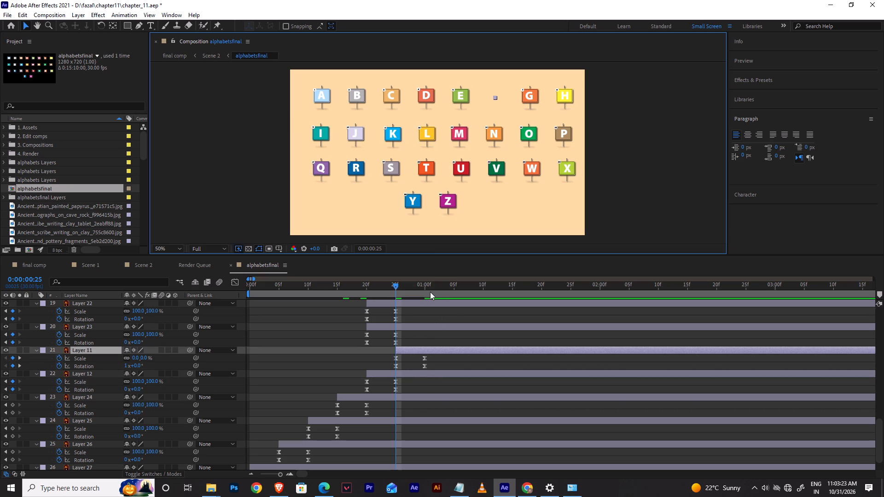
{"action": "left_click", "coordinate": [532, 97]}
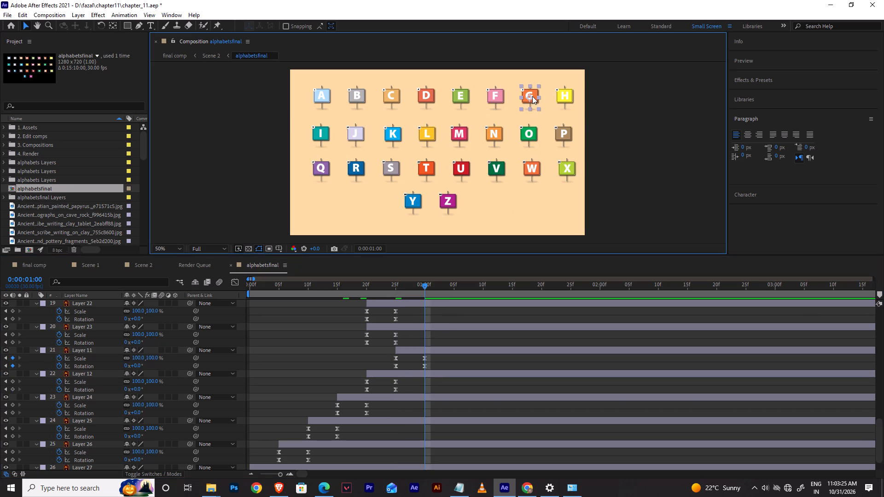
{"action": "key", "text": "bracketleft"}
{"action": "key", "text": "ctrl+bracketleft"}
{"action": "key", "text": "ctrl+bracketleft"}
{"action": "key", "text": "ctrl+bracketleft"}
{"action": "key", "text": "ctrl+bracketleft"}
{"action": "key", "text": "ctrl+bracketleft"}
{"action": "scroll", "coordinate": [541, 267], "scroll_direction": "down", "scroll_amount": 3, "text": "ctrl"}
{"action": "key", "text": "ctrl+bracketleft"}
{"action": "key", "text": "ctrl+bracketleft"}
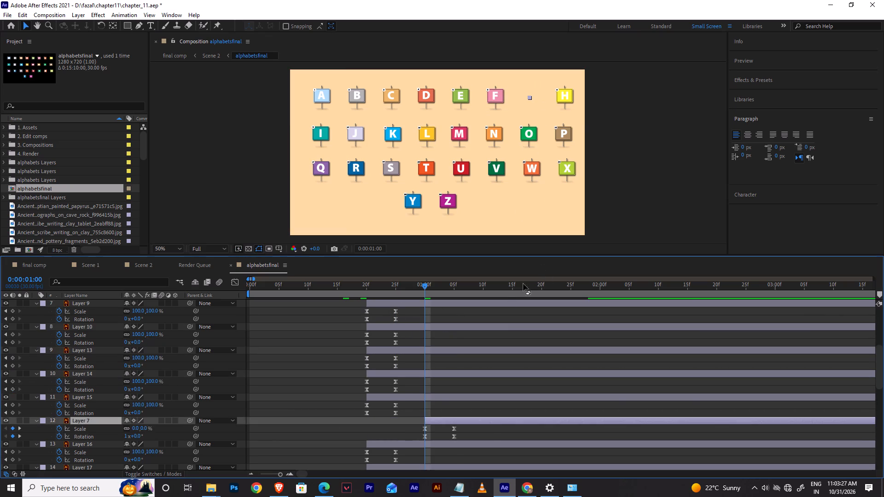
{"action": "key", "text": "ctrl+bracketleft"}
{"action": "key", "text": "ctrl+bracketleft"}
{"action": "scroll", "coordinate": [473, 325], "scroll_direction": "down", "scroll_amount": 6, "text": "ctrl"}
{"action": "key", "text": "ctrl+bracketleft"}
{"action": "key", "text": "ctrl+bracketleft"}
{"action": "scroll", "coordinate": [472, 327], "scroll_direction": "down", "scroll_amount": 1, "text": "ctrl"}
{"action": "key", "text": "ctrl+bracketleft"}
{"action": "key", "text": "ctrl+bracketleft"}
{"action": "key", "text": "ctrl+bracketleft"}
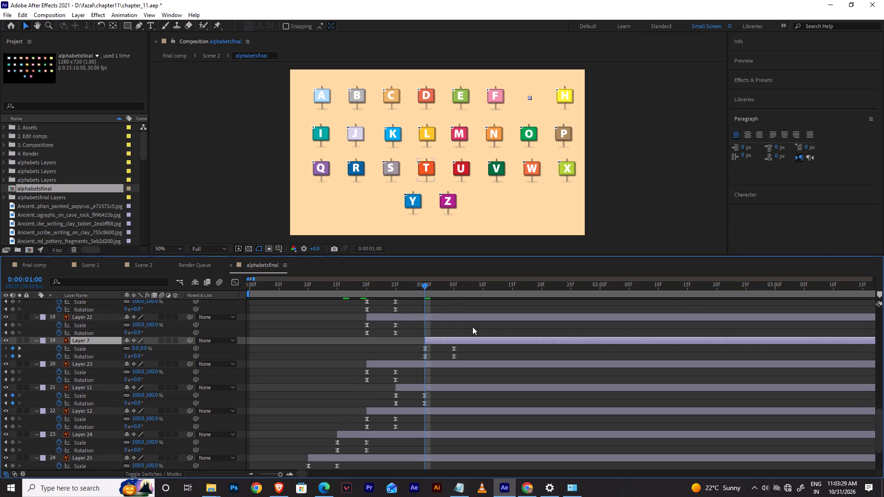
Shift the H sign's Layer 23 to start at 0:00:01:05.
{"action": "left_click", "coordinate": [563, 95]}
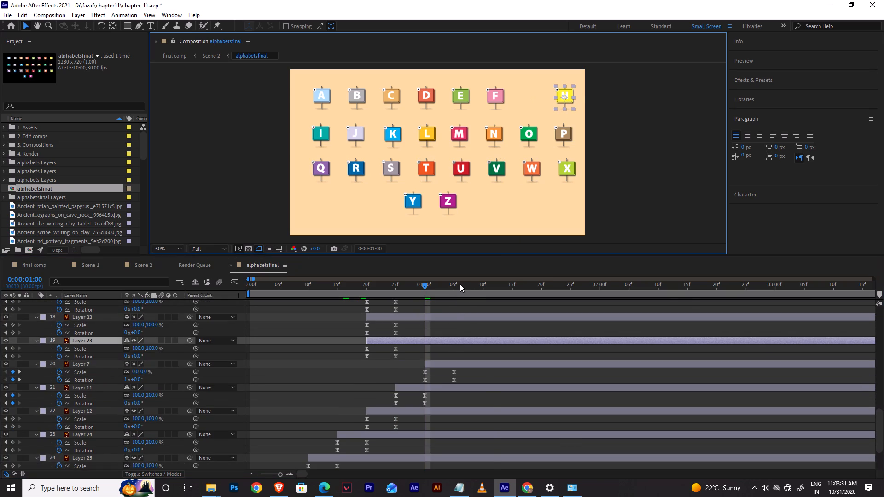
{"action": "left_click", "coordinate": [460, 283], "text": "shift"}
{"action": "key", "text": "bracketleft"}
Start the I sign's Layer 13 at 0:00:01:10 and reorder it to directly above Layer 23.
{"action": "left_click_drag", "start_coordinate": [466, 281], "coordinate": [477, 282], "text": "shift"}
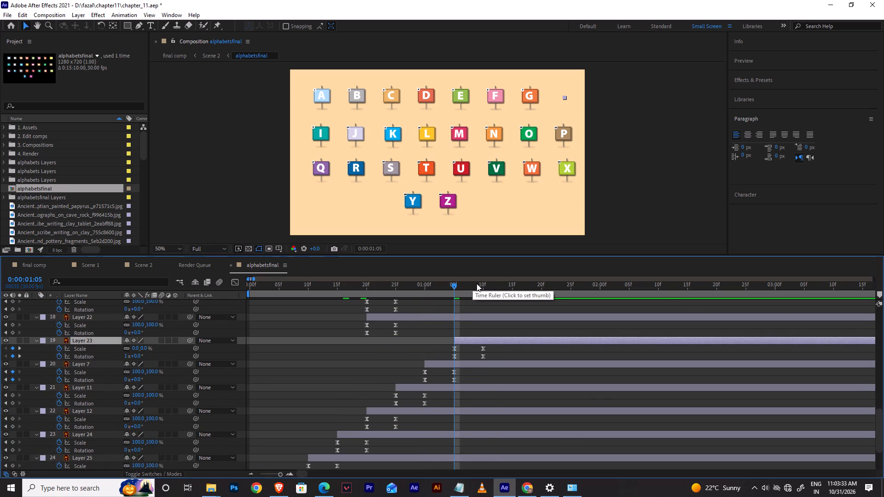
{"action": "left_click", "coordinate": [478, 290], "text": "shift"}
{"action": "left_click", "coordinate": [499, 317]}
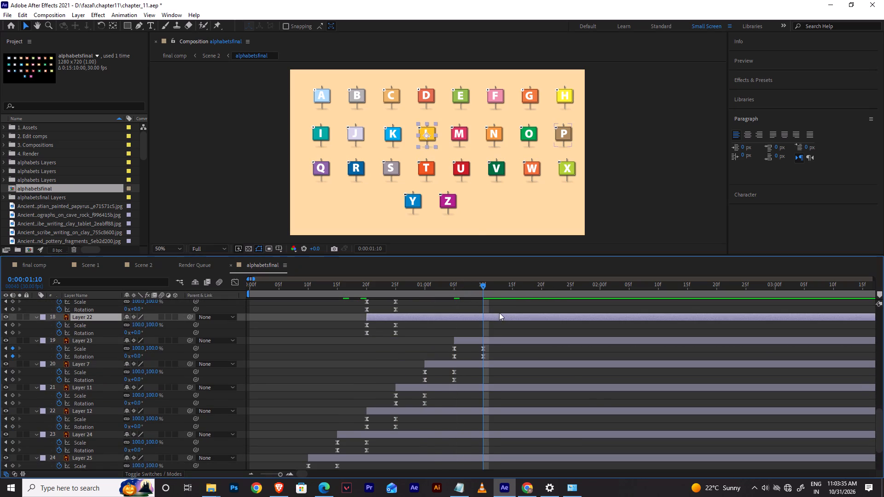
{"action": "left_click", "coordinate": [319, 130]}
{"action": "key", "text": "bracketleft"}
{"action": "key", "text": "ctrl+bracketleft"}
{"action": "key", "text": "ctrl+bracketleft"}
{"action": "key", "text": "ctrl+bracketleft"}
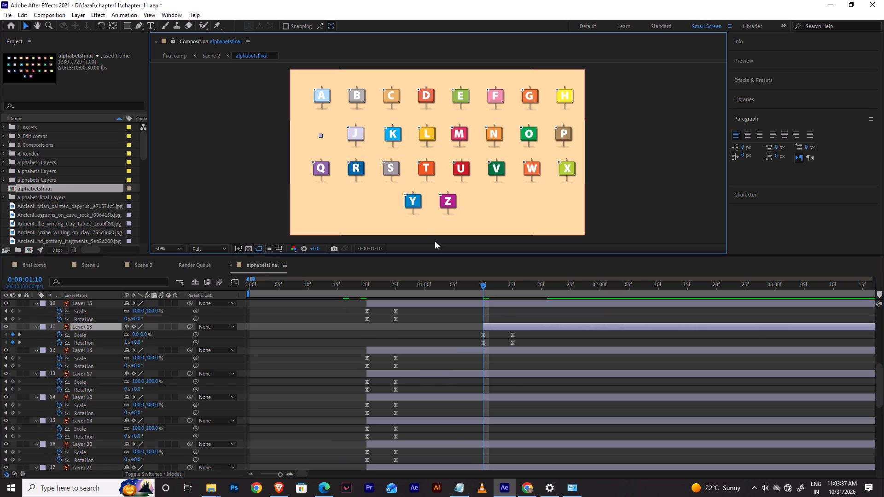
{"action": "key", "text": "ctrl+bracketleft"}
{"action": "key", "text": "ctrl+bracketleft"}
{"action": "scroll", "coordinate": [493, 322], "scroll_direction": "down", "scroll_amount": 3, "text": "ctrl"}
{"action": "key", "text": "ctrl+bracketleft"}
{"action": "key", "text": "ctrl+bracketleft"}
{"action": "scroll", "coordinate": [496, 330], "scroll_direction": "down", "scroll_amount": 1, "text": "ctrl"}
{"action": "key", "text": "ctrl+bracketleft"}
{"action": "key", "text": "ctrl+bracketleft"}
{"action": "key", "text": "ctrl+bracketleft"}
{"action": "key", "text": "ctrl+bracketright"}
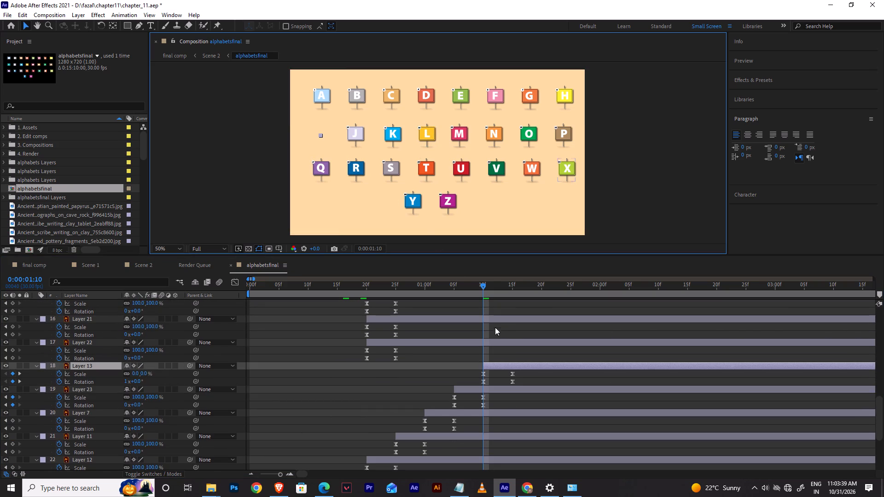
Start the J sign's Layer 10 at 0:00:01:15 and reorder it to directly above Layer 13.
{"action": "left_click", "coordinate": [355, 125]}
{"action": "left_click", "coordinate": [516, 292], "text": "shift"}
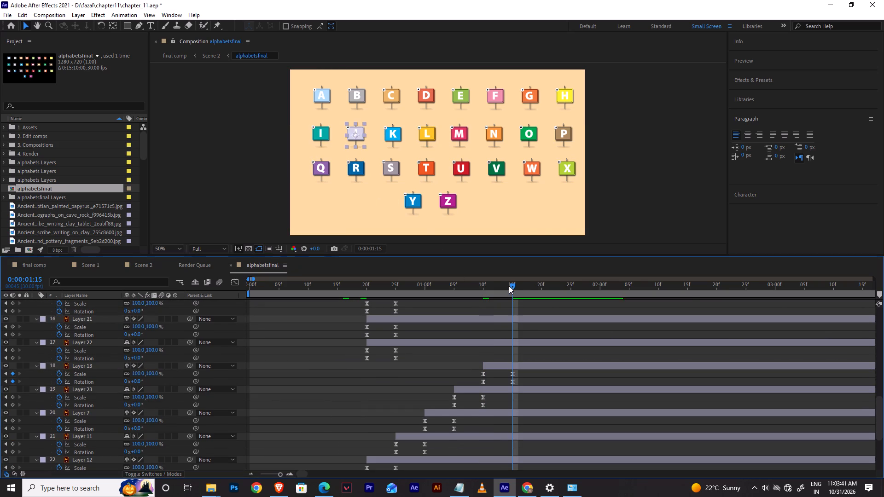
{"action": "key", "text": "bracketleft"}
{"action": "key", "text": "ctrl+bracketleft"}
{"action": "key", "text": "ctrl+bracketleft"}
{"action": "key", "text": "ctrl+bracketleft"}
{"action": "key", "text": "ctrl+bracketleft"}
{"action": "key", "text": "ctrl+bracketleft"}
{"action": "scroll", "coordinate": [573, 409], "scroll_direction": "down", "scroll_amount": 2, "text": "ctrl"}
{"action": "key", "text": "ctrl+bracketleft"}
{"action": "key", "text": "ctrl+bracketleft"}
{"action": "key", "text": "ctrl+bracketleft"}
{"action": "key", "text": "ctrl+bracketleft"}
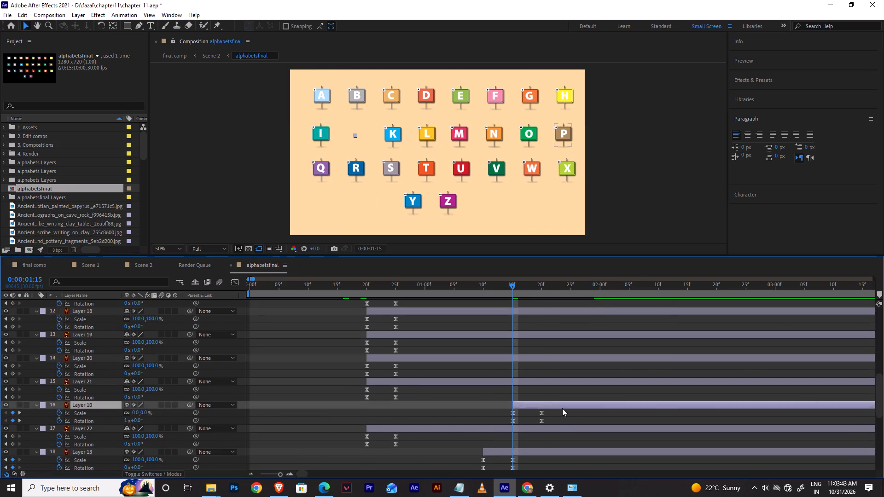
Start the K sign's Layer 6 at 0:00:01:20 and reorder it to directly above Layer 10.
{"action": "left_click", "coordinate": [388, 138]}
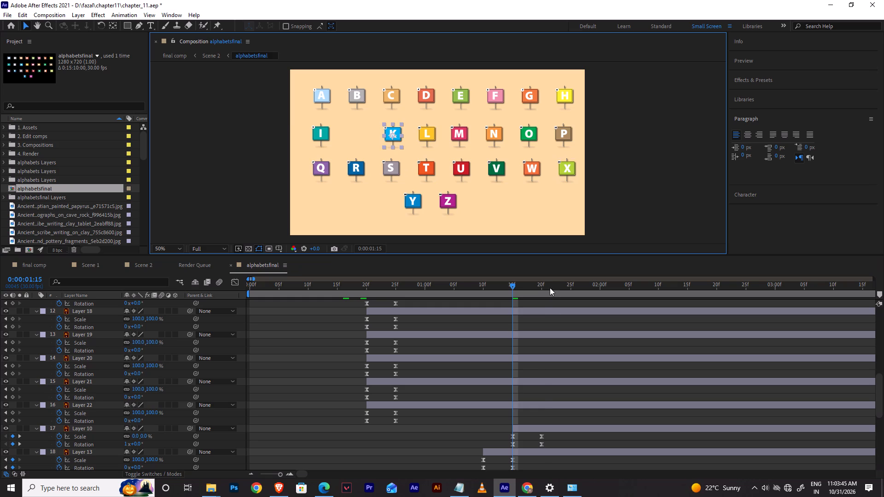
{"action": "left_click", "coordinate": [550, 288], "text": "shift"}
{"action": "key", "text": "bracketleft"}
{"action": "key", "text": "ctrl+bracketleft"}
{"action": "key", "text": "ctrl+bracketleft"}
{"action": "key", "text": "ctrl+bracketleft"}
{"action": "key", "text": "ctrl+bracketleft"}
{"action": "key", "text": "ctrl+bracketleft"}
{"action": "scroll", "coordinate": [578, 370], "scroll_direction": "down", "scroll_amount": 1, "text": "ctrl"}
{"action": "key", "text": "ctrl+bracketleft"}
{"action": "key", "text": "ctrl+bracketleft"}
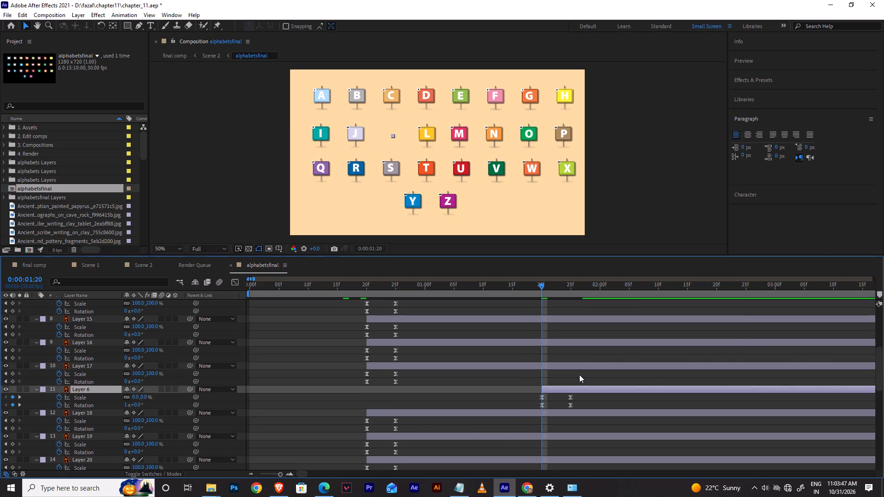
{"action": "scroll", "coordinate": [579, 375], "scroll_direction": "down", "scroll_amount": 1, "text": "ctrl"}
{"action": "key", "text": "ctrl+bracketleft"}
{"action": "key", "text": "ctrl+bracketleft"}
{"action": "scroll", "coordinate": [580, 376], "scroll_direction": "down", "scroll_amount": 1, "text": "ctrl"}
{"action": "key", "text": "ctrl+bracketleft"}
{"action": "key", "text": "ctrl+bracketleft"}
{"action": "key", "text": "ctrl+bracketleft"}
{"action": "scroll", "coordinate": [580, 376], "scroll_direction": "down", "scroll_amount": 2}
{"action": "key", "text": "ctrl+bracketright"}
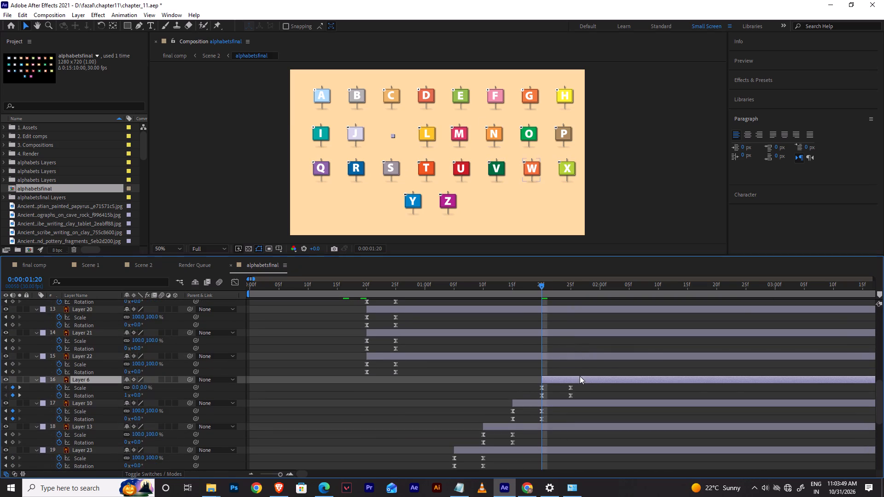
Shift the L sign's Layer 22 to start at 0:00:01:25.
{"action": "left_click", "coordinate": [425, 137]}
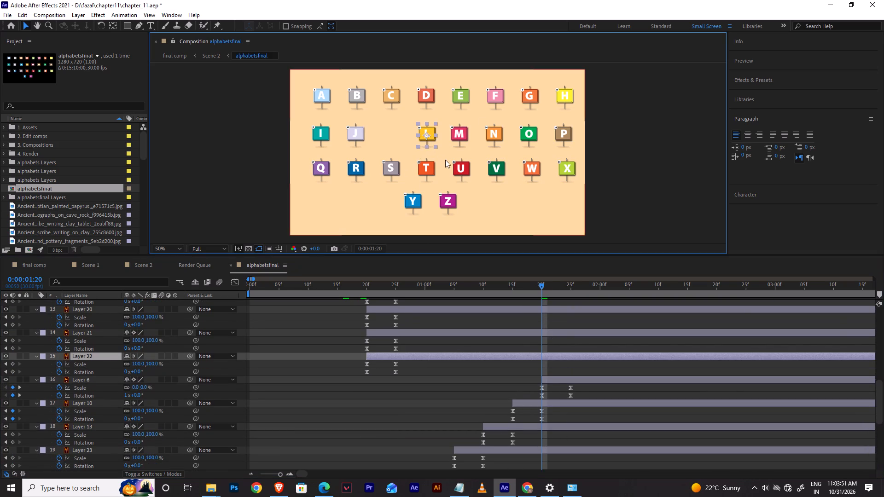
{"action": "key", "text": "bracketleft"}
{"action": "left_click", "coordinate": [573, 283], "text": "shift"}
{"action": "key", "text": "bracketleft"}
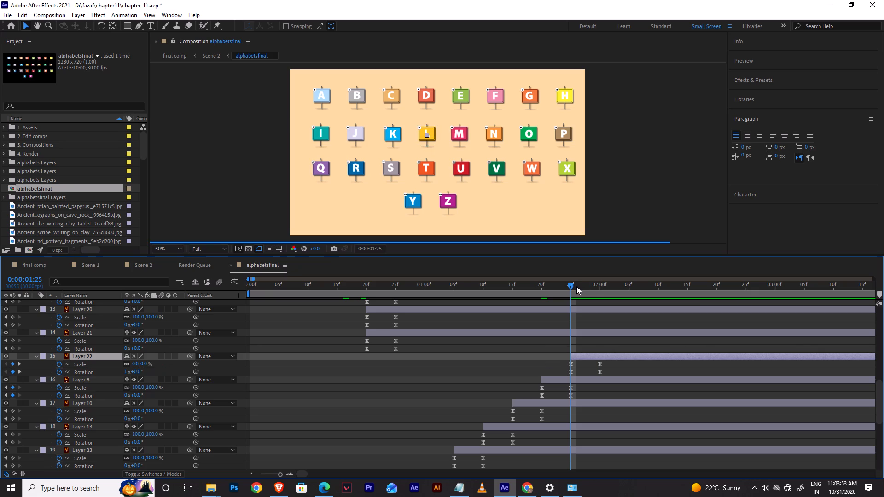
Start the M sign's Layer 14 at 0:00:02:00 and reorder it to directly above Layer 22.
{"action": "left_click_drag", "start_coordinate": [591, 285], "coordinate": [597, 287], "text": "shift"}
{"action": "left_click", "coordinate": [460, 131]}
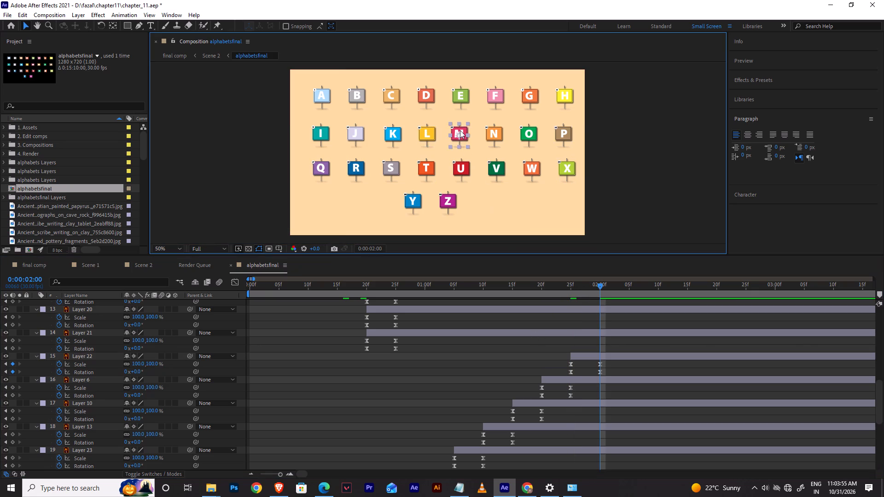
{"action": "key", "text": "bracketleft"}
{"action": "key", "text": "ctrl+bracketleft"}
{"action": "key", "text": "ctrl+bracketleft"}
{"action": "key", "text": "ctrl+bracketleft"}
{"action": "key", "text": "ctrl+bracketleft"}
{"action": "scroll", "coordinate": [644, 377], "scroll_direction": "down", "scroll_amount": 3, "text": "ctrl"}
{"action": "key", "text": "ctrl+bracketleft"}
{"action": "key", "text": "ctrl+bracketleft"}
{"action": "key", "text": "ctrl+bracketleft"}
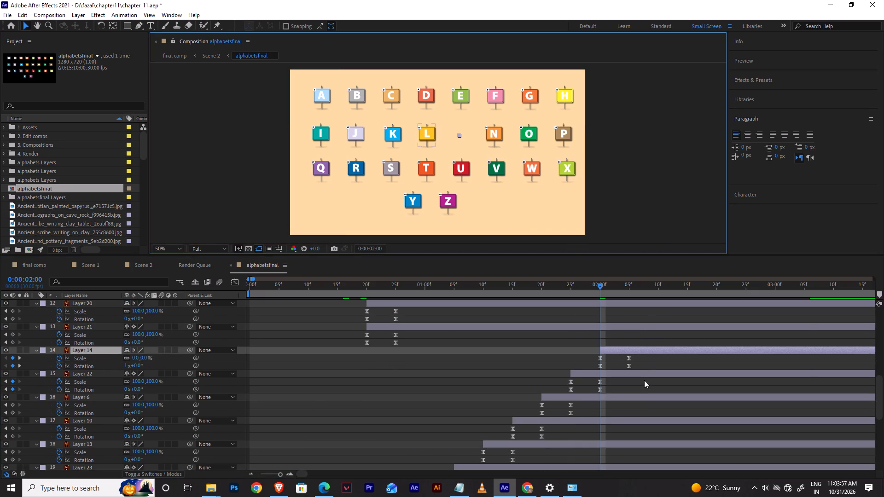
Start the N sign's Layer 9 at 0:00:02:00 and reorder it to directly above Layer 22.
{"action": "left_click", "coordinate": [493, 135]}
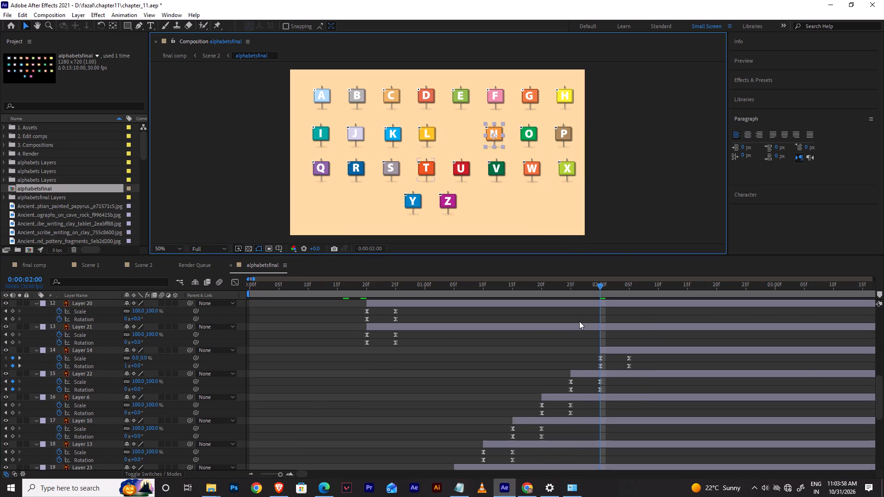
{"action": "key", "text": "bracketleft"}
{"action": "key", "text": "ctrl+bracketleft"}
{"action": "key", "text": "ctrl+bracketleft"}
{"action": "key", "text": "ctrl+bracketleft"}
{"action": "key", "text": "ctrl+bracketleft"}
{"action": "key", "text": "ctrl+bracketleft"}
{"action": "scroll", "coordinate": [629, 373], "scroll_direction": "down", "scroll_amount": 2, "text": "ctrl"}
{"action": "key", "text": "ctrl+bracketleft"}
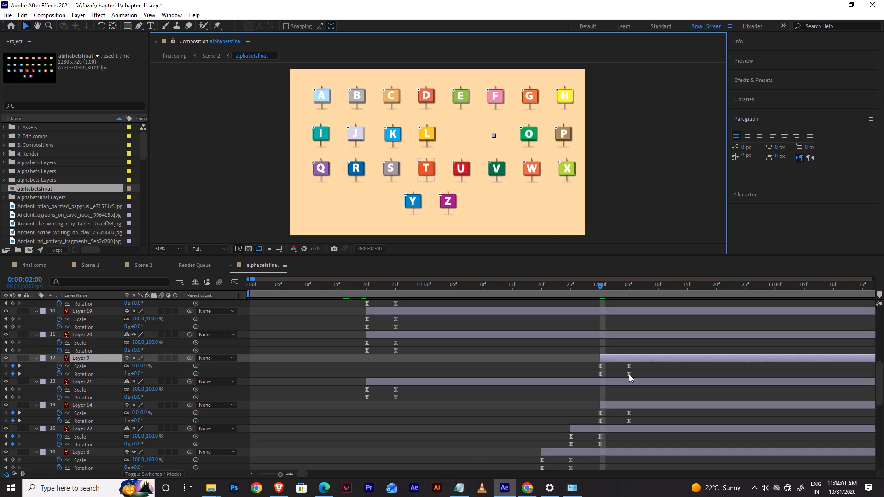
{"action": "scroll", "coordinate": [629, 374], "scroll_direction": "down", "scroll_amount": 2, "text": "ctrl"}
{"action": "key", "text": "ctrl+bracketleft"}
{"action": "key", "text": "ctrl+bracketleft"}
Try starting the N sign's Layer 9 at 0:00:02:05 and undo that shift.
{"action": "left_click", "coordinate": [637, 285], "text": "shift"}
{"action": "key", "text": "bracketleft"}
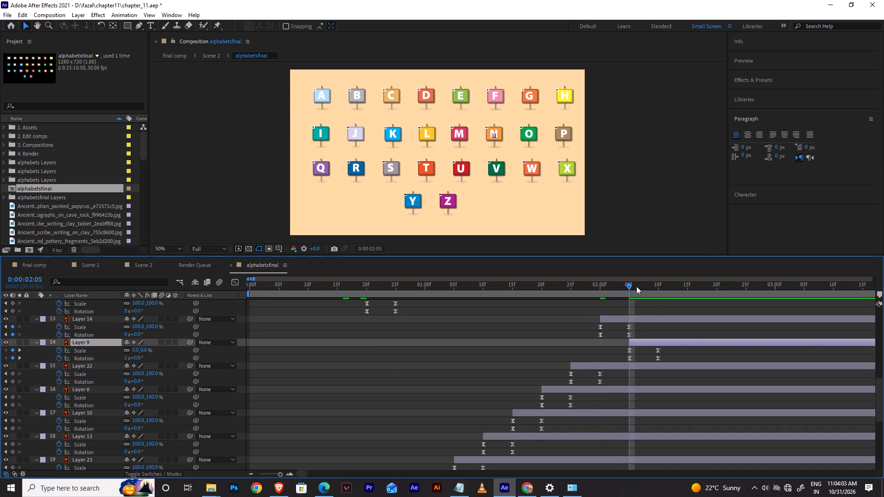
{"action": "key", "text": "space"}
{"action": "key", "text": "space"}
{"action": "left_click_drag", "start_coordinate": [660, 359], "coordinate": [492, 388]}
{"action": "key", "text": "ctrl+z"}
Shift the M sign's Layer 14 to start at 0:00:02:05.
{"action": "left_click", "coordinate": [480, 347]}
{"action": "key", "text": "bracketleft"}
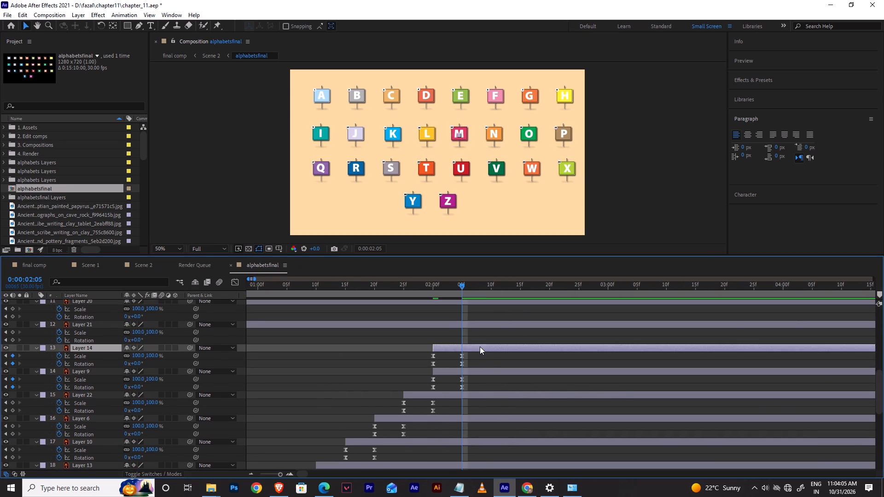
Start the N sign's Layer 9 at 0:00:02:10 and reorder it to directly above Layer 14.
{"action": "left_click", "coordinate": [483, 295], "text": "shift"}
{"action": "left_click", "coordinate": [495, 140]}
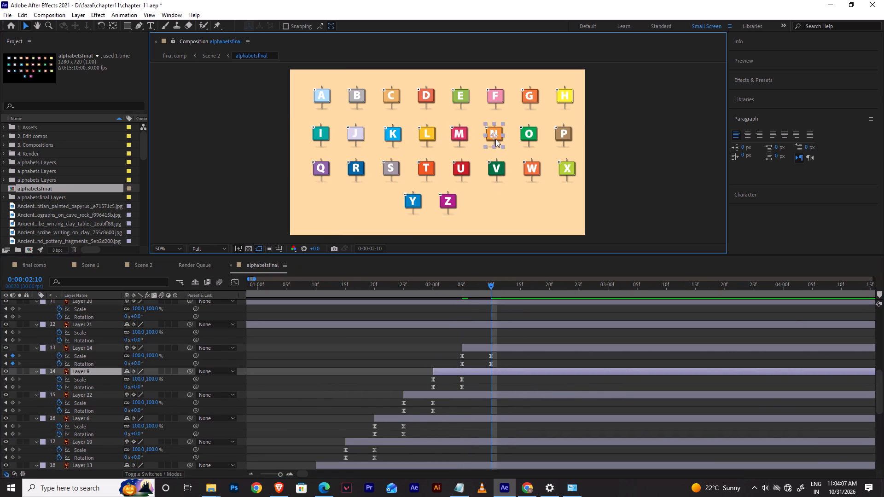
{"action": "key", "text": "bracketleft"}
{"action": "key", "text": "ctrl+bracketleft"}
{"action": "key", "text": "ctrl+bracketleft"}
{"action": "key", "text": "ctrl+bracketleft"}
{"action": "key", "text": "ctrl+bracketleft"}
{"action": "key", "text": "ctrl+bracketleft"}
{"action": "key", "text": "ctrl+bracketright"}
{"action": "key", "text": "ctrl+bracketright"}
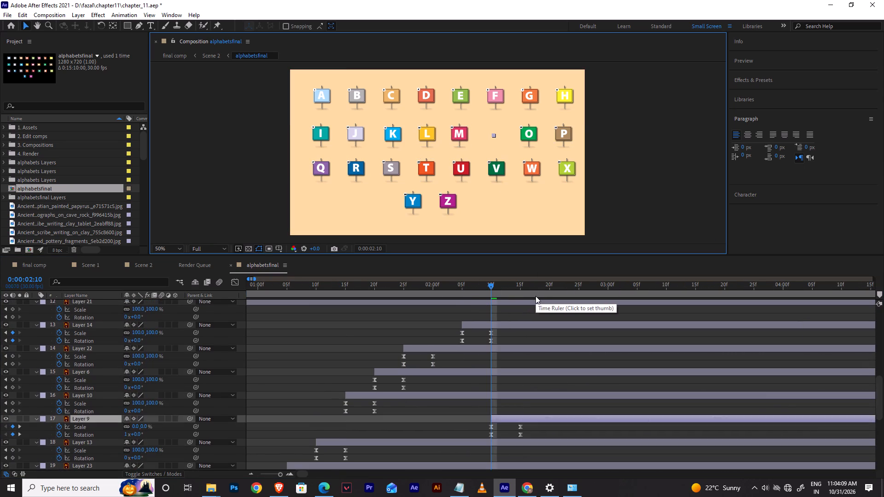
{"action": "key", "text": "ctrl+bracketright"}
{"action": "key", "text": "ctrl+bracketright"}
{"action": "key", "text": "ctrl+bracketright"}
{"action": "key", "text": "ctrl+bracketright"}
Start the O sign's Layer 5 at 0:00:02:15 and reorder it to directly above Layer 9.
{"action": "left_click", "coordinate": [517, 291], "text": "shift"}
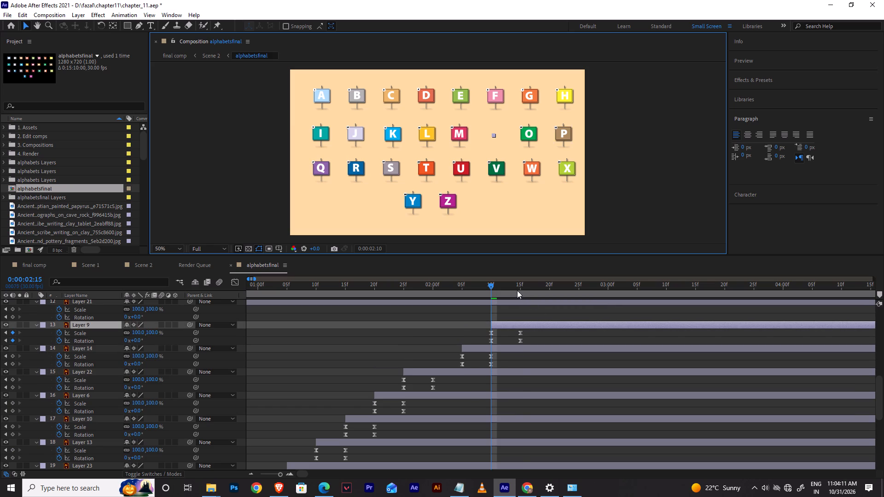
{"action": "left_click", "coordinate": [532, 133]}
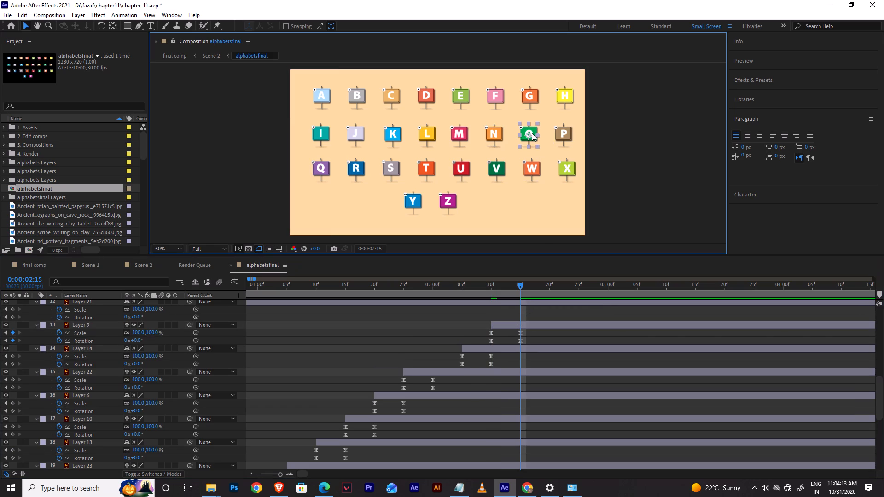
{"action": "key", "text": "bracketleft"}
{"action": "key", "text": "ctrl+bracketleft"}
{"action": "key", "text": "ctrl+bracketleft"}
{"action": "key", "text": "ctrl+bracketleft"}
{"action": "key", "text": "ctrl+bracketleft"}
{"action": "key", "text": "ctrl+bracketleft"}
{"action": "scroll", "coordinate": [559, 321], "scroll_direction": "down", "scroll_amount": 2, "text": "ctrl"}
{"action": "key", "text": "ctrl+bracketleft"}
{"action": "key", "text": "ctrl+bracketleft"}
{"action": "scroll", "coordinate": [559, 321], "scroll_direction": "down", "scroll_amount": 1, "text": "ctrl"}
{"action": "key", "text": "ctrl+bracketleft"}
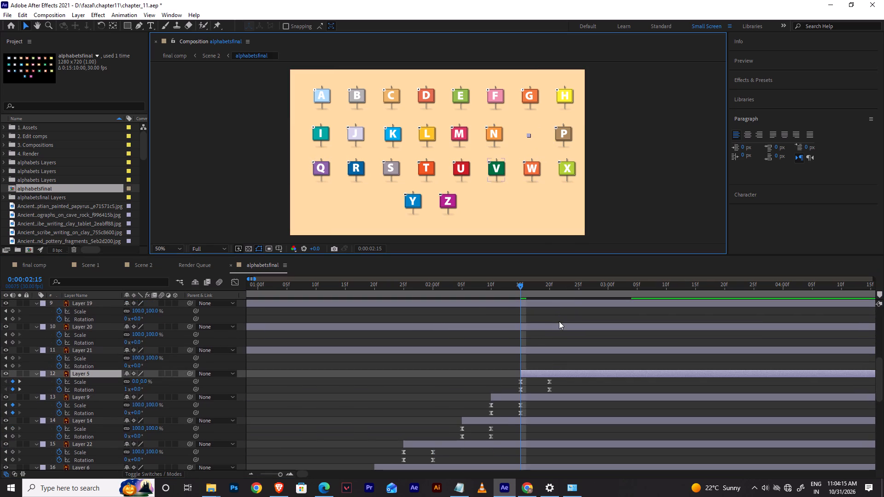
Shift the P sign's Layer 21 to start at 0:00:02:20.
{"action": "left_click", "coordinate": [560, 131]}
{"action": "key", "text": "bracketleft"}
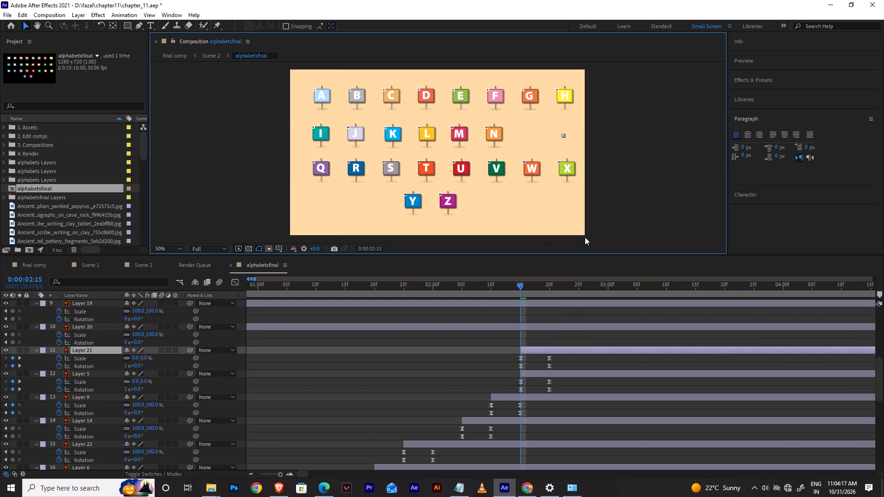
{"action": "left_click", "coordinate": [553, 296], "text": "shift"}
{"action": "key", "text": "bracketleft"}
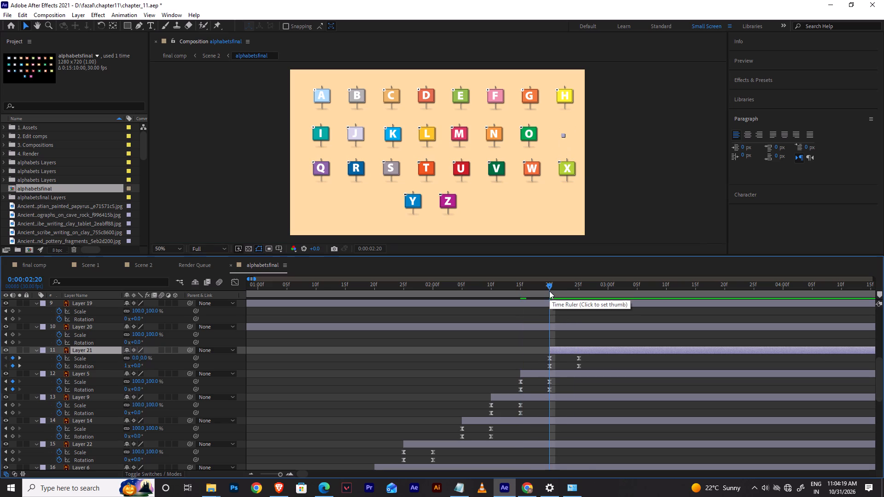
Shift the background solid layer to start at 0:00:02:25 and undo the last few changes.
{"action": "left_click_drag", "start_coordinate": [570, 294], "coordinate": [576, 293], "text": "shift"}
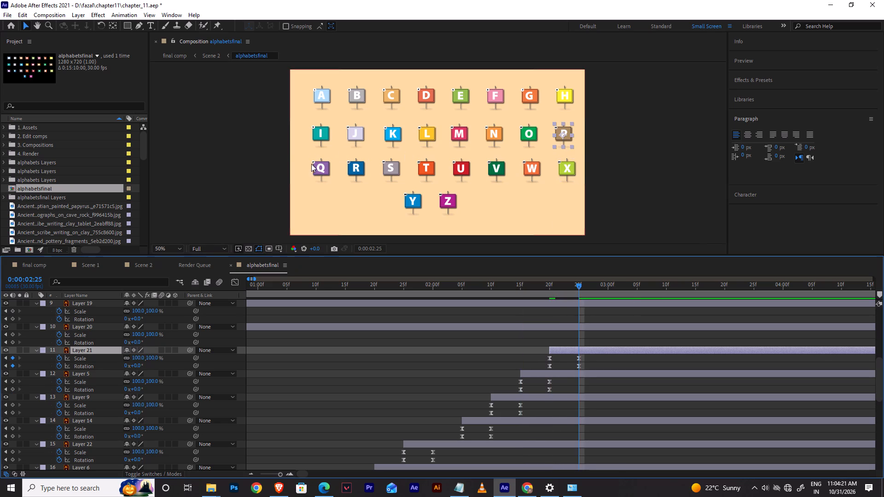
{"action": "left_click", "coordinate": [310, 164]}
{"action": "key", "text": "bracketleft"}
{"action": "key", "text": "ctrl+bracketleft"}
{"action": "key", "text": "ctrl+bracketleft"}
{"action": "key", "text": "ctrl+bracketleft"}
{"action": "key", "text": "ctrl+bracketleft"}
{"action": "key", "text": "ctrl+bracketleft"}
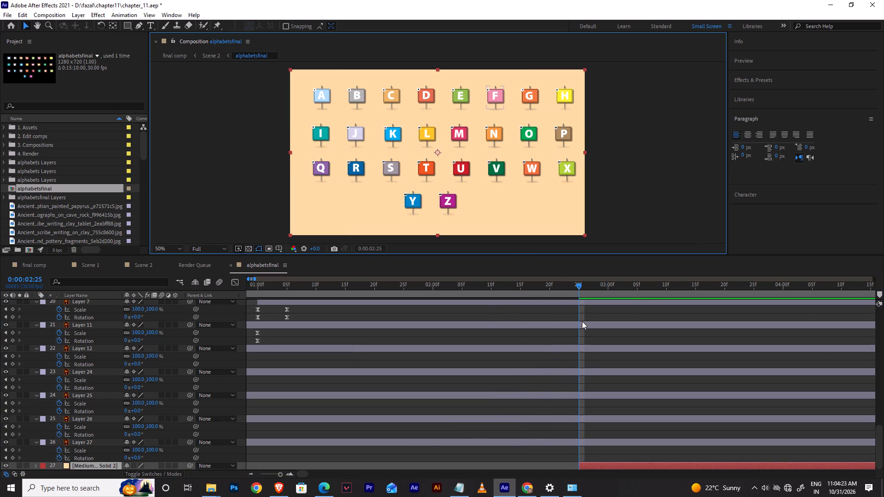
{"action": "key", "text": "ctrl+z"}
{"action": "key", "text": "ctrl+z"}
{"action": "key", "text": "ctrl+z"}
Save the project.
{"action": "scroll", "coordinate": [607, 418], "scroll_direction": "down", "scroll_amount": 8}
{"action": "left_click", "coordinate": [571, 457]}
{"action": "key", "text": "ctrl+s"}
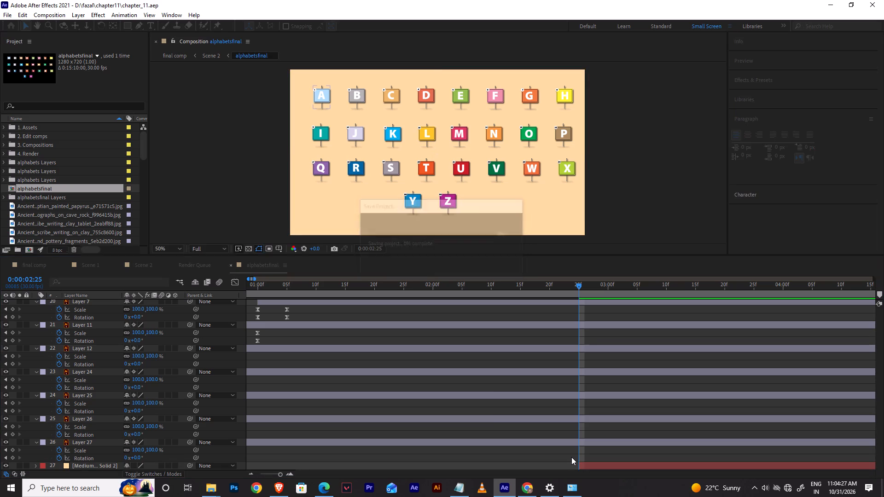
Shift the background solid layer to start at 0:00:00:00.
{"action": "key", "text": "ctrl+z"}
{"action": "key", "text": "ctrl+z"}
{"action": "scroll", "coordinate": [571, 457], "scroll_direction": "down", "scroll_amount": 3}
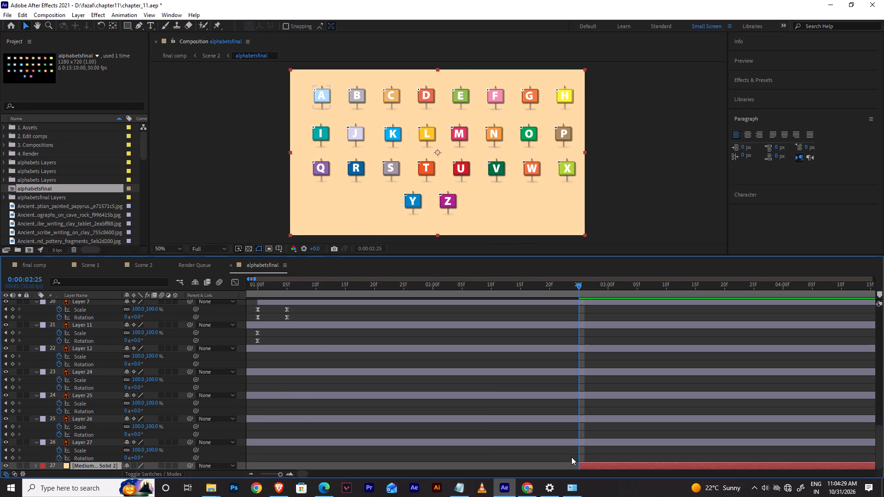
{"action": "key", "text": "minus"}
{"action": "key", "text": "minus"}
{"action": "key", "text": "minus"}
{"action": "key", "text": "minus"}
{"action": "left_click_drag", "start_coordinate": [264, 289], "coordinate": [212, 300], "text": "shift"}
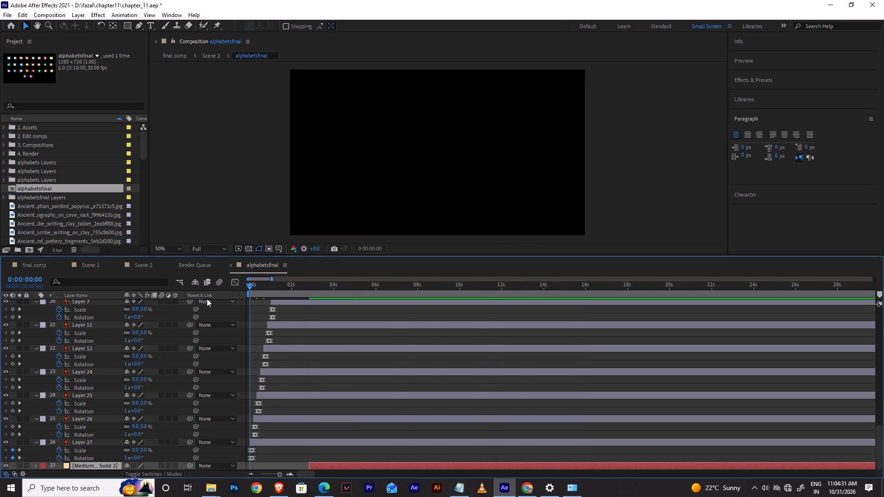
{"action": "key", "text": "bracketleft"}
Start the Q sign's Layer 15 at 0:00:02:25 and reorder it to directly above Layer 21.
{"action": "left_click", "coordinate": [288, 297], "text": "shift"}
{"action": "scroll", "coordinate": [331, 365], "scroll_direction": "up", "scroll_amount": 3}
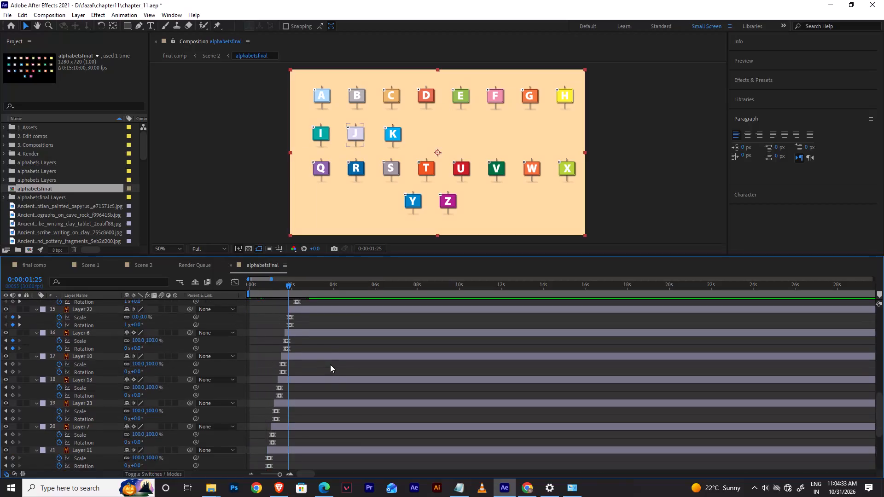
{"action": "scroll", "coordinate": [330, 364], "scroll_direction": "up", "scroll_amount": 4}
{"action": "key", "text": "equal"}
{"action": "key", "text": "equal"}
{"action": "key", "text": "equal"}
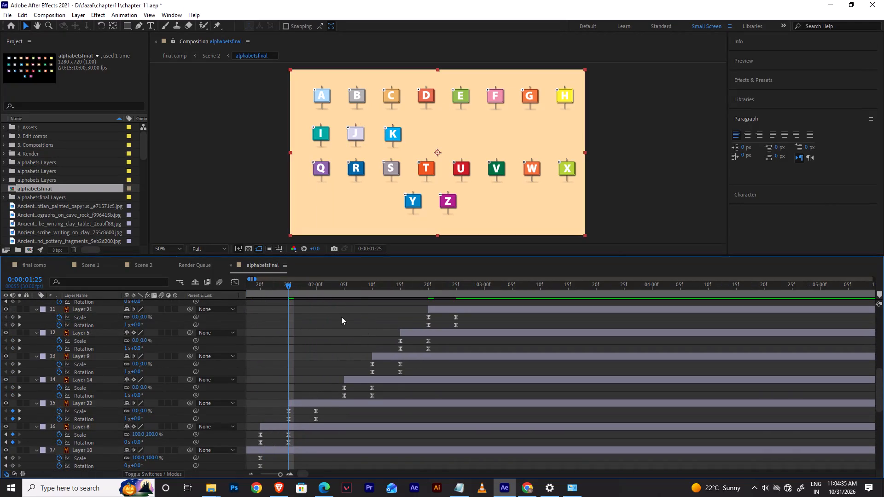
{"action": "left_click_drag", "start_coordinate": [374, 291], "coordinate": [460, 289], "text": "shift"}
{"action": "key", "text": "space"}
{"action": "key", "text": "space"}
{"action": "key", "text": "space"}
{"action": "key", "text": "space"}
{"action": "key", "text": "space"}
{"action": "key", "text": "space"}
{"action": "key", "text": "space"}
{"action": "key", "text": "space"}
{"action": "key", "text": "space"}
{"action": "key", "text": "space"}
{"action": "left_click_drag", "start_coordinate": [478, 319], "coordinate": [442, 445]}
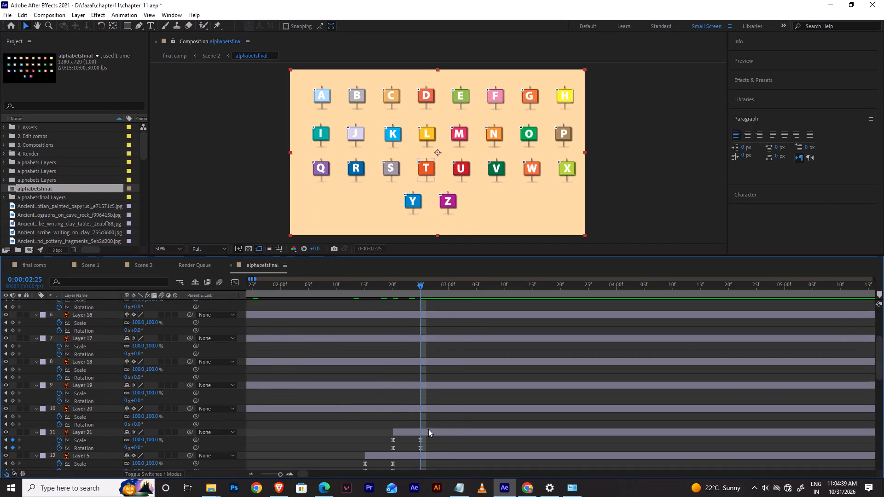
{"action": "left_click", "coordinate": [429, 430]}
{"action": "left_click", "coordinate": [422, 409]}
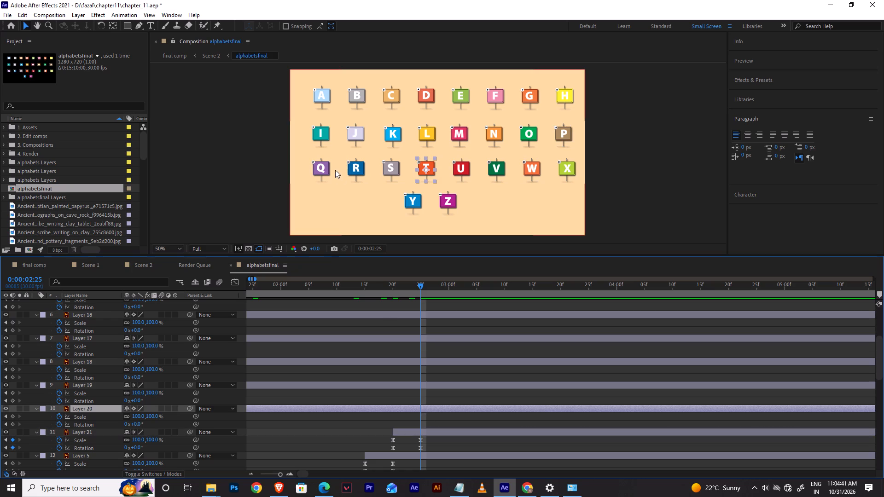
{"action": "left_click", "coordinate": [321, 173]}
{"action": "key", "text": "bracketleft"}
{"action": "key", "text": "ctrl+bracketleft"}
{"action": "key", "text": "ctrl+bracketleft"}
{"action": "key", "text": "ctrl+bracketleft"}
{"action": "key", "text": "ctrl+bracketleft"}
{"action": "key", "text": "ctrl+bracketleft"}
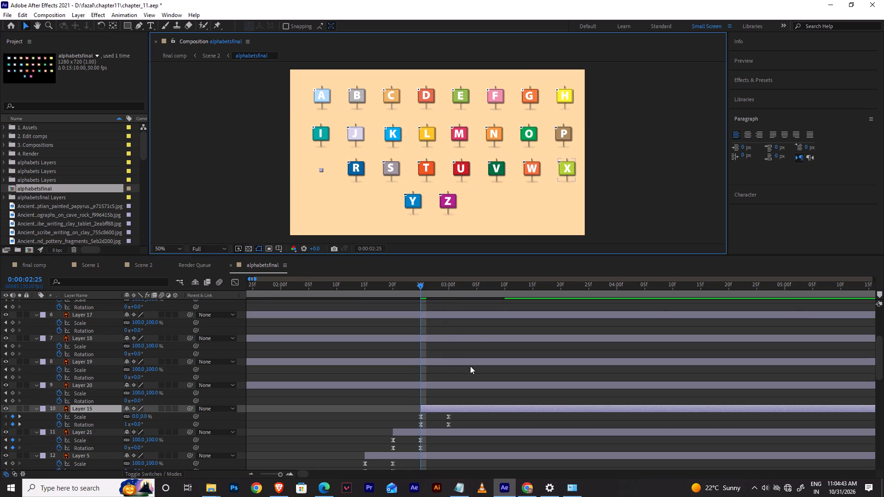
Start the R sign's Layer 8 at 0:00:03:00 and reorder it to directly above Layer 15.
{"action": "left_click", "coordinate": [451, 281], "text": "shift"}
{"action": "left_click", "coordinate": [450, 286], "text": "shift"}
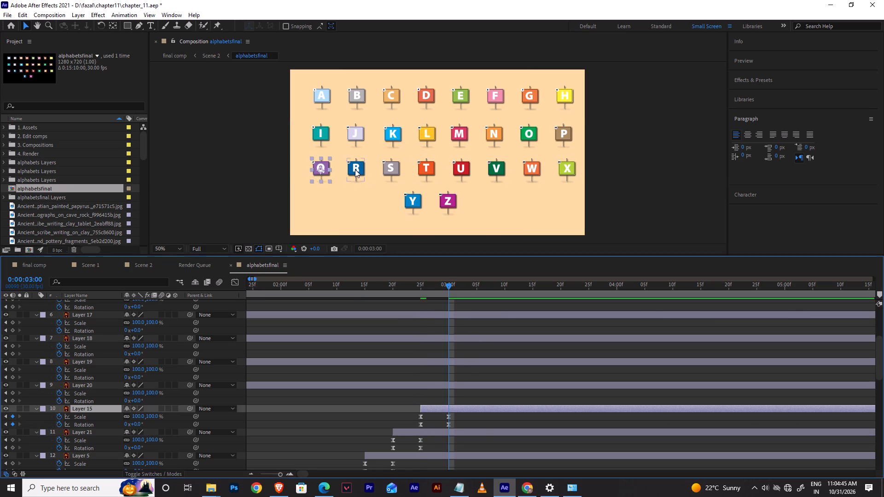
{"action": "left_click", "coordinate": [355, 169]}
{"action": "key", "text": "bracketleft"}
{"action": "key", "text": "ctrl+bracketleft"}
{"action": "key", "text": "ctrl+bracketleft"}
{"action": "key", "text": "ctrl+bracketleft"}
{"action": "key", "text": "ctrl+bracketleft"}
{"action": "key", "text": "ctrl+bracketleft"}
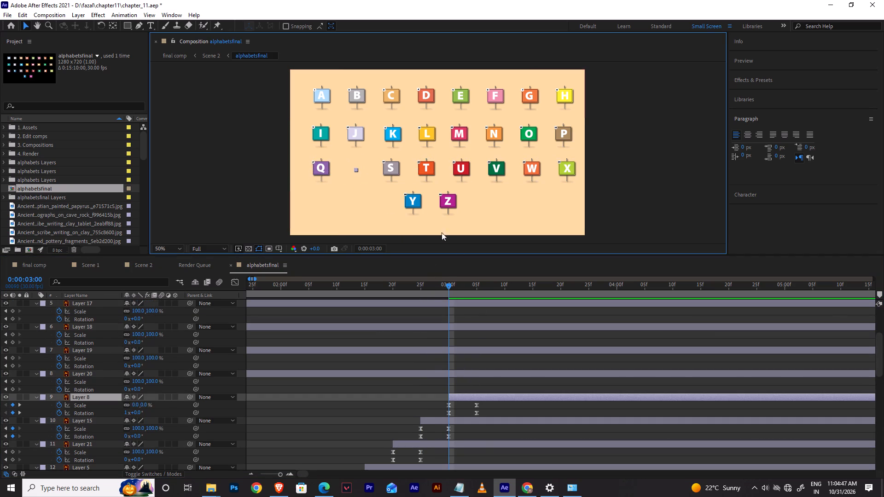
Start the S sign's Layer 4 at 0:00:03:05 and reorder it to directly above Layer 8.
{"action": "left_click", "coordinate": [395, 171]}
{"action": "left_click", "coordinate": [479, 295], "text": "shift"}
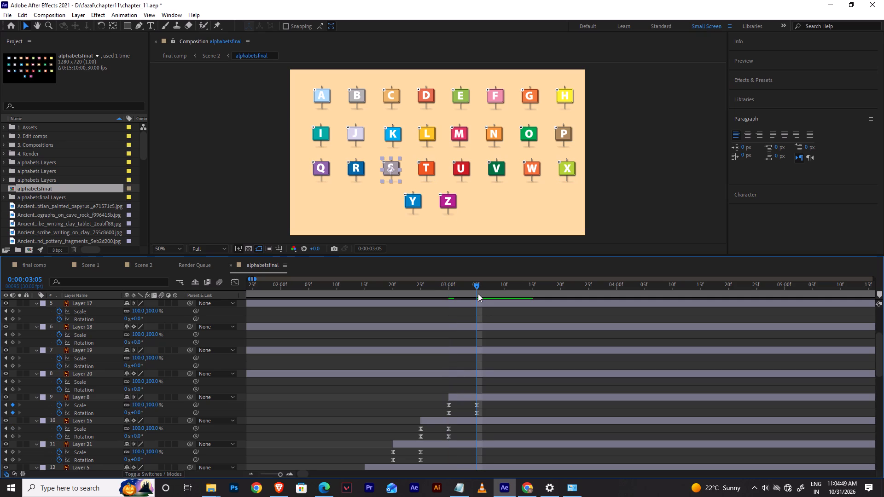
{"action": "key", "text": "bracketleft"}
{"action": "key", "text": "ctrl+bracketleft"}
{"action": "key", "text": "ctrl+bracketleft"}
{"action": "key", "text": "ctrl+bracketleft"}
{"action": "key", "text": "ctrl+bracketleft"}
{"action": "key", "text": "ctrl+bracketleft"}
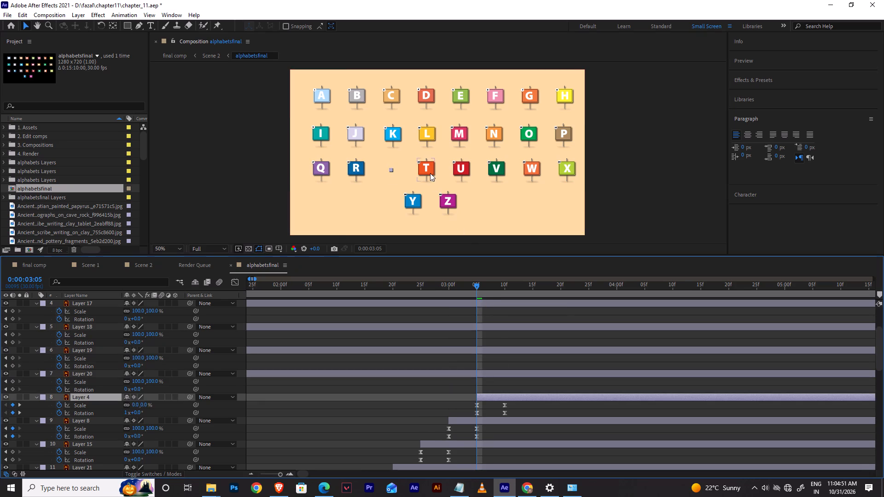
Shift the T sign's Layer 20 to start at 0:00:03:10.
{"action": "left_click", "coordinate": [428, 171]}
{"action": "left_click", "coordinate": [512, 291], "text": "shift"}
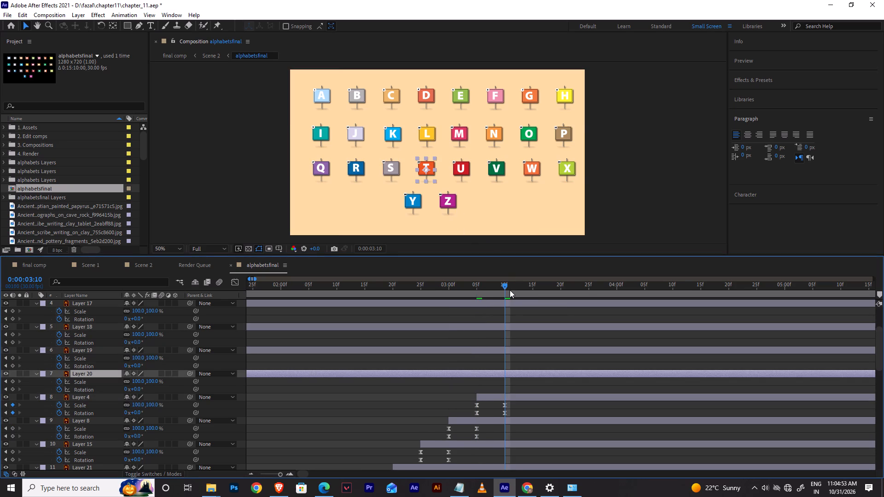
{"action": "key", "text": "bracketleft"}
Start the U sign's Layer 16 at 0:00:03:15 and reorder it to directly above Layer 20.
{"action": "left_click", "coordinate": [532, 290], "text": "shift"}
{"action": "left_click", "coordinate": [517, 348]}
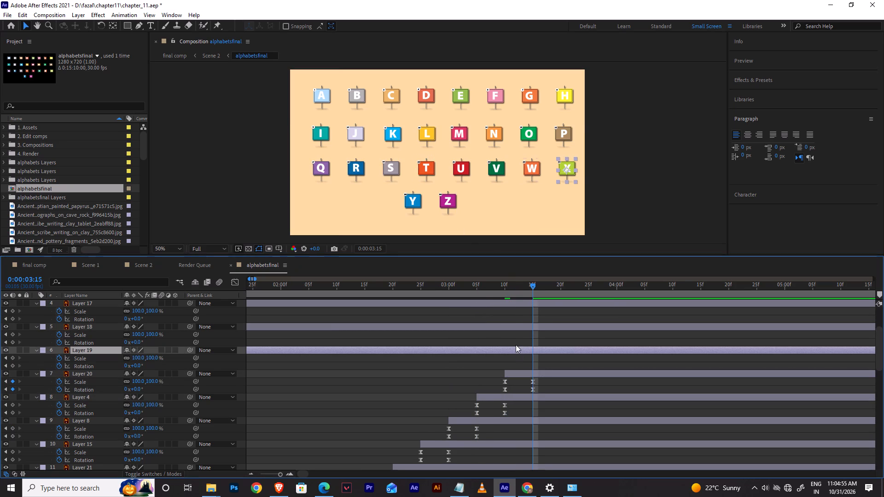
{"action": "left_click", "coordinate": [459, 172]}
{"action": "key", "text": "bracketleft"}
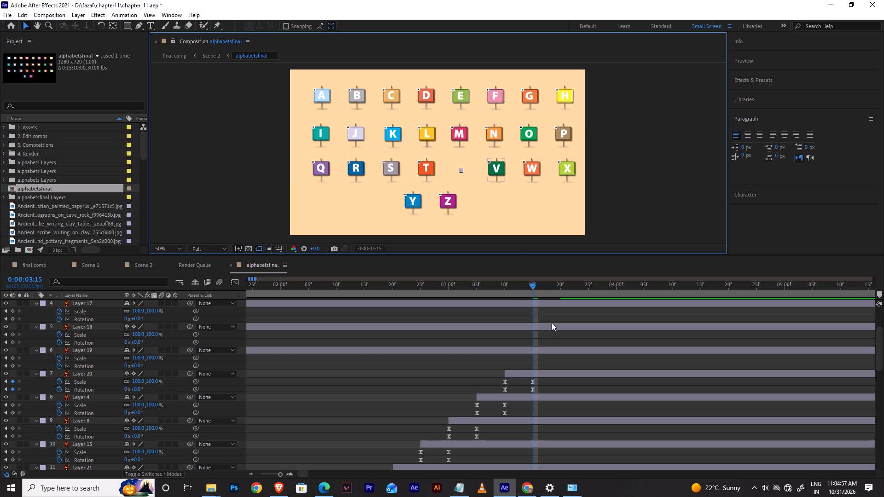
{"action": "key", "text": "ctrl+bracketleft"}
{"action": "key", "text": "ctrl+bracketleft"}
{"action": "key", "text": "ctrl+bracketleft"}
Start the V sign's Layer 17 at 0:00:03:20 and reorder it to directly above Layer 16.
{"action": "left_click", "coordinate": [502, 169]}
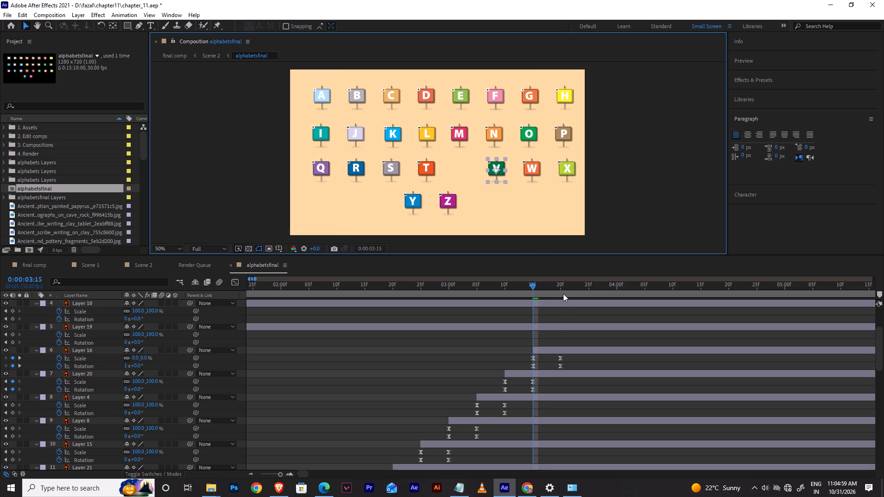
{"action": "left_click", "coordinate": [562, 289]}
{"action": "key", "text": "bracketleft"}
{"action": "key", "text": "ctrl+bracketleft"}
{"action": "key", "text": "ctrl+bracketleft"}
{"action": "key", "text": "ctrl+bracketleft"}
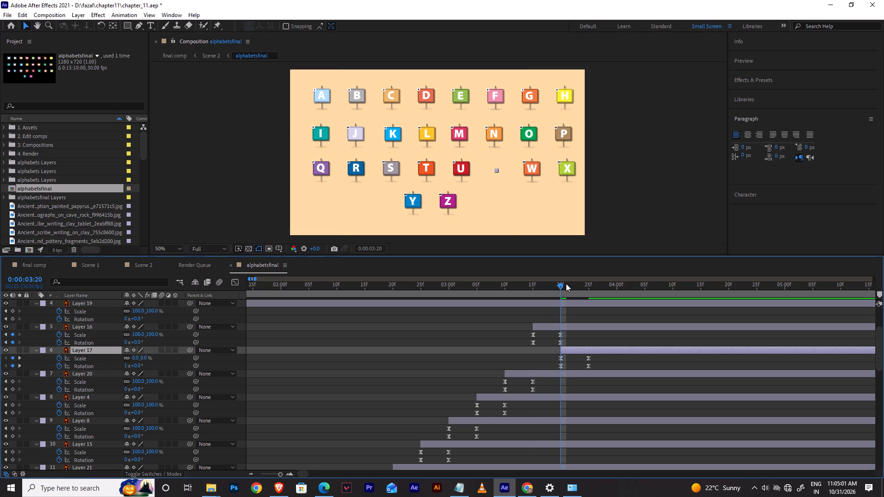
{"action": "key", "text": "ctrl+bracketright"}
Start the W sign's Layer 18 at 0:00:03:25 and reorder it to directly above Layer 17.
{"action": "left_click", "coordinate": [536, 167]}
{"action": "left_click", "coordinate": [586, 282]}
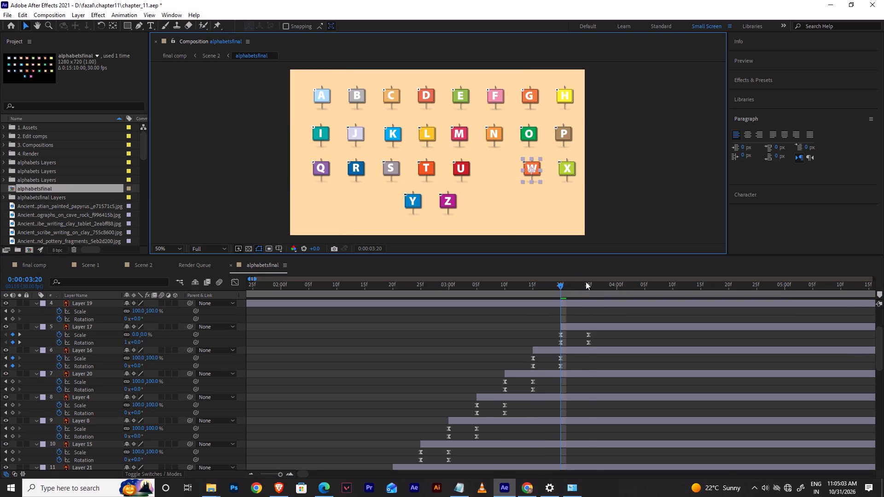
{"action": "key", "text": "bracketleft"}
{"action": "key", "text": "ctrl+bracketleft"}
{"action": "key", "text": "ctrl+bracketleft"}
{"action": "key", "text": "ctrl+bracketright"}
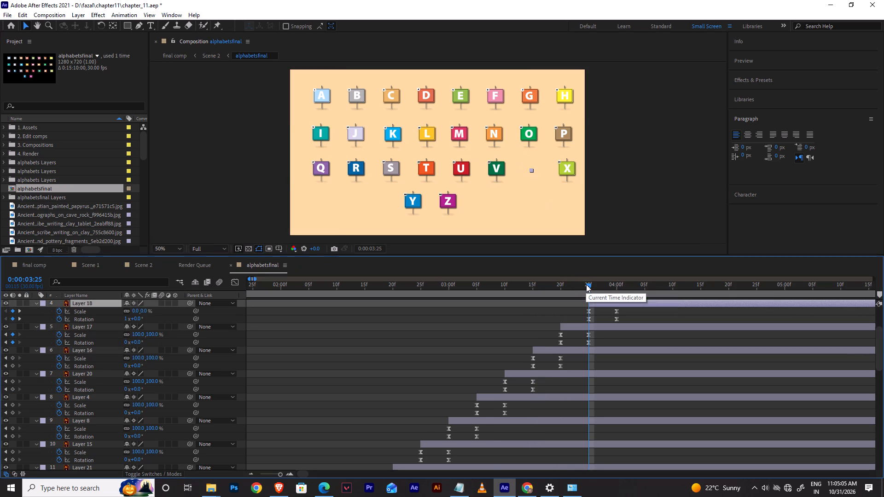
Start the X sign's Layer 19 at 0:00:04:00.
{"action": "left_click", "coordinate": [569, 174]}
{"action": "left_click", "coordinate": [620, 289]}
{"action": "scroll", "coordinate": [630, 308], "scroll_direction": "up", "scroll_amount": 3}
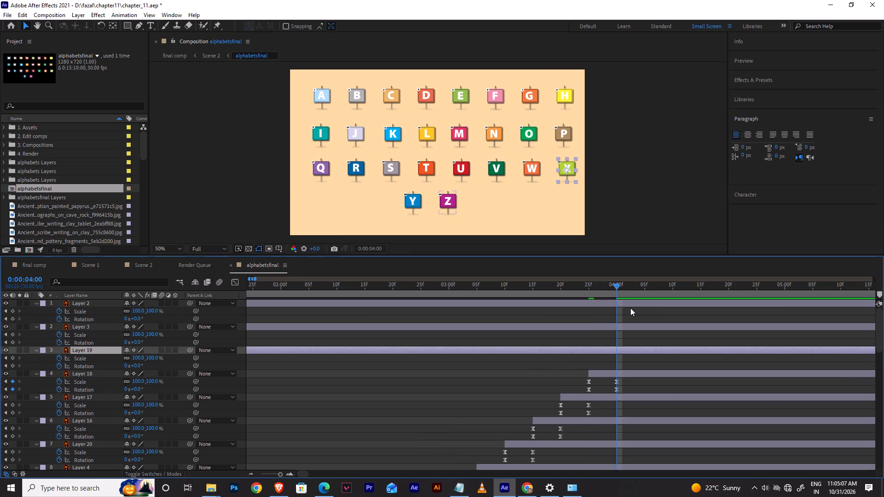
{"action": "key", "text": "bracketleft"}
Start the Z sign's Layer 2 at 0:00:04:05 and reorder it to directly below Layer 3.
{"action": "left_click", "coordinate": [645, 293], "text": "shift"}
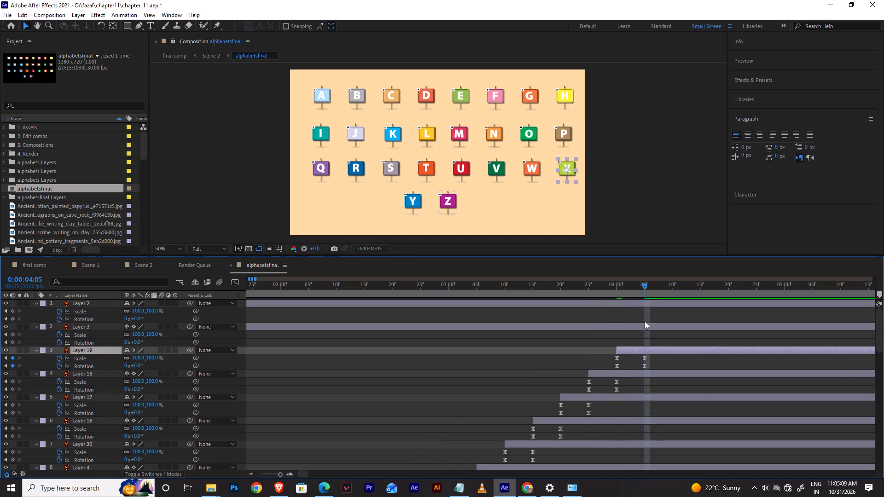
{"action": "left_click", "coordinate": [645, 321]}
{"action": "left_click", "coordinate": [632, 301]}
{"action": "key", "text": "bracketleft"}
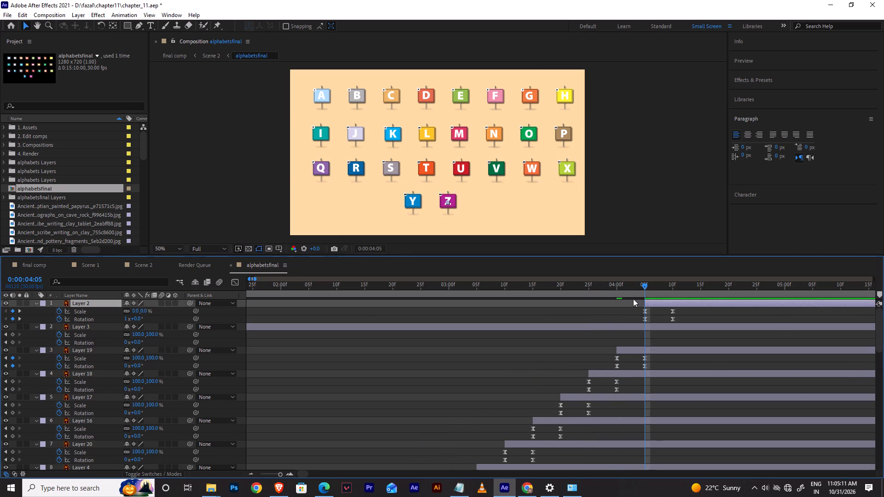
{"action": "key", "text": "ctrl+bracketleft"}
Start the Y sign's Layer 3 at 0:00:04:05 and reorder it to directly below Layer 2.
{"action": "left_click", "coordinate": [649, 301]}
{"action": "key", "text": "bracketleft"}
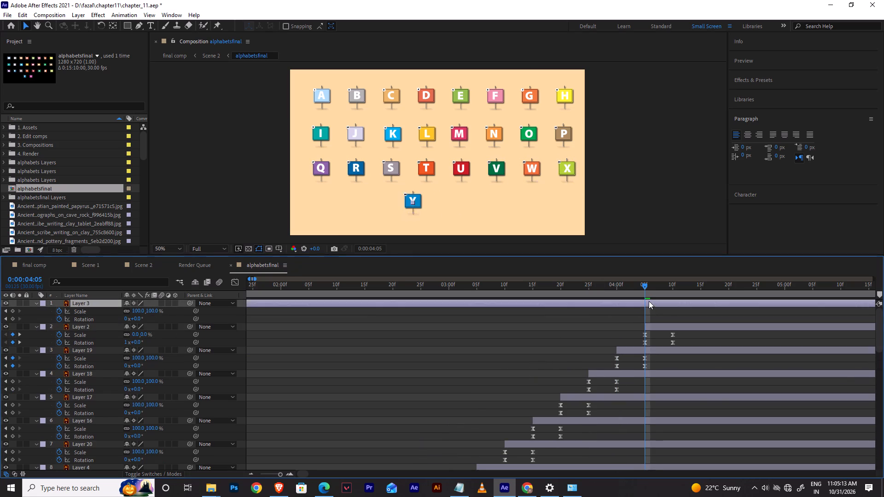
{"action": "key", "text": "ctrl+bracketleft"}
Start the Z sign's Layer 2 at 0:00:04:10.
{"action": "left_click", "coordinate": [662, 303]}
{"action": "left_click", "coordinate": [668, 294], "text": "shift"}
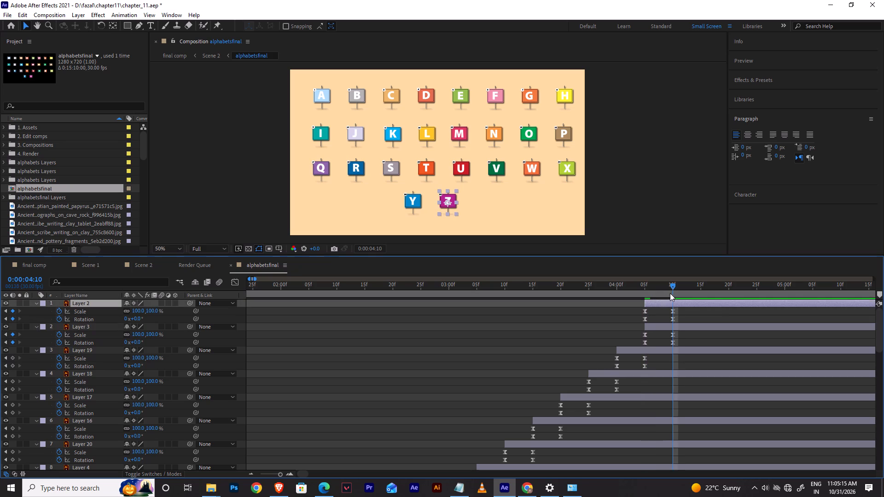
{"action": "key", "text": "bracketleft"}
Return to the Scene 2 composition and preview the letter signs' entrance there.
{"action": "key", "text": "minus"}
{"action": "key", "text": "minus"}
{"action": "key", "text": "minus"}
{"action": "key", "text": "minus"}
{"action": "left_click", "coordinate": [333, 332]}
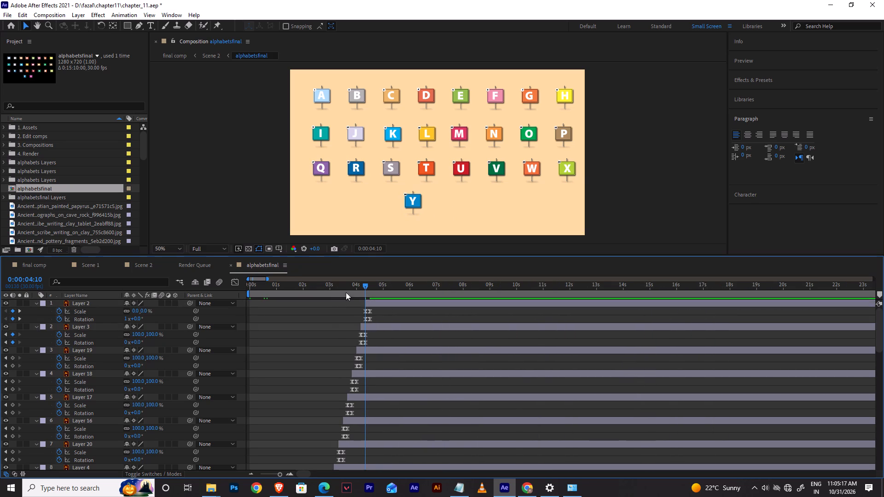
{"action": "left_click_drag", "start_coordinate": [344, 290], "coordinate": [111, 310]}
{"action": "left_click", "coordinate": [210, 52]}
{"action": "key", "text": "space"}
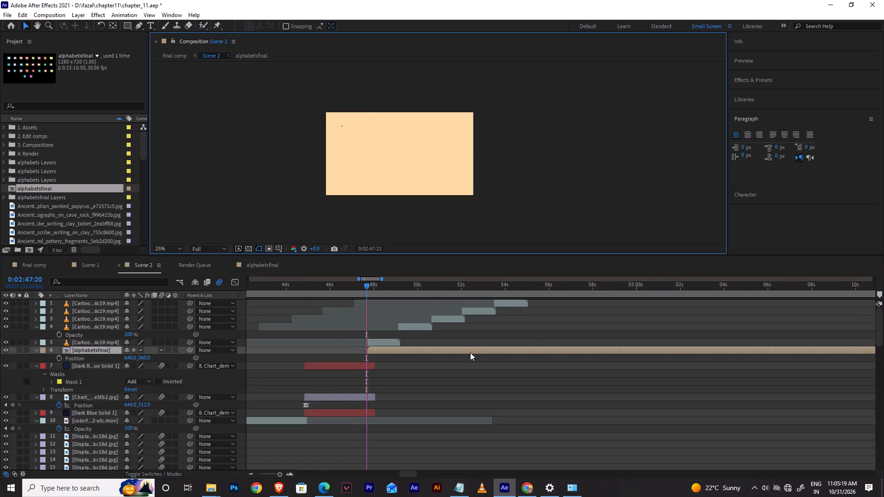
{"action": "key", "text": "space"}
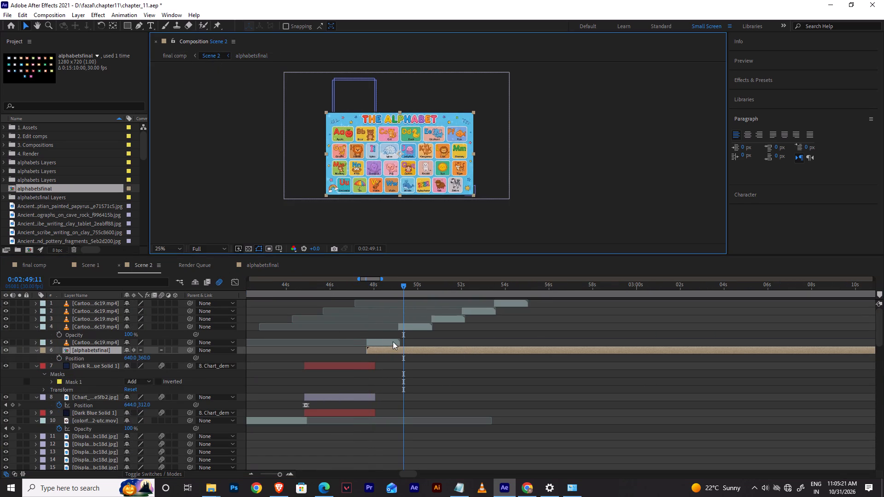
Hide the five cartoon video layers above alphabetsfinal in Scene 2.
{"action": "left_click", "coordinate": [392, 341]}
{"action": "scroll", "coordinate": [483, 322], "scroll_direction": "up", "scroll_amount": 1}
{"action": "left_click", "coordinate": [501, 302], "text": "shift"}
{"action": "left_click", "coordinate": [7, 304]}
Preview the letter signs' entrance in Scene 2, replaying it from 0:02:48:11 to check the stagger timing.
{"action": "key", "text": "space"}
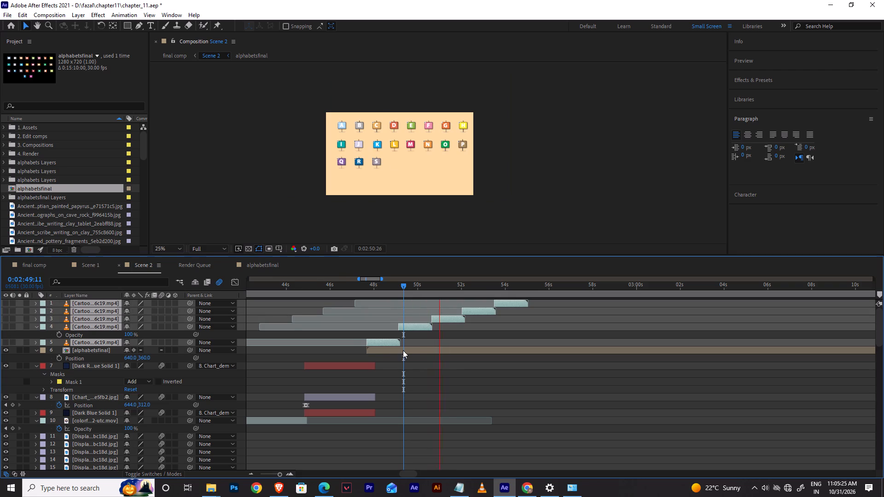
{"action": "key", "text": "space"}
{"action": "left_click_drag", "start_coordinate": [437, 288], "coordinate": [416, 293]}
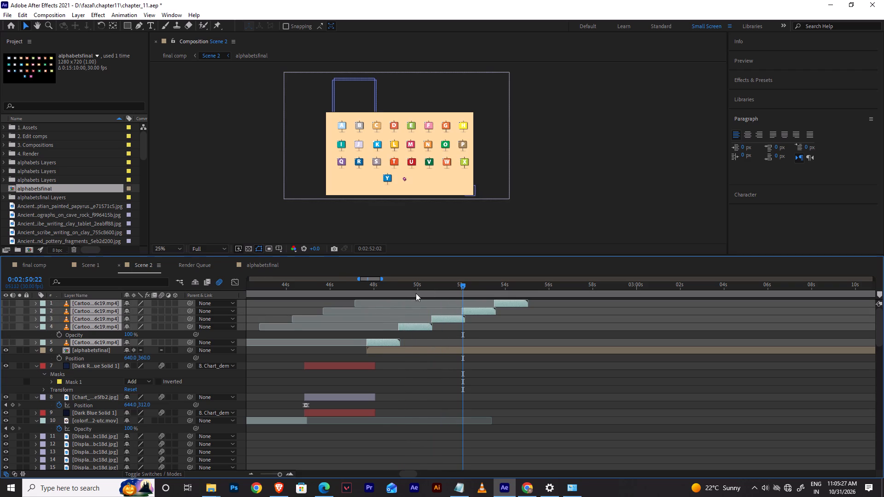
{"action": "left_click_drag", "start_coordinate": [416, 293], "coordinate": [382, 299]}
{"action": "key", "text": "space"}
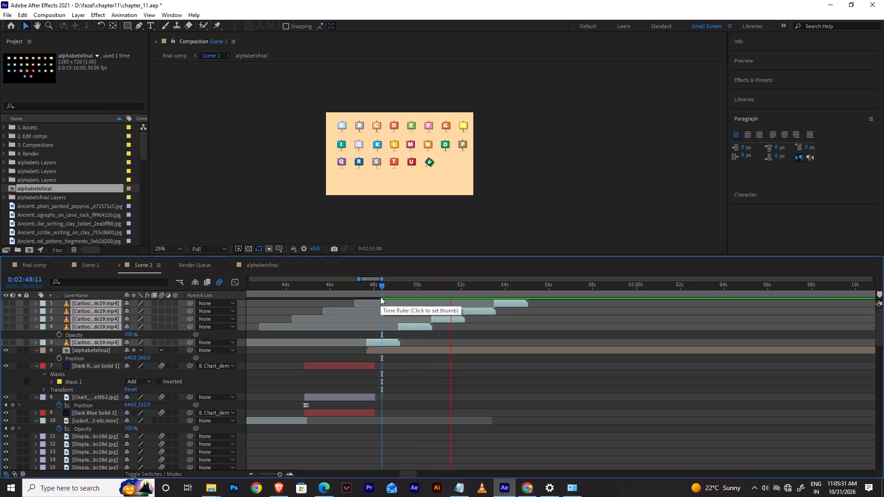
{"action": "key", "text": "space"}
Open alphabetsfinal and shift Layers 26, 25, 24, 12 and 11 to start at frames 3, 6, 9, 12 and 16.
{"action": "left_click_drag", "start_coordinate": [386, 288], "coordinate": [369, 295], "text": "shift"}
{"action": "double_click", "coordinate": [408, 349]}
{"action": "scroll", "coordinate": [443, 363], "scroll_direction": "down", "scroll_amount": 8}
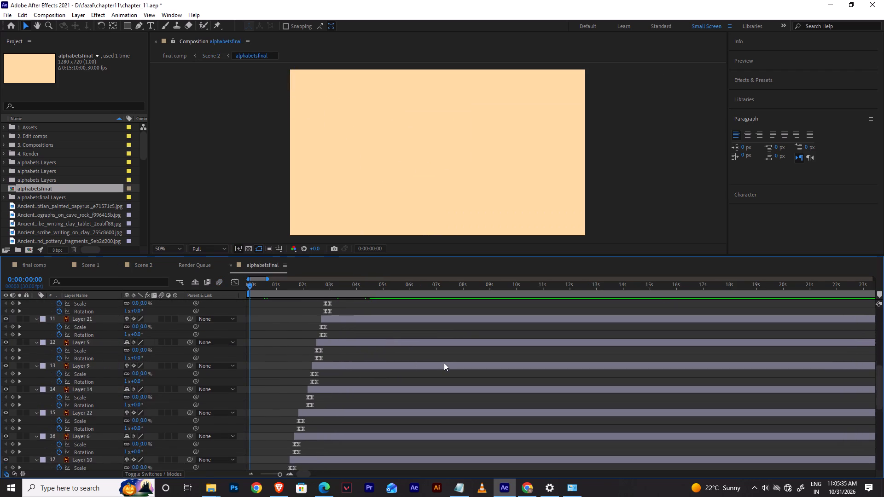
{"action": "scroll", "coordinate": [444, 363], "scroll_direction": "down", "scroll_amount": 11}
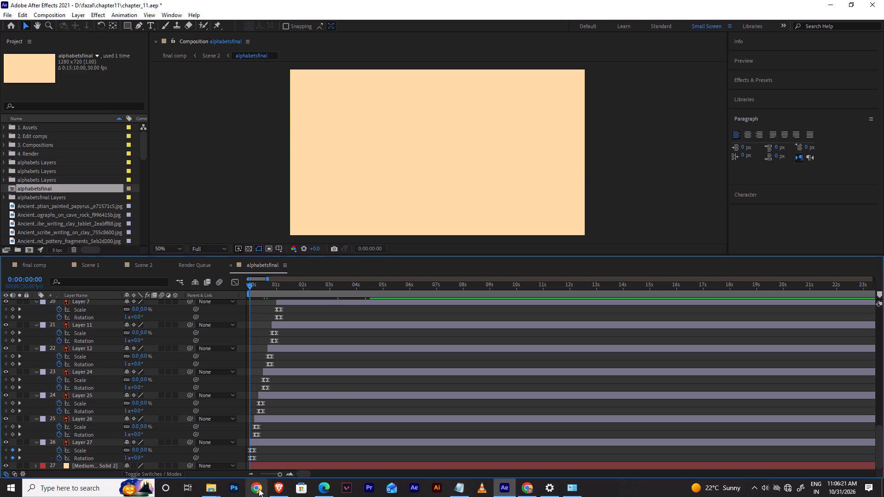
{"action": "scroll", "coordinate": [247, 395], "scroll_direction": "down", "scroll_amount": 2}
{"action": "key", "text": "equal"}
{"action": "key", "text": "equal"}
{"action": "key", "text": "equal"}
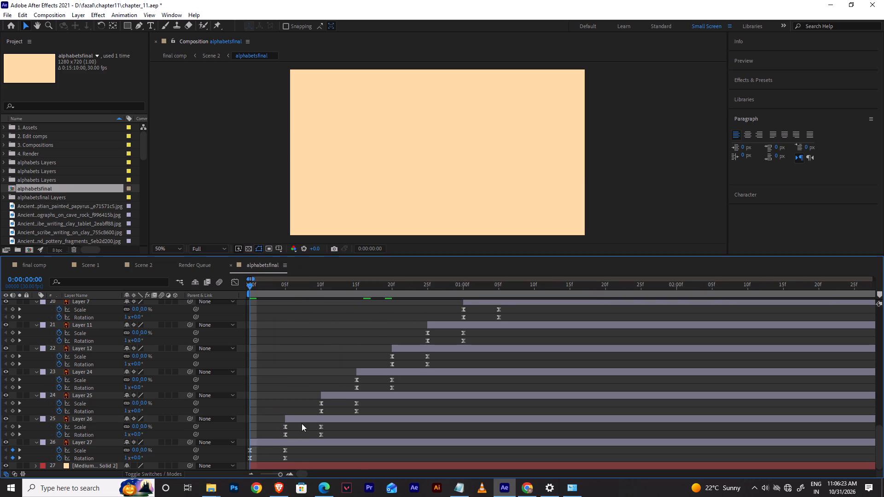
{"action": "left_click_drag", "start_coordinate": [303, 418], "coordinate": [286, 419]}
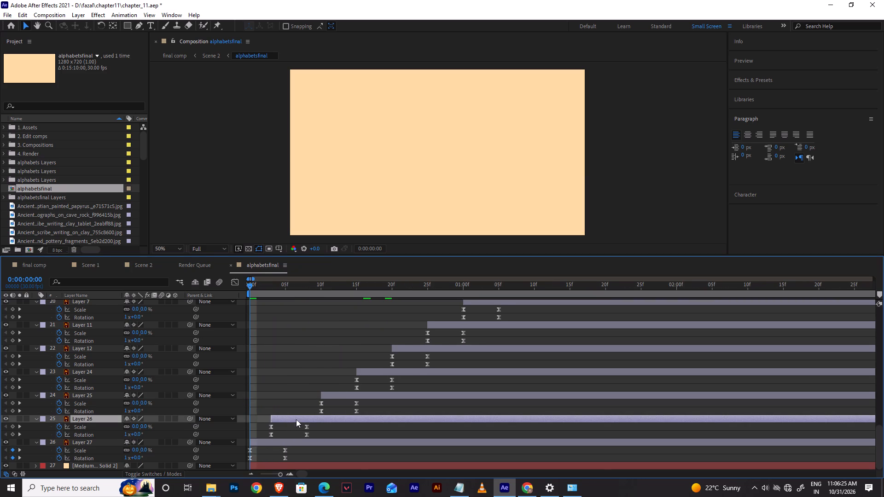
{"action": "left_click_drag", "start_coordinate": [360, 394], "coordinate": [330, 401]}
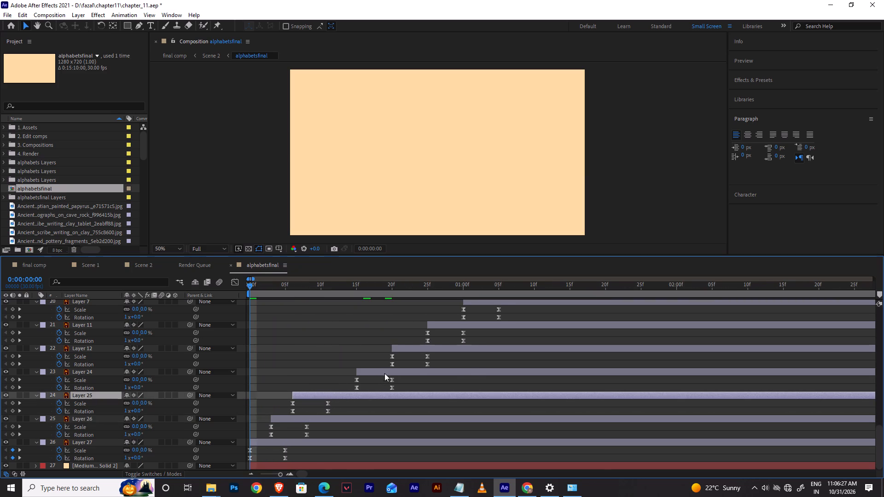
{"action": "left_click_drag", "start_coordinate": [382, 374], "coordinate": [338, 384]}
{"action": "left_click_drag", "start_coordinate": [429, 349], "coordinate": [376, 355]}
{"action": "left_click_drag", "start_coordinate": [453, 327], "coordinate": [390, 339]}
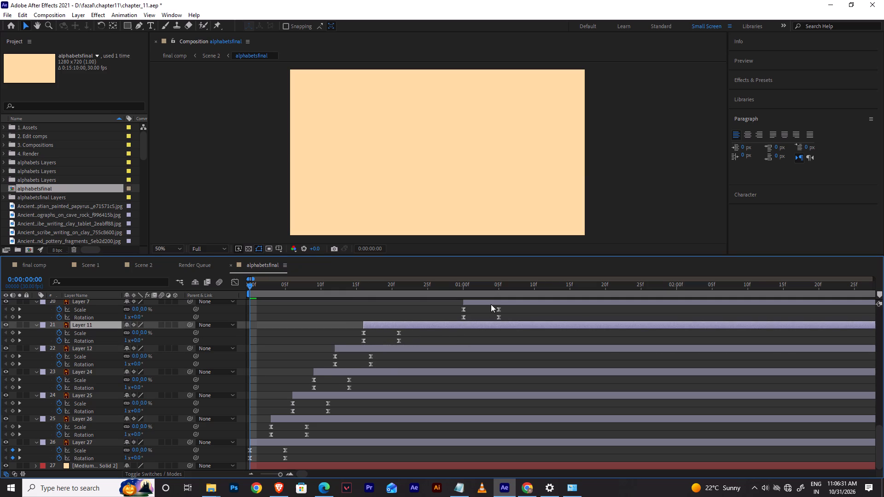
Shift the G, H and I signs' Layers 7, 23 and 13 to start at frames 19, 22 and 25.
{"action": "left_click_drag", "start_coordinate": [487, 302], "coordinate": [411, 310]}
{"action": "scroll", "coordinate": [459, 339], "scroll_direction": "up", "scroll_amount": 1}
{"action": "left_click_drag", "start_coordinate": [516, 309], "coordinate": [434, 328]}
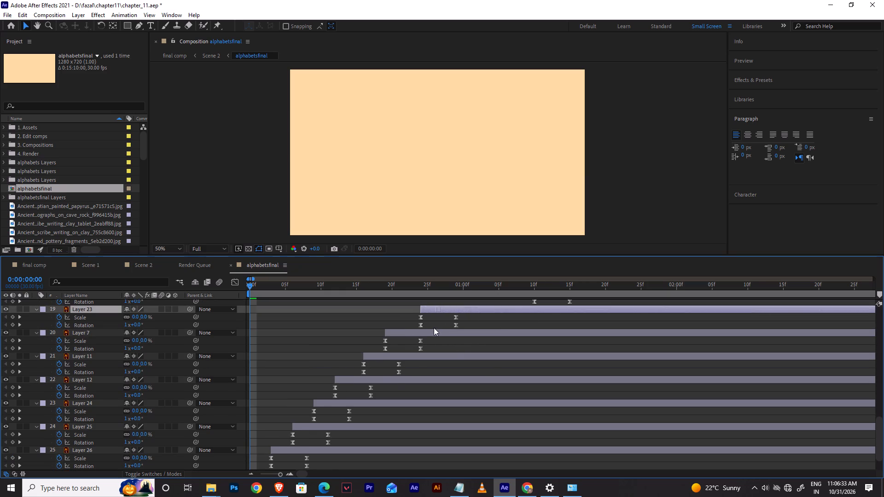
{"action": "left_click_drag", "start_coordinate": [434, 328], "coordinate": [422, 331]}
{"action": "scroll", "coordinate": [487, 338], "scroll_direction": "up", "scroll_amount": 1}
{"action": "left_click_drag", "start_coordinate": [557, 317], "coordinate": [453, 340]}
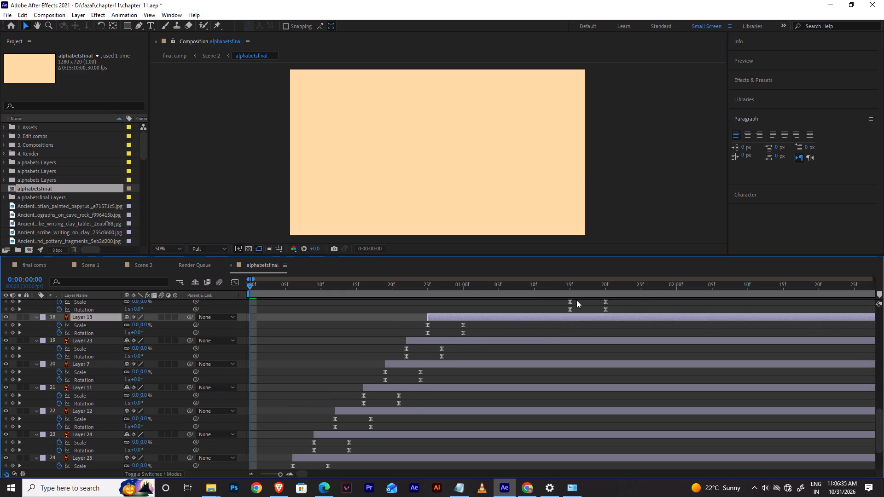
Shift the J, K and L signs' Layers 10, 6 and 22 to start at 0:00:00:28, 0:00:01:01 and 0:00:01:04.
{"action": "scroll", "coordinate": [599, 326], "scroll_direction": "up", "scroll_amount": 2}
{"action": "left_click_drag", "start_coordinate": [607, 355], "coordinate": [484, 386]}
{"action": "left_click_drag", "start_coordinate": [644, 333], "coordinate": [509, 355]}
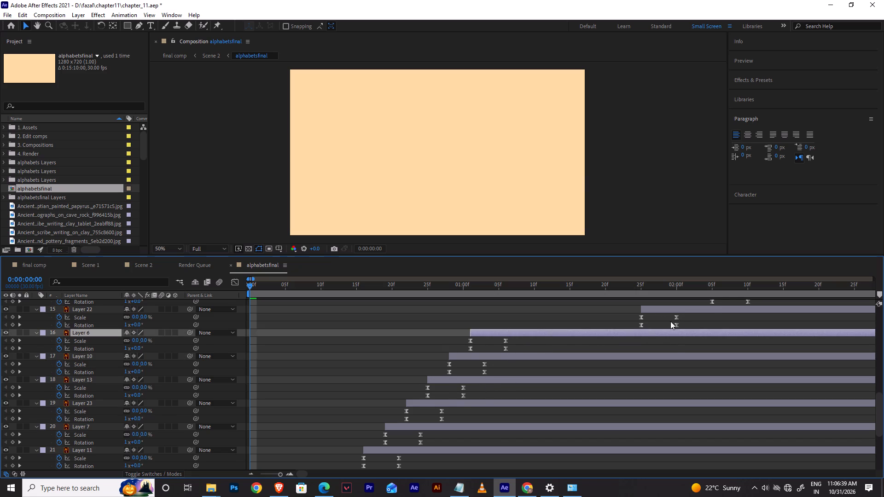
{"action": "scroll", "coordinate": [688, 324], "scroll_direction": "up", "scroll_amount": 1}
{"action": "left_click_drag", "start_coordinate": [688, 339], "coordinate": [537, 370]}
Shift the M, N and O signs' Layers 14, 9 and 5 to start at 0:00:01:07, 0:00:01:10 and 0:00:01:13.
{"action": "scroll", "coordinate": [719, 341], "scroll_direction": "up", "scroll_amount": 1}
{"action": "left_click_drag", "start_coordinate": [756, 347], "coordinate": [745, 349]}
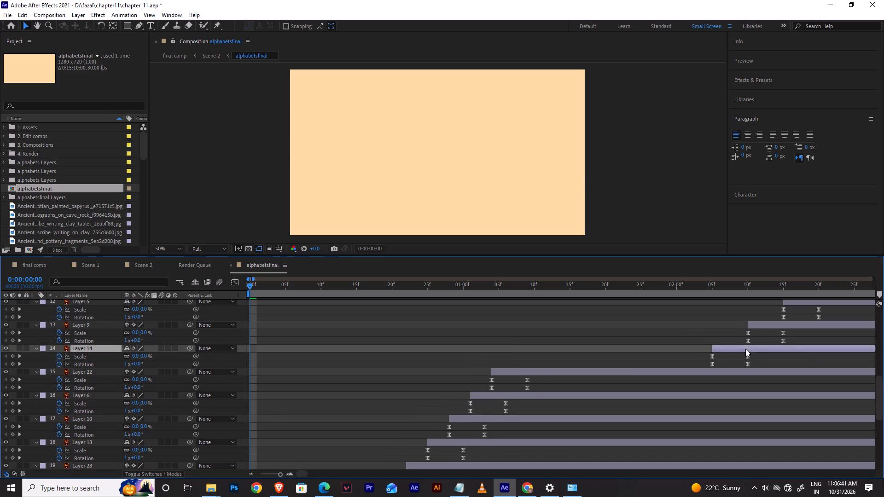
{"action": "left_click_drag", "start_coordinate": [745, 349], "coordinate": [556, 383]}
{"action": "left_click_drag", "start_coordinate": [763, 324], "coordinate": [548, 367]}
{"action": "scroll", "coordinate": [739, 347], "scroll_direction": "up", "scroll_amount": 1}
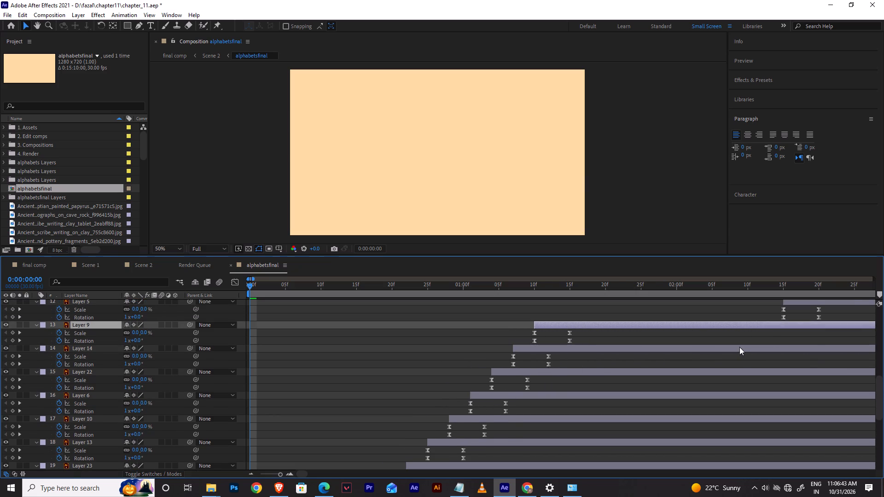
{"action": "left_click_drag", "start_coordinate": [802, 335], "coordinate": [573, 378]}
Shift the P, Q and R signs' Layers 21, 15 and 8 to start at 0:00:01:16, 0:00:01:19 and 0:00:01:21.
{"action": "key", "text": "space"}
{"action": "key", "text": "space"}
{"action": "key", "text": "space"}
{"action": "key", "text": "space"}
{"action": "key", "text": "space"}
{"action": "key", "text": "space"}
{"action": "left_click_drag", "start_coordinate": [698, 342], "coordinate": [462, 378]}
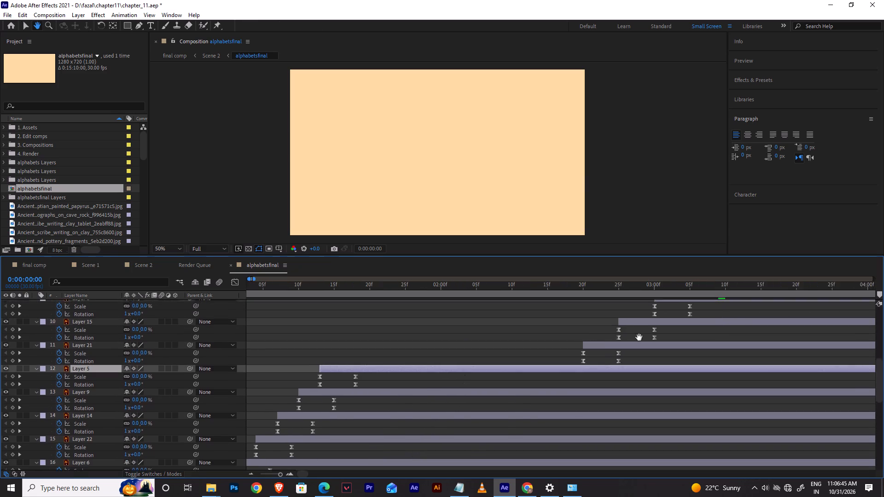
{"action": "left_click_drag", "start_coordinate": [635, 345], "coordinate": [393, 393]}
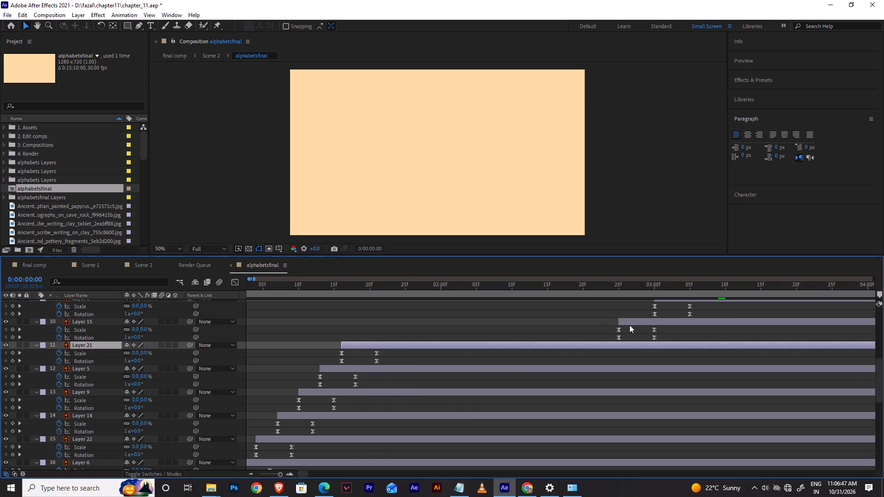
{"action": "left_click_drag", "start_coordinate": [629, 325], "coordinate": [370, 379]}
{"action": "scroll", "coordinate": [676, 312], "scroll_direction": "up", "scroll_amount": 1}
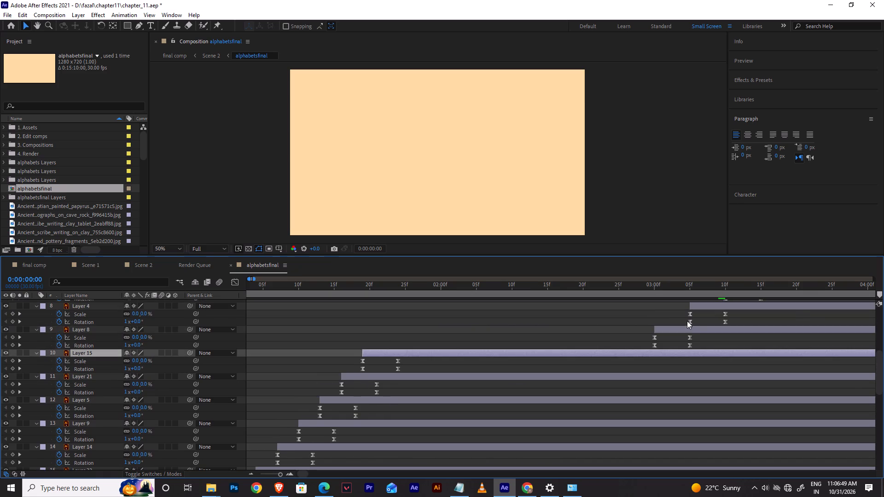
{"action": "left_click_drag", "start_coordinate": [687, 330], "coordinate": [409, 386]}
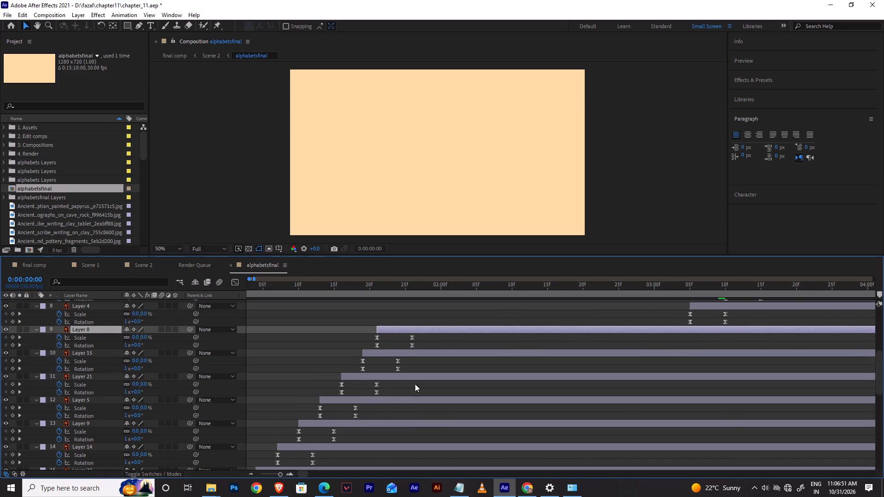
Shift the S, T and U signs' Layers 4, 20 and 16 to start at 0:00:01:24, 0:00:01:26 and 0:00:01:29.
{"action": "scroll", "coordinate": [724, 337], "scroll_direction": "up", "scroll_amount": 2}
{"action": "left_click_drag", "start_coordinate": [719, 372], "coordinate": [421, 429]}
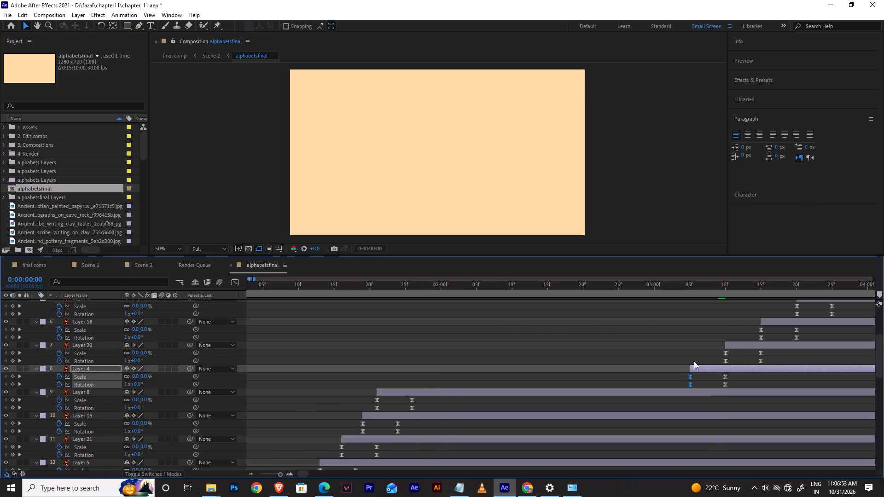
{"action": "left_click", "coordinate": [695, 357]}
{"action": "left_click_drag", "start_coordinate": [707, 368], "coordinate": [421, 419]}
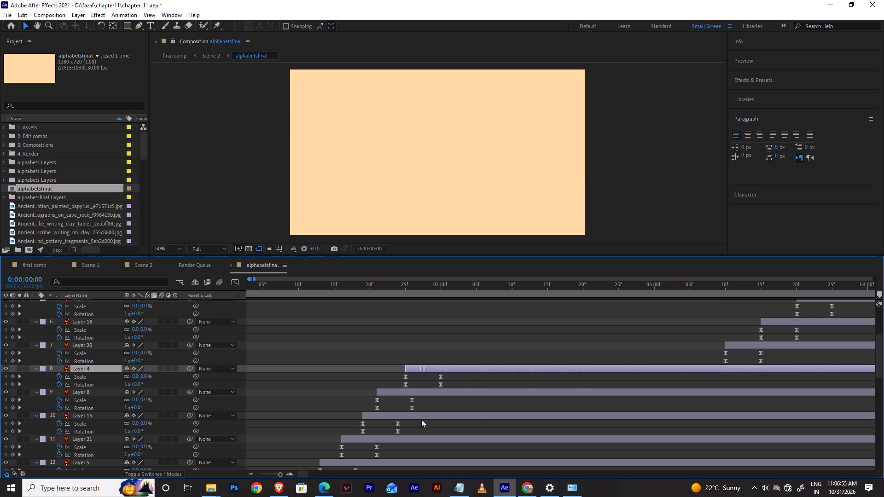
{"action": "left_click_drag", "start_coordinate": [421, 419], "coordinate": [414, 422]}
{"action": "left_click_drag", "start_coordinate": [754, 350], "coordinate": [446, 392]}
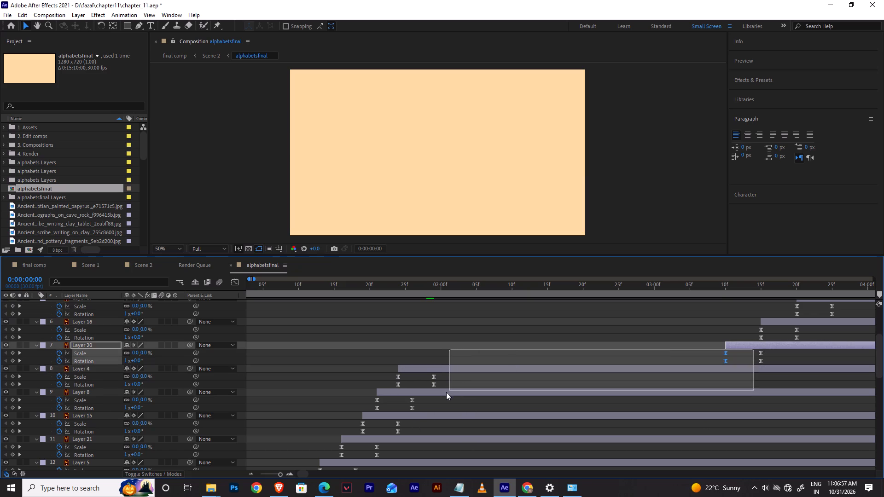
{"action": "left_click_drag", "start_coordinate": [446, 392], "coordinate": [446, 392]}
{"action": "left_click", "coordinate": [695, 348]}
{"action": "left_click_drag", "start_coordinate": [731, 346], "coordinate": [418, 385]}
{"action": "left_click_drag", "start_coordinate": [790, 324], "coordinate": [457, 378]}
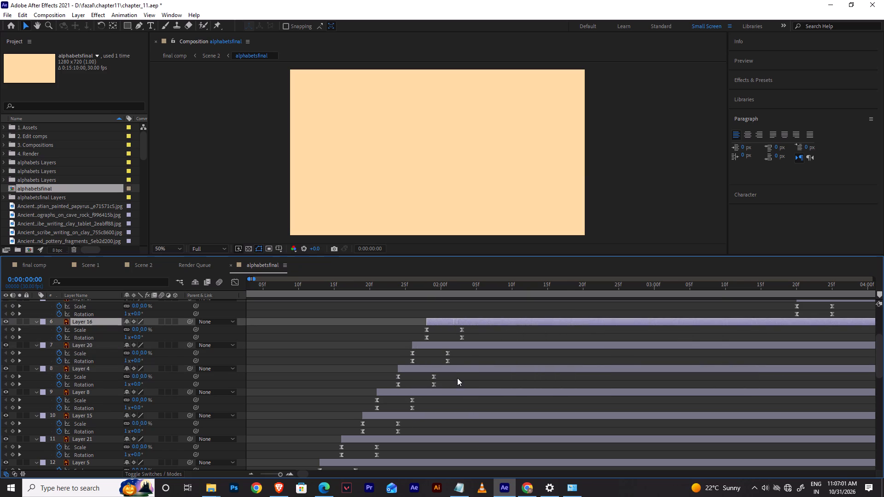
{"action": "left_click_drag", "start_coordinate": [457, 378], "coordinate": [462, 377]}
Shift the V and W signs' Layers 17 and 18 to start at 0:00:02:01 and 0:00:02:04.
{"action": "scroll", "coordinate": [747, 336], "scroll_direction": "up", "scroll_amount": 1}
{"action": "left_click_drag", "start_coordinate": [820, 330], "coordinate": [527, 379]}
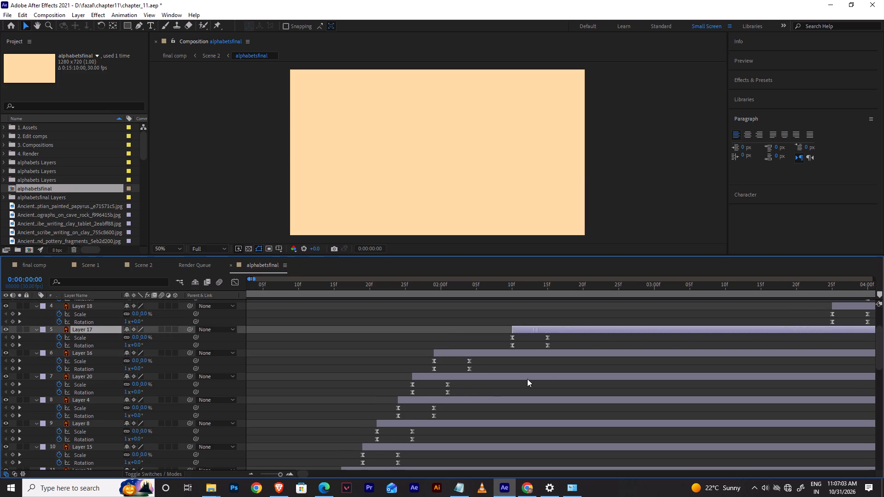
{"action": "left_click_drag", "start_coordinate": [527, 379], "coordinate": [469, 394]}
{"action": "scroll", "coordinate": [662, 376], "scroll_direction": "up", "scroll_amount": 1}
{"action": "left_click_drag", "start_coordinate": [854, 336], "coordinate": [468, 397]}
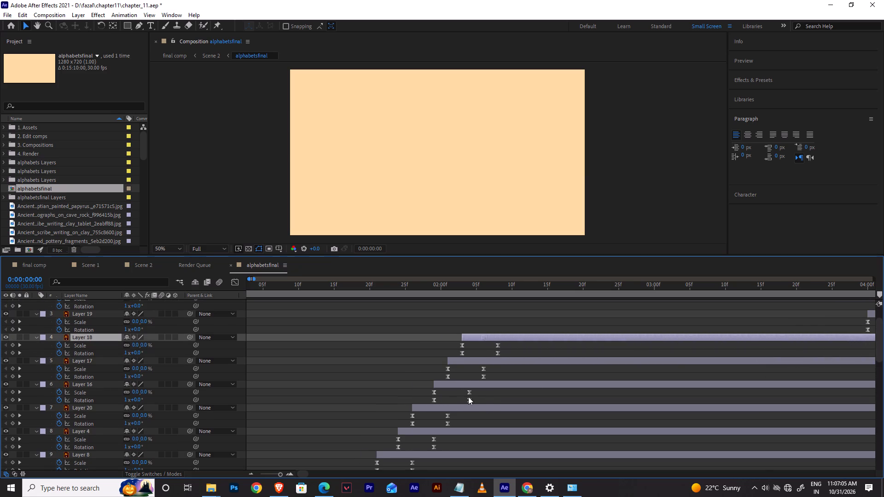
{"action": "left_click_drag", "start_coordinate": [468, 397], "coordinate": [489, 397]}
Shift the X, Y and Z signs' Layers 19, 3 and 2 to start at 0:00:02:06, 0:00:02:09 and 0:00:02:12.
{"action": "scroll", "coordinate": [646, 356], "scroll_direction": "up", "scroll_amount": 1}
{"action": "middle_click_drag", "start_coordinate": [755, 346], "coordinate": [755, 345]}
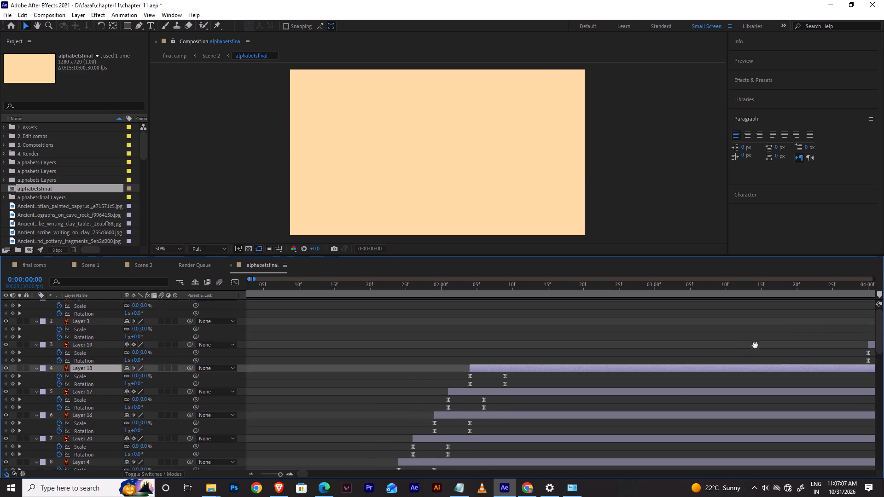
{"action": "middle_click_drag", "start_coordinate": [755, 345], "coordinate": [528, 374]}
{"action": "left_click_drag", "start_coordinate": [690, 350], "coordinate": [312, 393]}
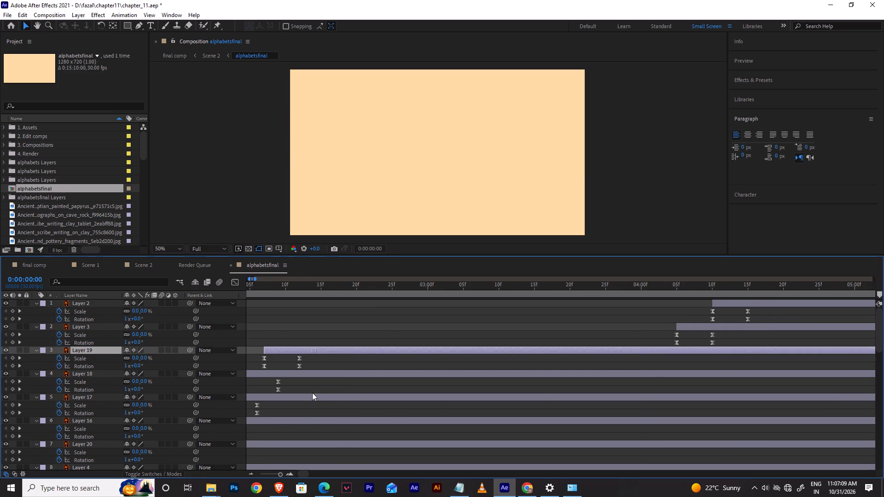
{"action": "left_click_drag", "start_coordinate": [312, 393], "coordinate": [304, 395]}
{"action": "left_click_drag", "start_coordinate": [708, 326], "coordinate": [306, 378]}
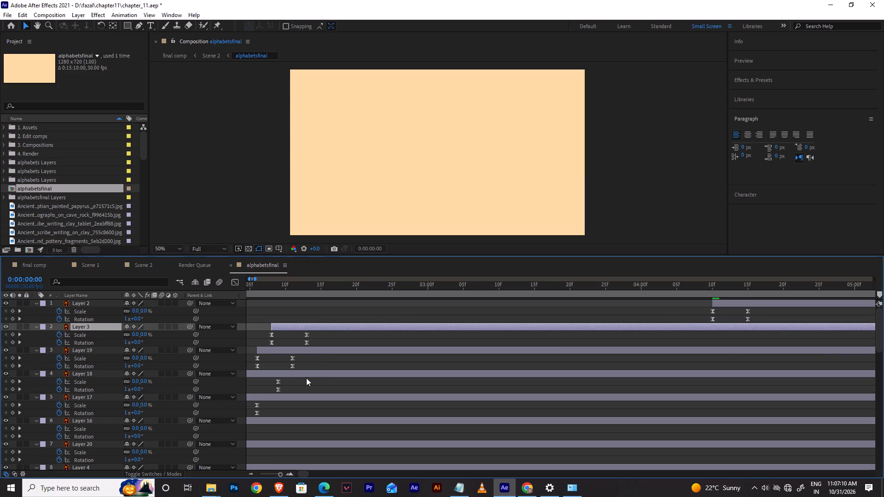
{"action": "left_click_drag", "start_coordinate": [306, 378], "coordinate": [310, 377]}
{"action": "scroll", "coordinate": [718, 339], "scroll_direction": "up", "scroll_amount": 1}
{"action": "scroll", "coordinate": [748, 314], "scroll_direction": "up", "scroll_amount": 1}
{"action": "left_click_drag", "start_coordinate": [743, 300], "coordinate": [330, 362]}
Play back the letter signs' staggered entrance in Scene 2 and examine the full sign grid up close.
{"action": "left_click", "coordinate": [215, 59]}
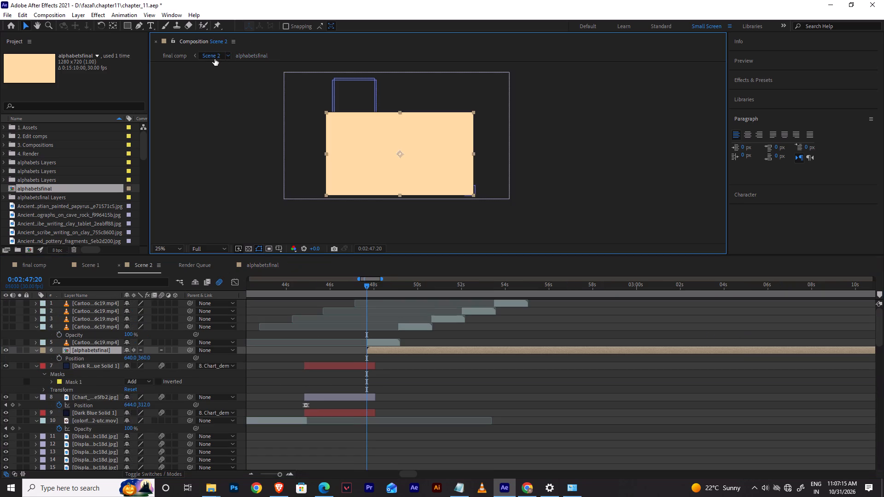
{"action": "key", "text": "space"}
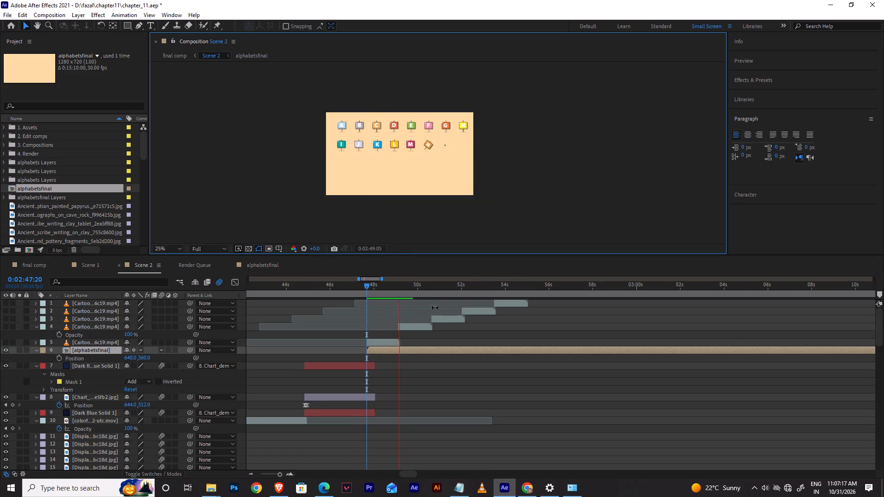
{"action": "key", "text": "space"}
{"action": "scroll", "coordinate": [459, 174], "scroll_direction": "up", "scroll_amount": 1}
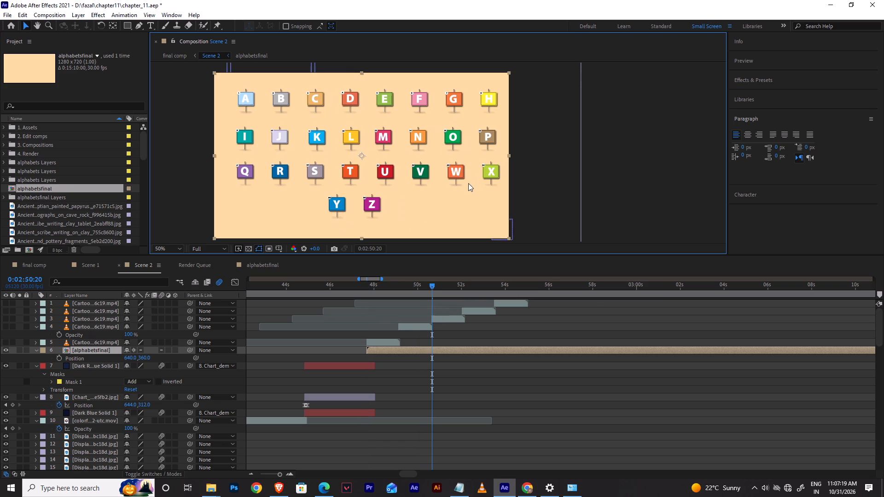
{"action": "scroll", "coordinate": [443, 220], "scroll_direction": "up", "scroll_amount": 1}
{"action": "scroll", "coordinate": [446, 203], "scroll_direction": "down", "scroll_amount": 1}
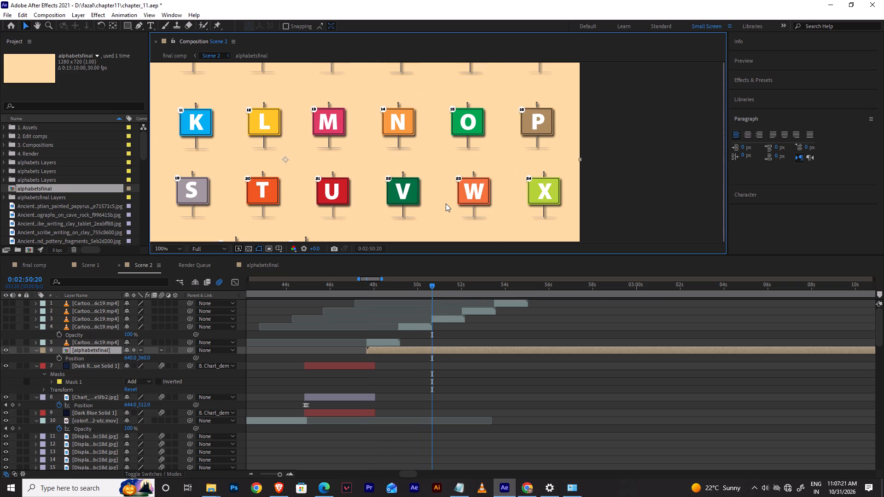
{"action": "scroll", "coordinate": [446, 203], "scroll_direction": "up", "scroll_amount": 1}
{"action": "scroll", "coordinate": [446, 203], "scroll_direction": "down", "scroll_amount": 1}
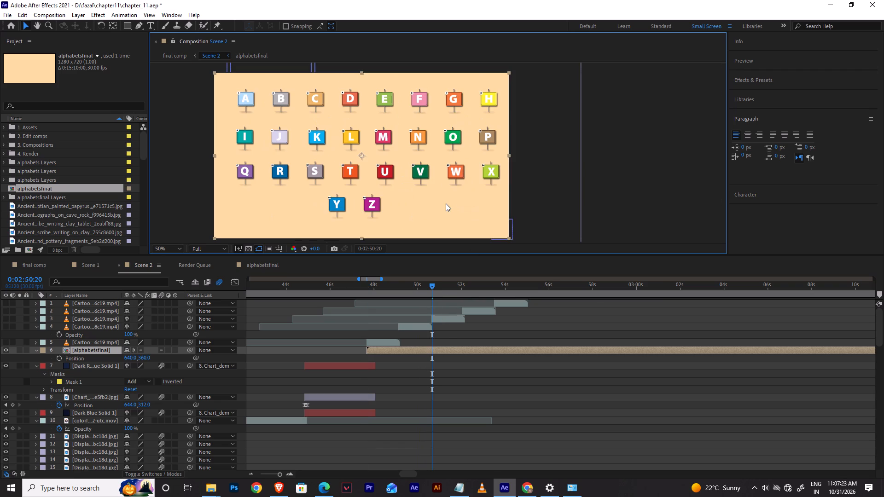
{"action": "key", "text": "space"}
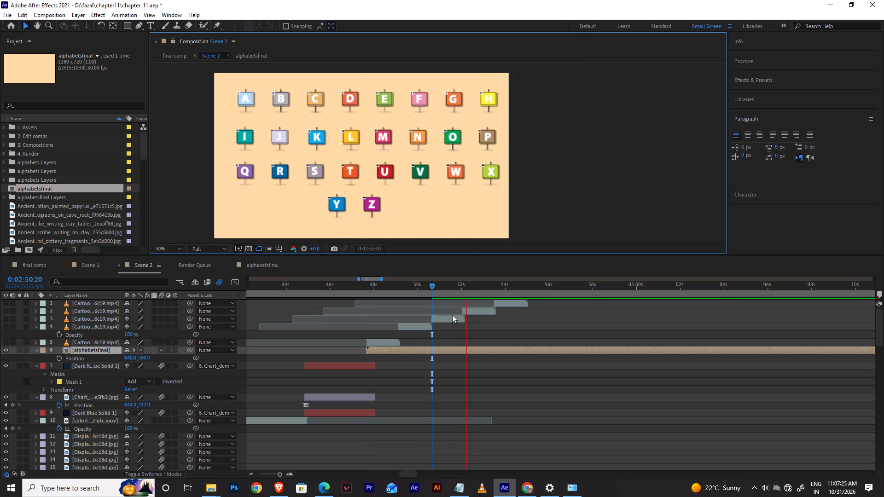
{"action": "key", "text": "space"}
{"action": "left_click_drag", "start_coordinate": [450, 287], "coordinate": [459, 289]}
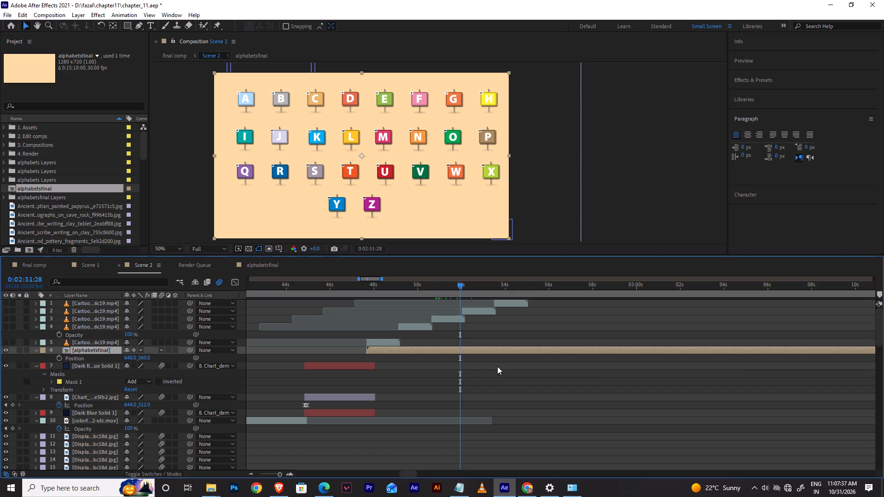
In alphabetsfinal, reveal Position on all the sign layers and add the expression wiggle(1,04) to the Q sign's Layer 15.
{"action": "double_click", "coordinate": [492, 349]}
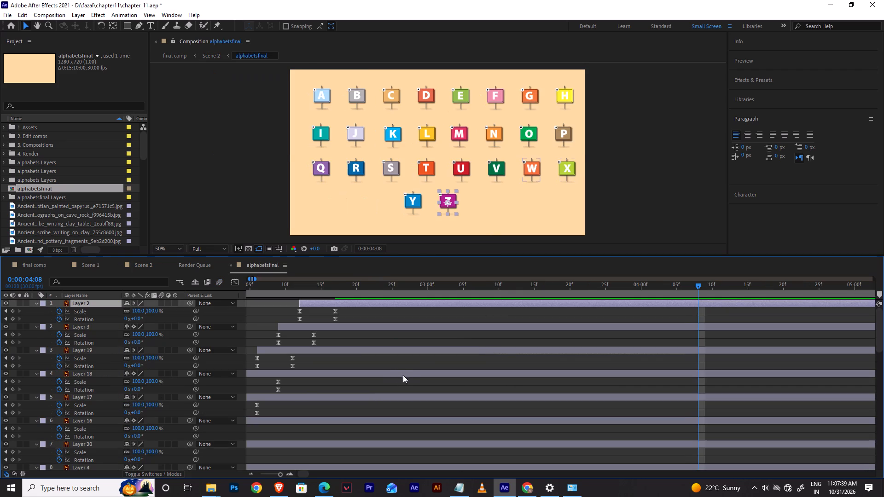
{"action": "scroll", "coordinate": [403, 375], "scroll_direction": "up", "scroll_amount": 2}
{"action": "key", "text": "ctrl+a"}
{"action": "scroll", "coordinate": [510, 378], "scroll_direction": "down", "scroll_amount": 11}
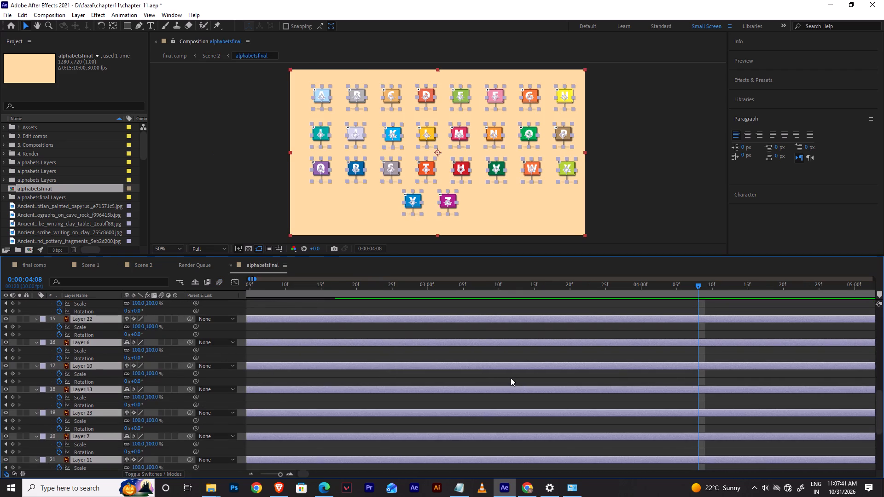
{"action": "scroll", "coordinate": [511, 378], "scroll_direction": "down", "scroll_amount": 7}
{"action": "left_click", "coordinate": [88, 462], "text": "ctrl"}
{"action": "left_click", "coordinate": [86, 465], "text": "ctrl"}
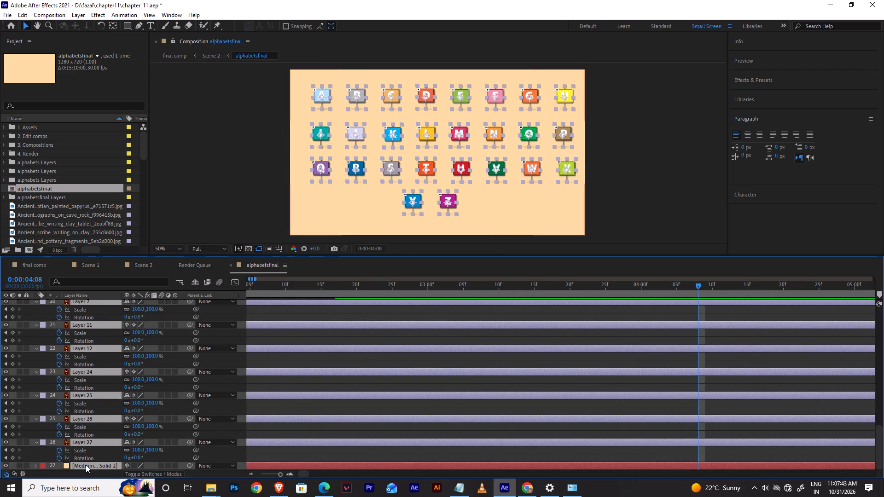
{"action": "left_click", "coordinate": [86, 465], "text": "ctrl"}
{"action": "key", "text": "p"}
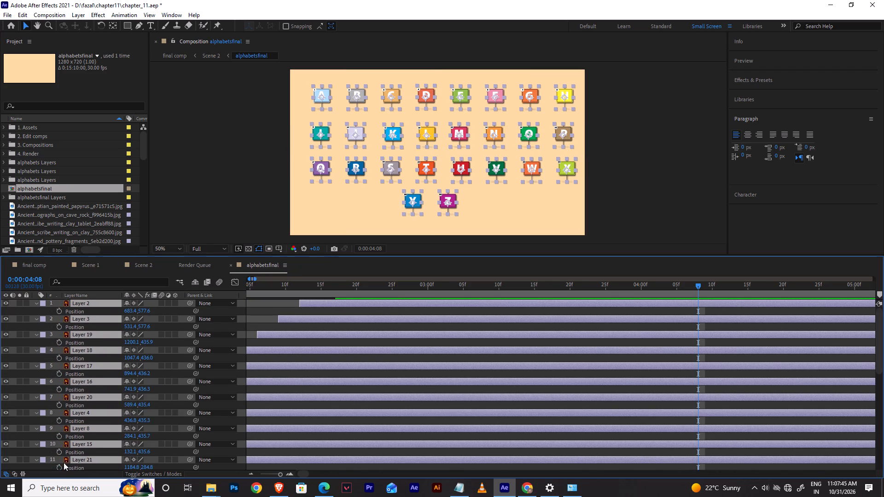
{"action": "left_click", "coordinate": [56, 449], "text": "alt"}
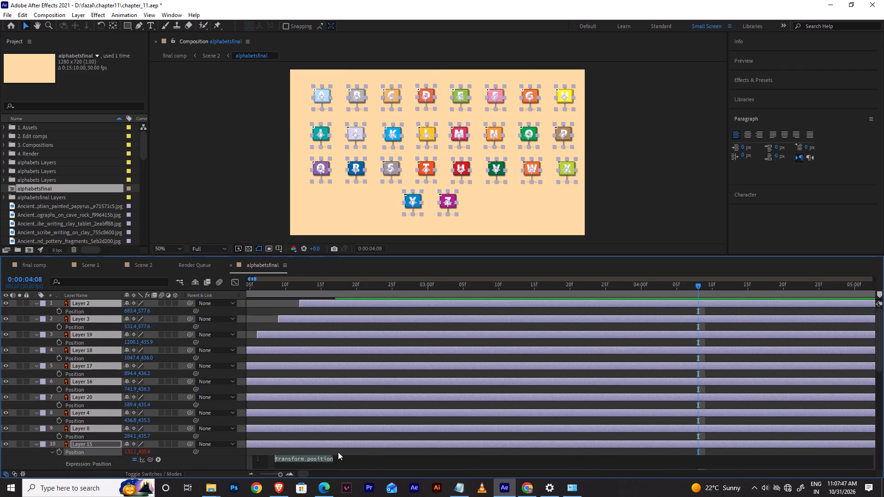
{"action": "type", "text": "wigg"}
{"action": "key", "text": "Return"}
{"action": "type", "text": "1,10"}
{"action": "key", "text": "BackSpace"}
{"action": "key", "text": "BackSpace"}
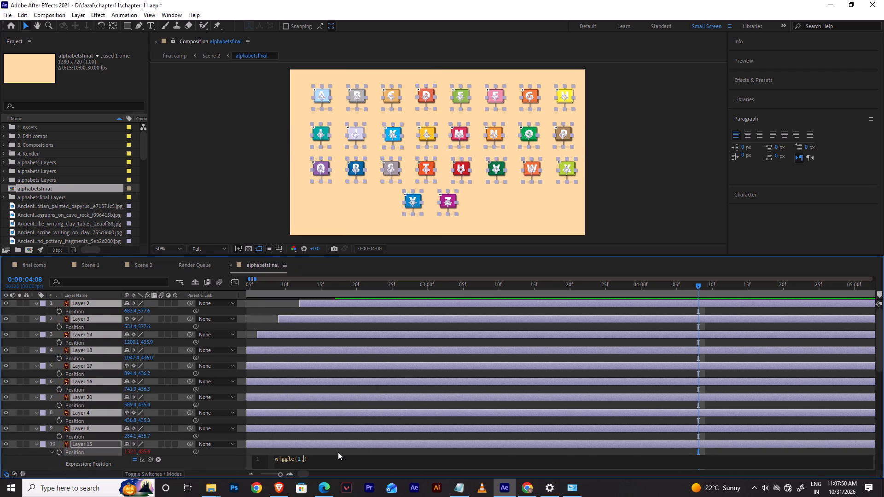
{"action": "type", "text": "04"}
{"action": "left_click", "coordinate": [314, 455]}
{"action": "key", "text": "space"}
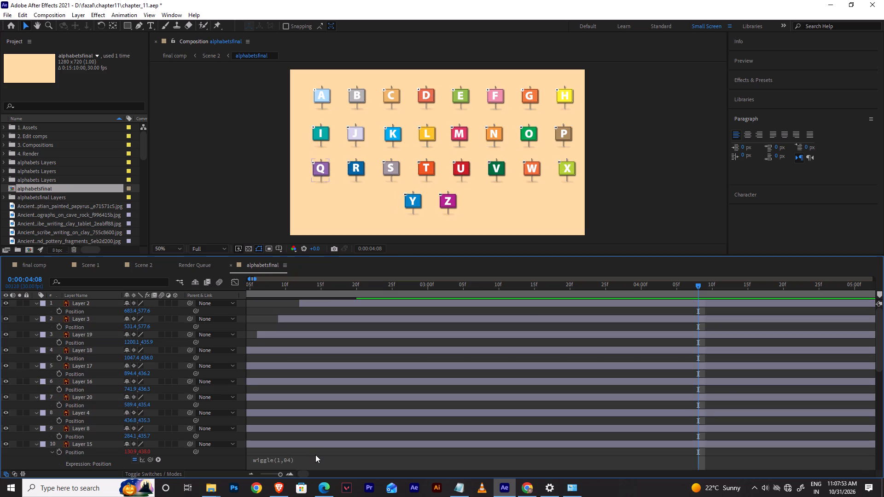
Play back the Q sign's wiggle from 0:00:02:23 and check its movement.
{"action": "left_click_drag", "start_coordinate": [489, 287], "coordinate": [378, 288]}
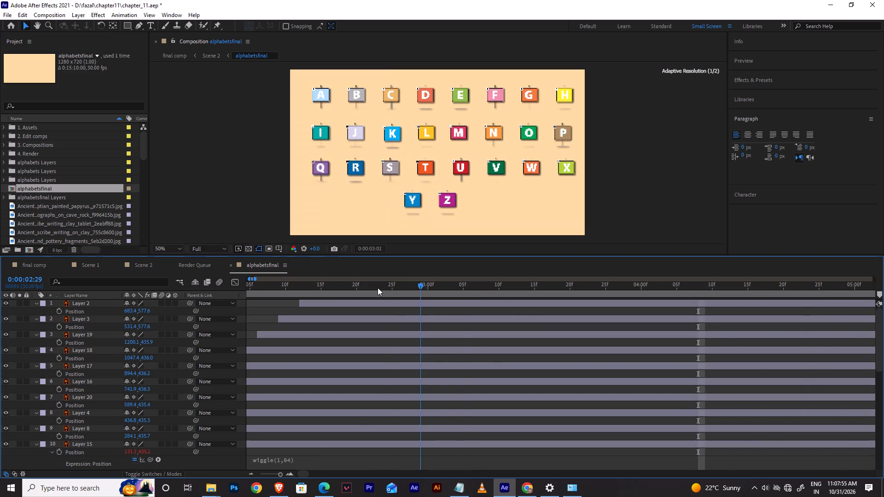
{"action": "left_click_drag", "start_coordinate": [378, 288], "coordinate": [377, 288]}
{"action": "key", "text": "space"}
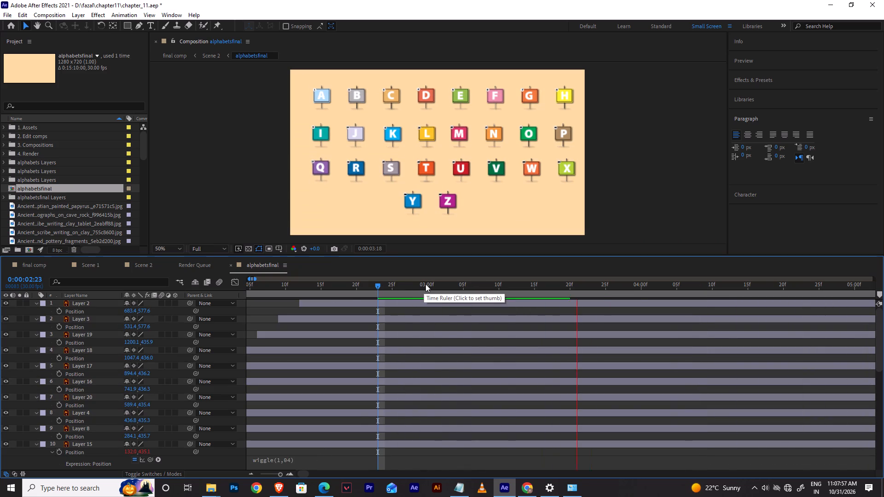
{"action": "key", "text": "space"}
{"action": "left_click_drag", "start_coordinate": [378, 289], "coordinate": [338, 296]}
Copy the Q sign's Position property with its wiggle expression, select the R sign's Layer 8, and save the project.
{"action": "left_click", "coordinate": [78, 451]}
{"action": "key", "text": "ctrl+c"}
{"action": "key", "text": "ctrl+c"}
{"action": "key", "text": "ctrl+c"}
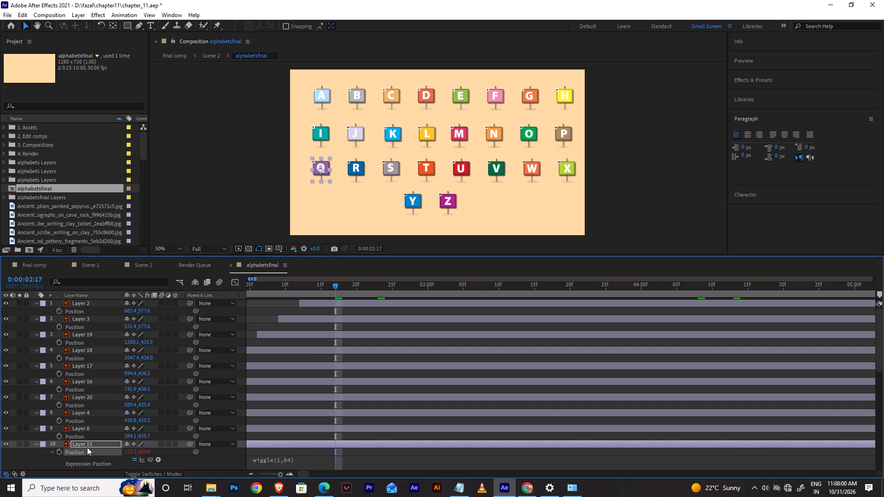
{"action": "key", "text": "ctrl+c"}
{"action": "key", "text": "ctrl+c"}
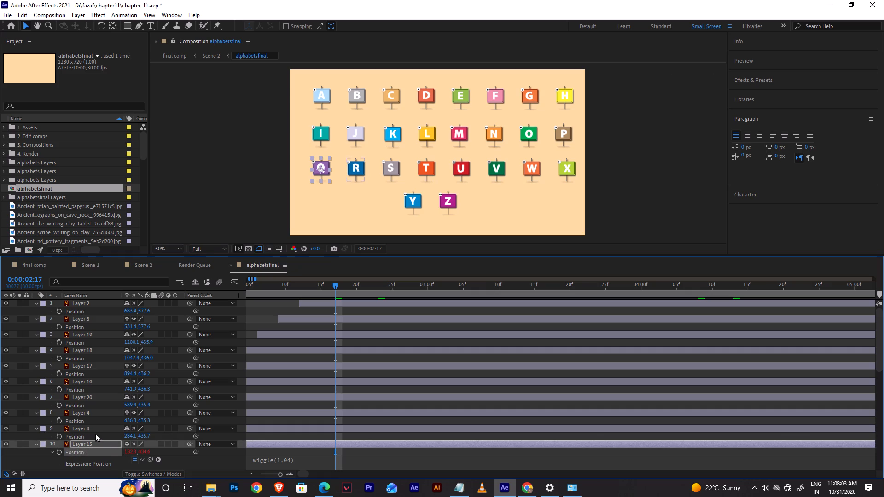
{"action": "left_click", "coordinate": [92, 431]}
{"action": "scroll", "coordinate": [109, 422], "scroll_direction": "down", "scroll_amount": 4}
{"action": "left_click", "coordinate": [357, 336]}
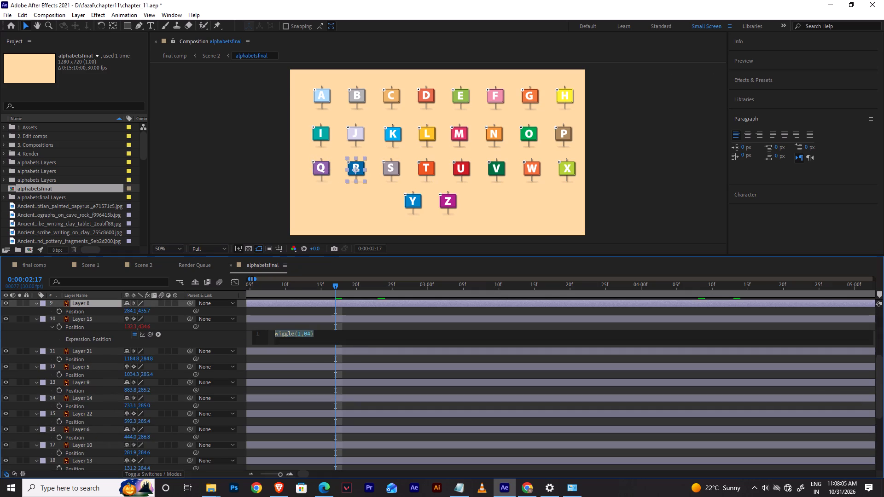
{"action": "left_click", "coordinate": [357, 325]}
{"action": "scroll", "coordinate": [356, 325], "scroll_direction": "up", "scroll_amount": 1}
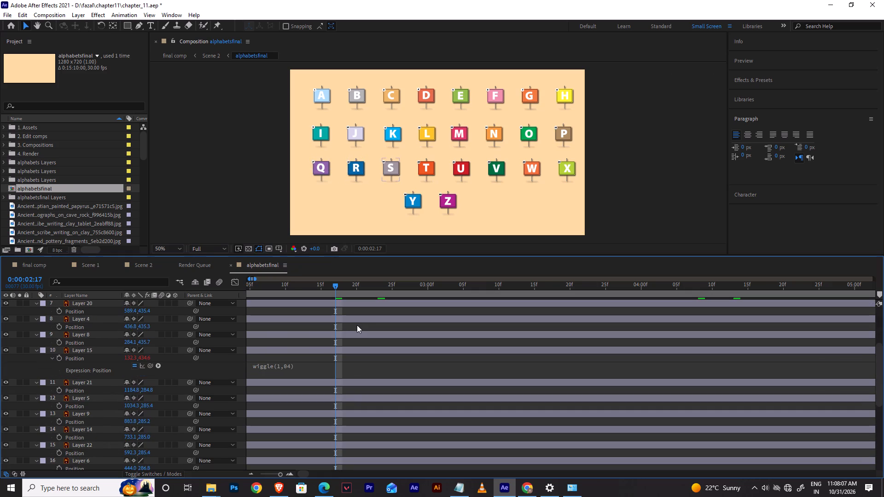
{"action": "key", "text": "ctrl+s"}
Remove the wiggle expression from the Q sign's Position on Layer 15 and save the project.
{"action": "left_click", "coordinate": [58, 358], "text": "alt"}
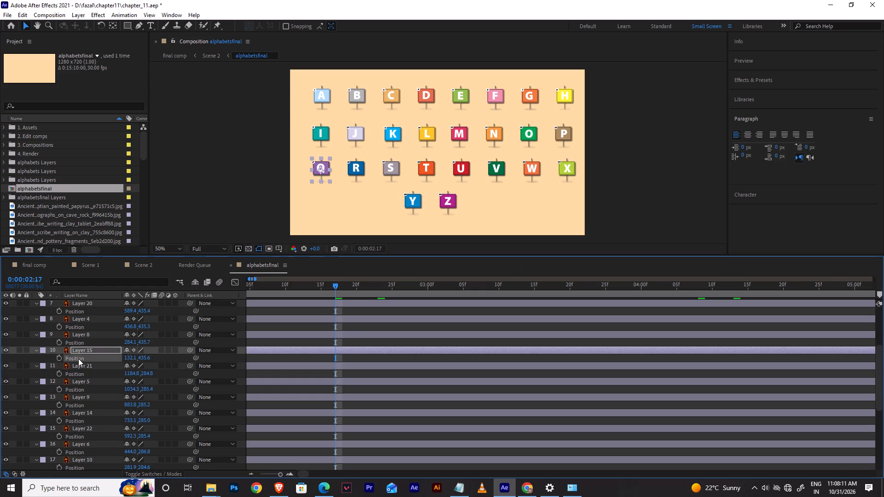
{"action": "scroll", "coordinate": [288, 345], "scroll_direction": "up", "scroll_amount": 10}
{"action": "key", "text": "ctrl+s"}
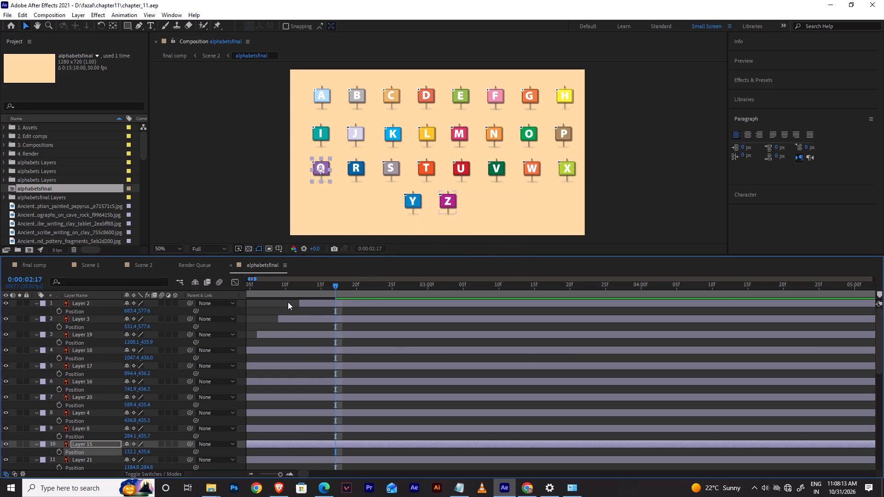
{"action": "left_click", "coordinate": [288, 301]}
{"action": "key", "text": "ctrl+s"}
Add a new null object to the alphabetsfinal composition.
{"action": "right_click", "coordinate": [603, 119]}
{"action": "left_click", "coordinate": [640, 124]}
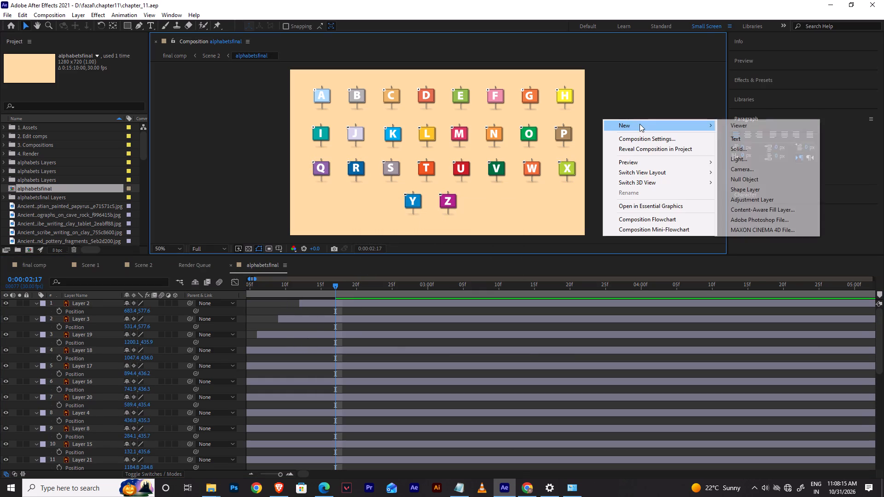
{"action": "left_click", "coordinate": [741, 177]}
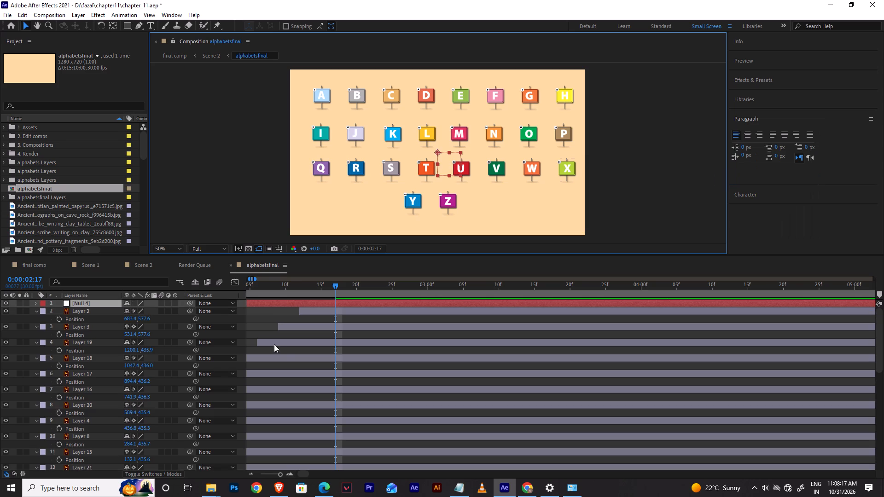
Add the expression wiggle(1,10) to the new null object's Position and save the project.
{"action": "scroll", "coordinate": [296, 351], "scroll_direction": "up", "scroll_amount": 2}
{"action": "key", "text": "p"}
{"action": "left_click", "coordinate": [64, 313], "text": "alt"}
{"action": "left_click", "coordinate": [59, 313], "text": "alt"}
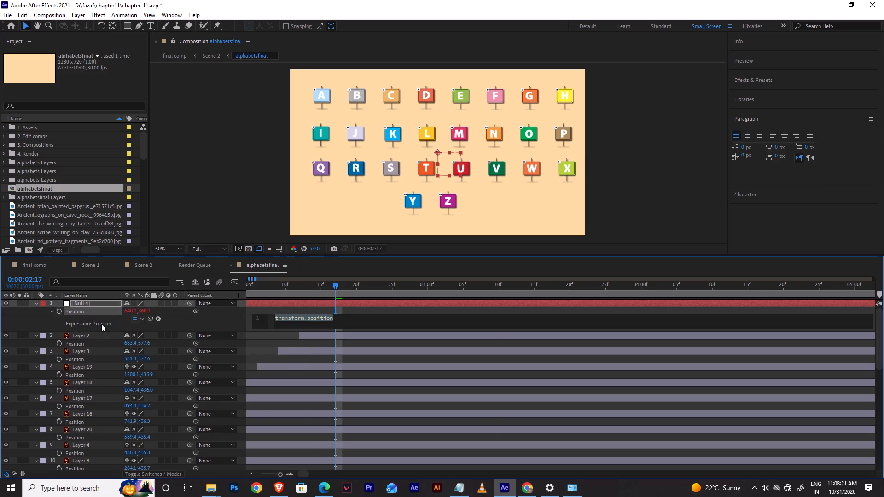
{"action": "type", "text": "wif"}
{"action": "key", "text": "BackSpace"}
{"action": "key", "text": "g"}
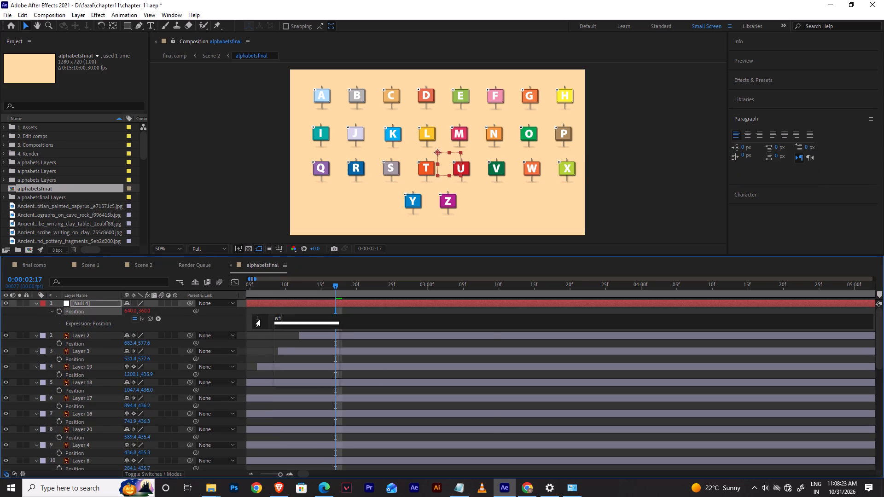
{"action": "key", "text": "Return"}
{"action": "type", "text": "1,"}
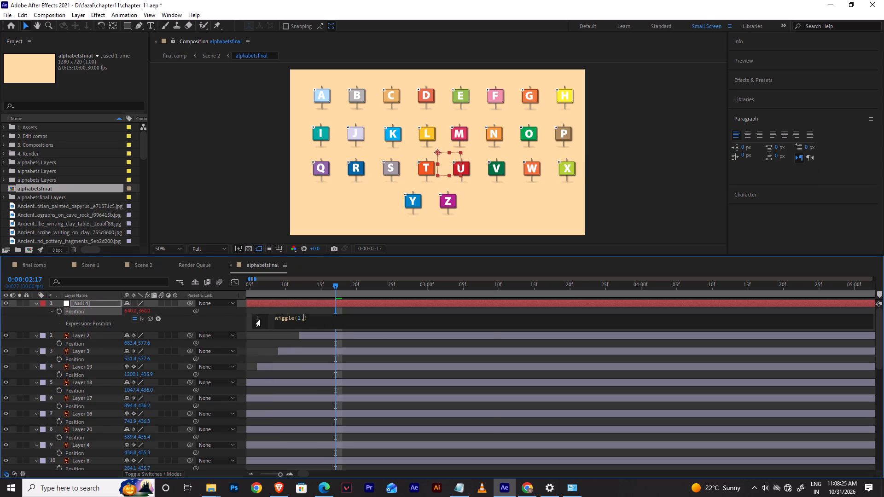
{"action": "type", "text": "10"}
{"action": "left_click", "coordinate": [262, 345]}
{"action": "key", "text": "ctrl+s"}
Parent all the letter sign layers in alphabetsfinal to the new null object and preview the resulting motion.
{"action": "scroll", "coordinate": [319, 363], "scroll_direction": "down", "scroll_amount": 5}
{"action": "key", "text": "ctrl+a"}
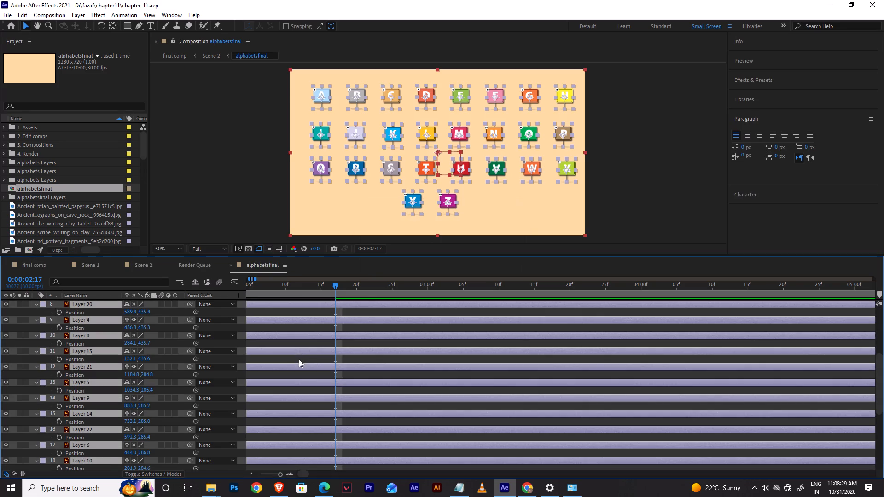
{"action": "scroll", "coordinate": [300, 358], "scroll_direction": "down", "scroll_amount": 11}
{"action": "left_click", "coordinate": [78, 463], "text": "ctrl"}
{"action": "scroll", "coordinate": [162, 439], "scroll_direction": "up", "scroll_amount": 5}
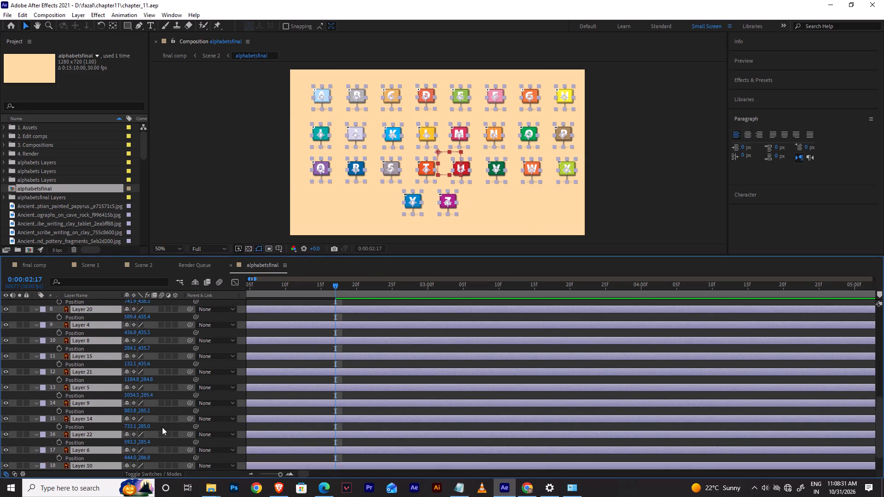
{"action": "scroll", "coordinate": [162, 427], "scroll_direction": "up", "scroll_amount": 14}
{"action": "left_click_drag", "start_coordinate": [191, 337], "coordinate": [98, 305]}
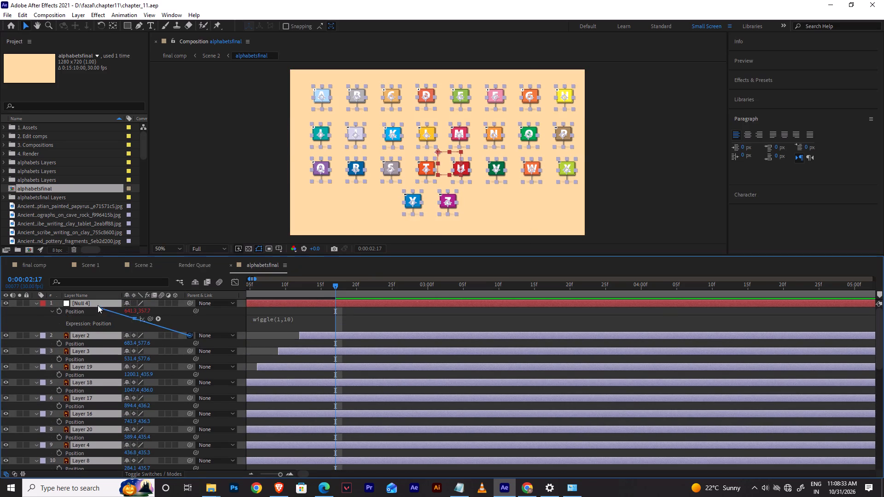
{"action": "left_click_drag", "start_coordinate": [98, 305], "coordinate": [93, 302]}
{"action": "left_click_drag", "start_coordinate": [303, 289], "coordinate": [268, 295]}
{"action": "key", "text": "space"}
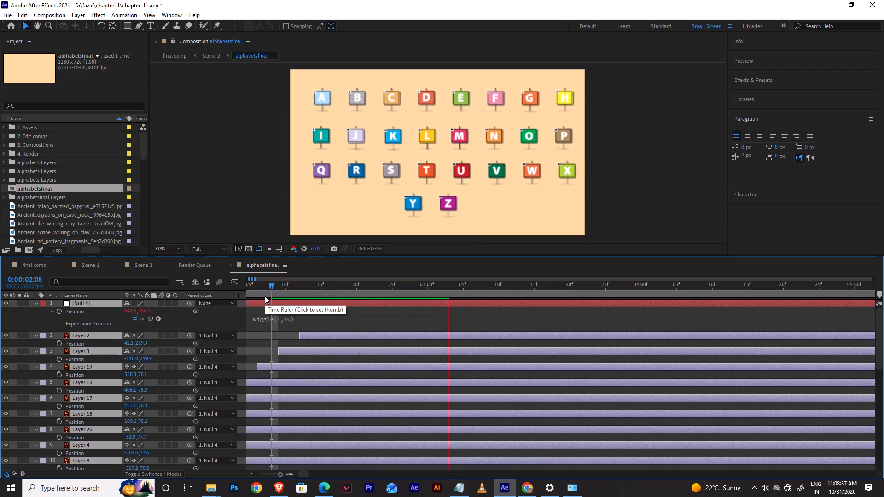
{"action": "key", "text": "space"}
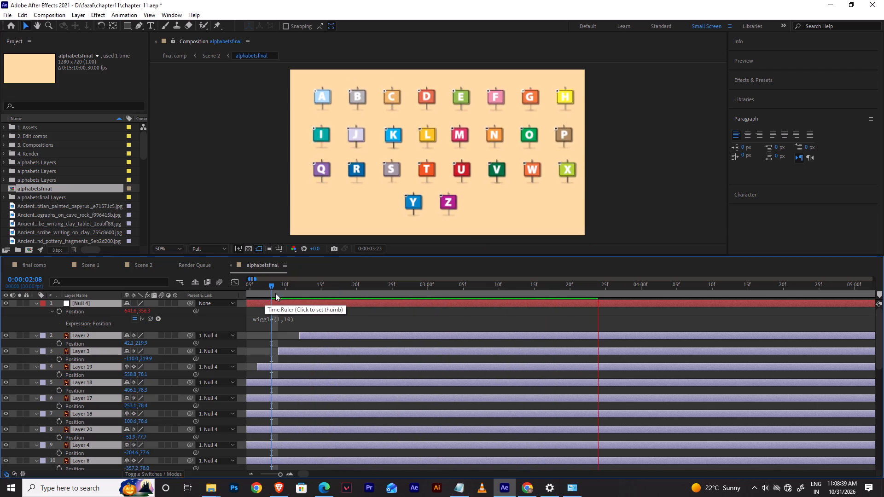
{"action": "left_click_drag", "start_coordinate": [295, 286], "coordinate": [285, 289]}
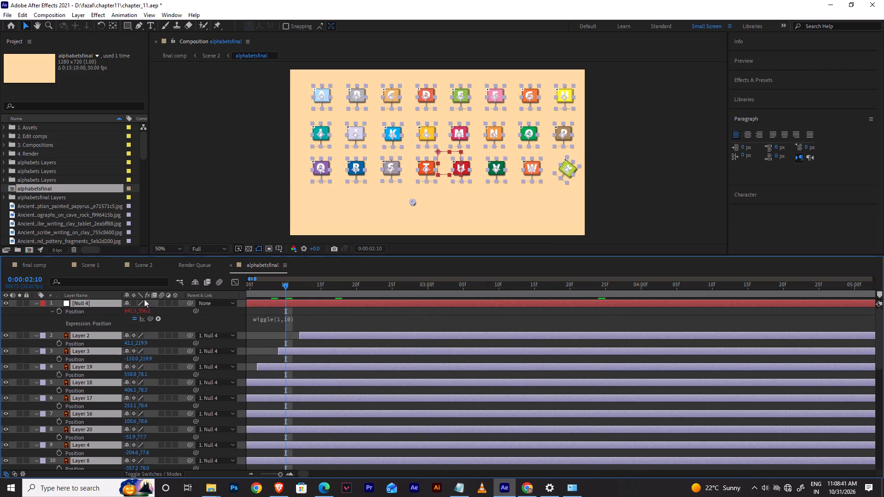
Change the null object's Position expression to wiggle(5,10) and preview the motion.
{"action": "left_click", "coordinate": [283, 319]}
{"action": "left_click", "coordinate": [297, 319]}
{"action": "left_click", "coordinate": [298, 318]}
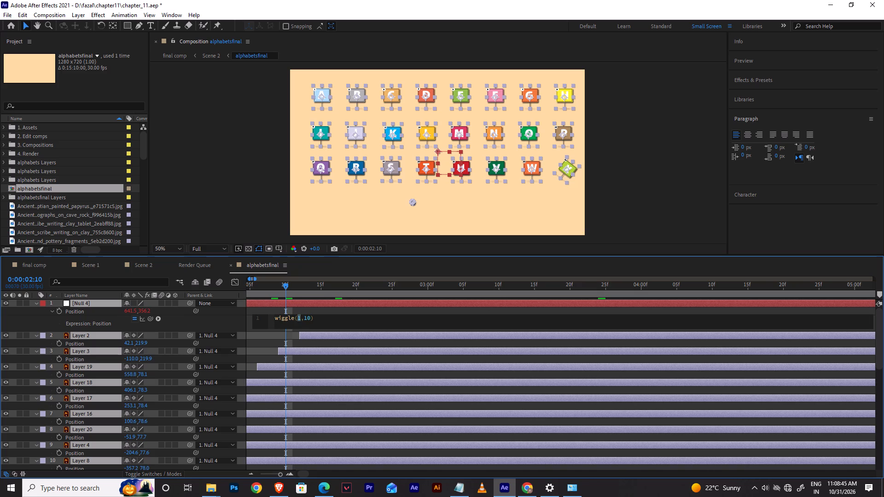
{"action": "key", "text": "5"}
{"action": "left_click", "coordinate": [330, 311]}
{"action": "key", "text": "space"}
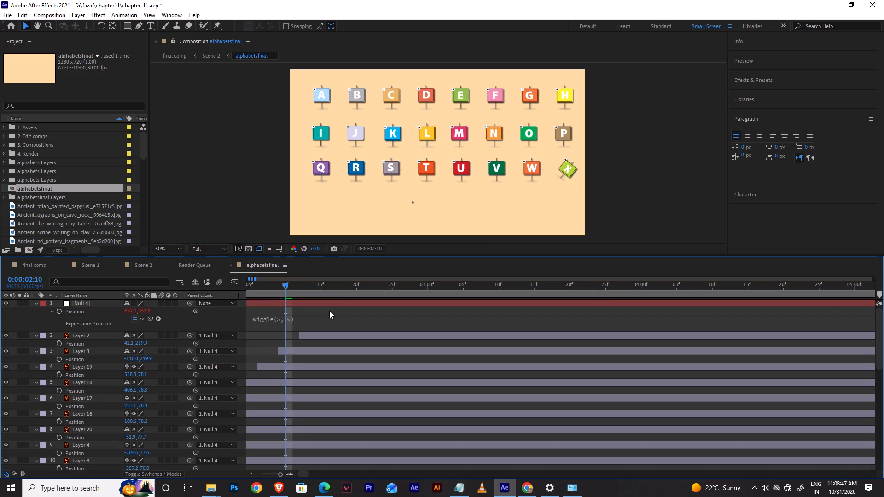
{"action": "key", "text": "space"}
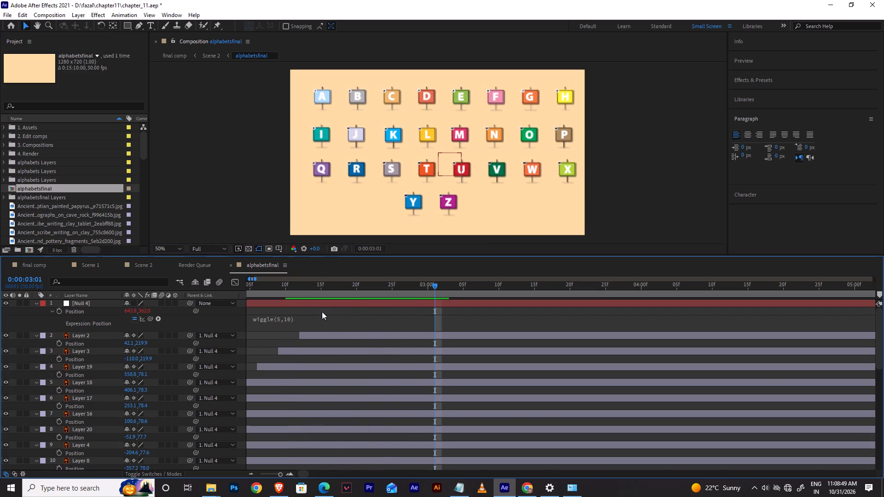
Set the null object's Position expression to wiggle(2,7) and preview the letter signs.
{"action": "left_click", "coordinate": [278, 319]}
{"action": "left_click", "coordinate": [302, 317]}
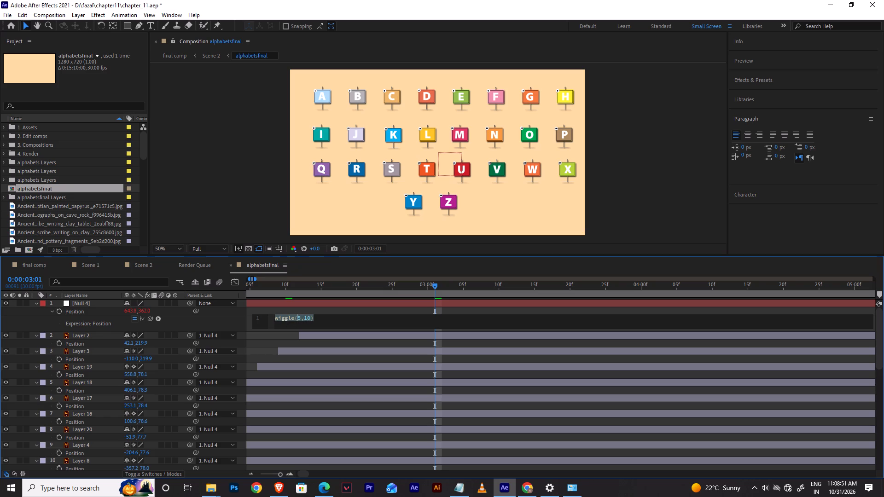
{"action": "left_click", "coordinate": [298, 318]}
{"action": "key", "text": "2"}
{"action": "left_click_drag", "start_coordinate": [305, 319], "coordinate": [309, 319]}
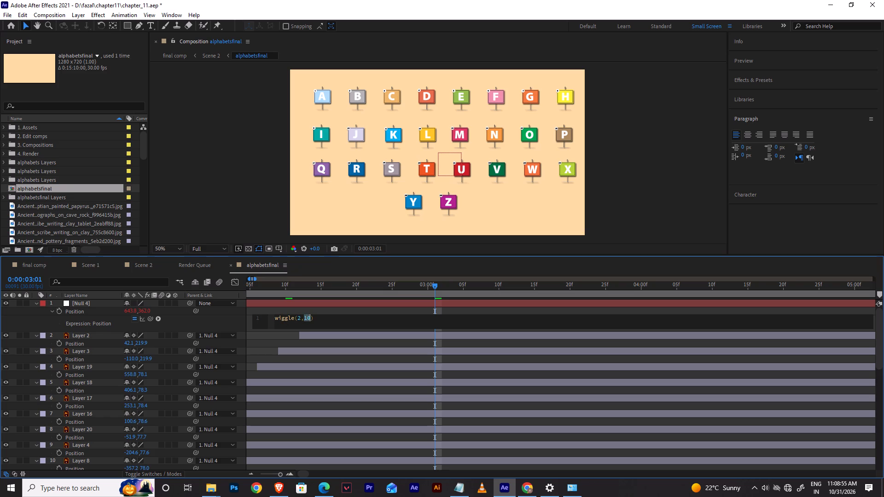
{"action": "left_click_drag", "start_coordinate": [309, 319], "coordinate": [309, 318]}
{"action": "key", "text": "7"}
{"action": "left_click", "coordinate": [312, 317]}
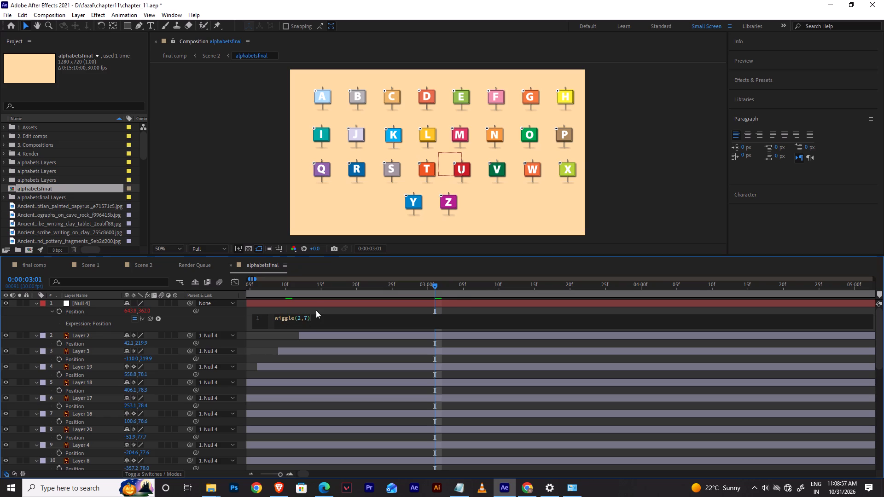
{"action": "left_click", "coordinate": [317, 309]}
{"action": "key", "text": "space"}
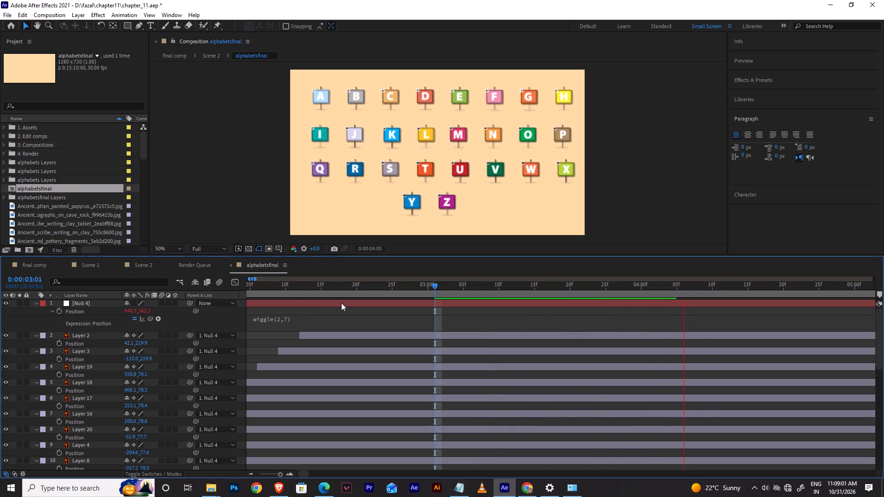
{"action": "key", "text": "space"}
Return to the Scene 2 composition and preview the letter signs' wiggle motion around 2:51 to 2:52.
{"action": "left_click", "coordinate": [211, 54]}
{"action": "key", "text": "space"}
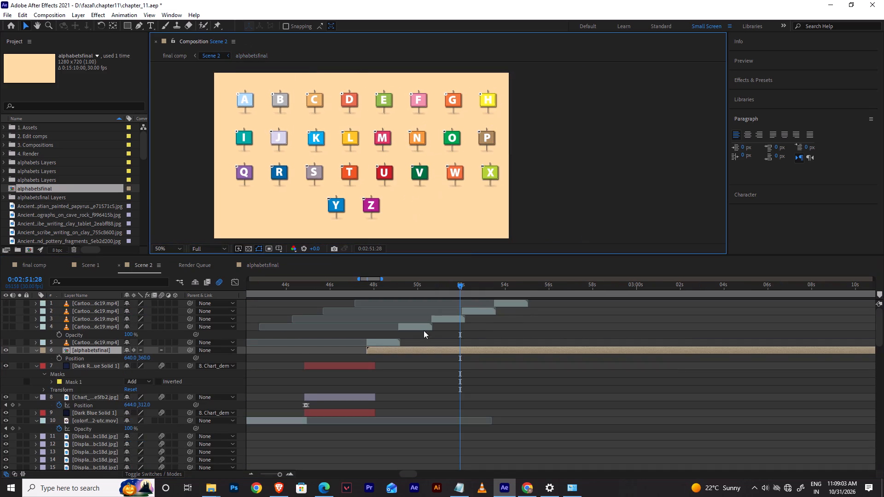
{"action": "key", "text": "space"}
{"action": "key", "text": "space"}
{"action": "key", "text": "space"}
{"action": "key", "text": "space"}
{"action": "key", "text": "space"}
{"action": "key", "text": "space"}
{"action": "left_click_drag", "start_coordinate": [499, 313], "coordinate": [461, 329]}
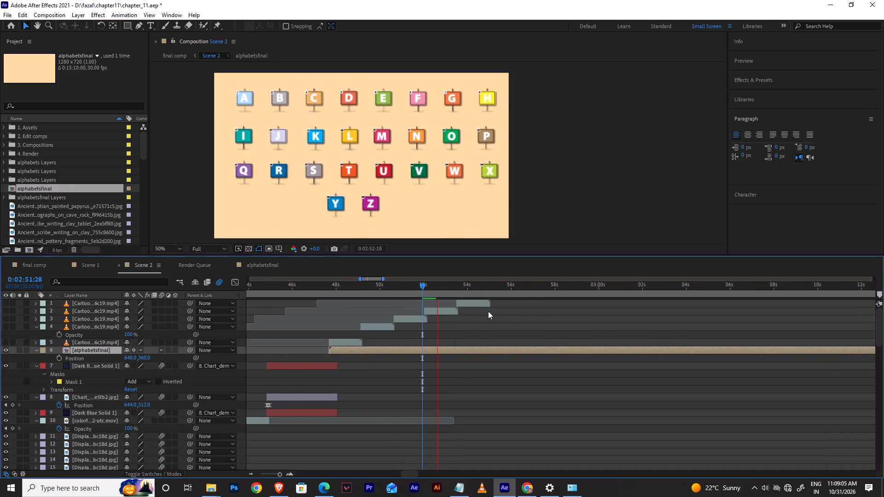
{"action": "key", "text": "space"}
{"action": "left_click_drag", "start_coordinate": [446, 286], "coordinate": [417, 292]}
{"action": "key", "text": "space"}
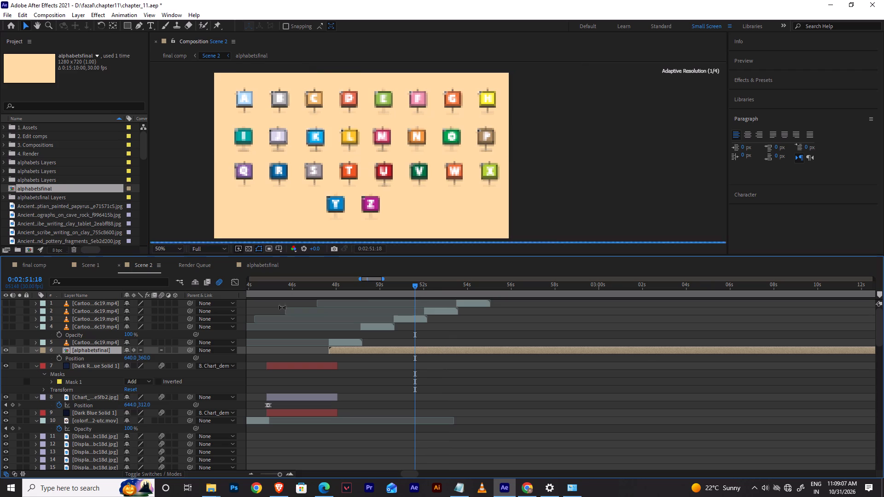
{"action": "key", "text": "space"}
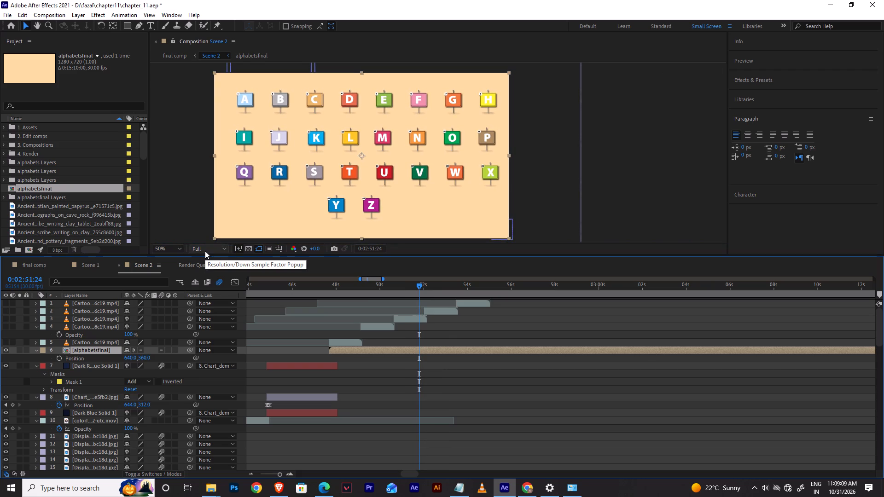